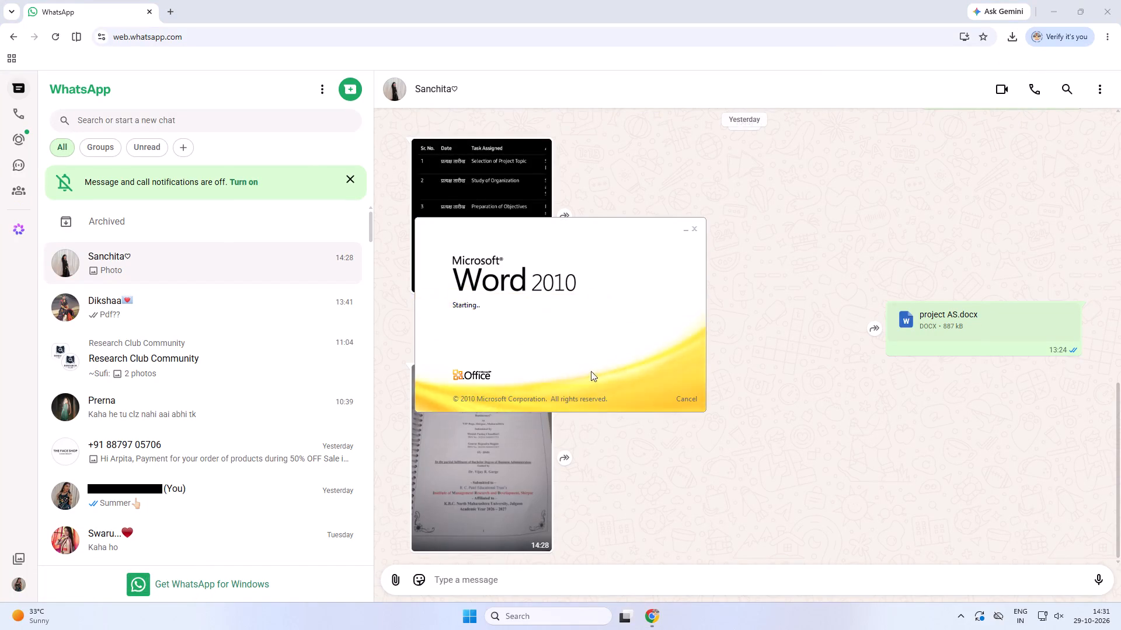
scroll(599, 355, down, 1)
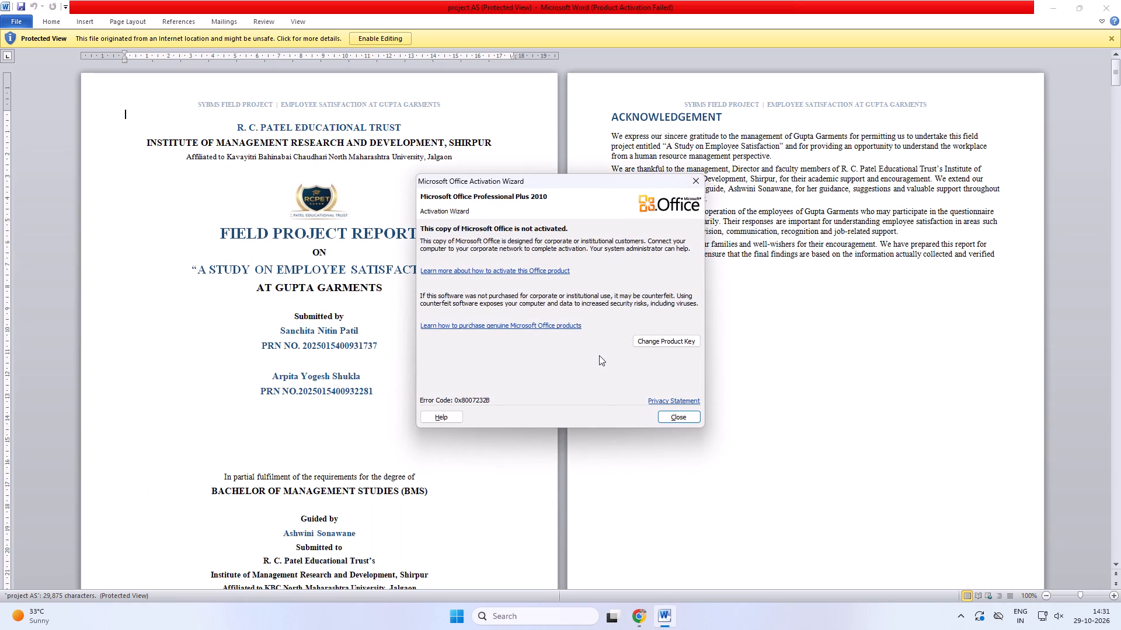
click(671, 419)
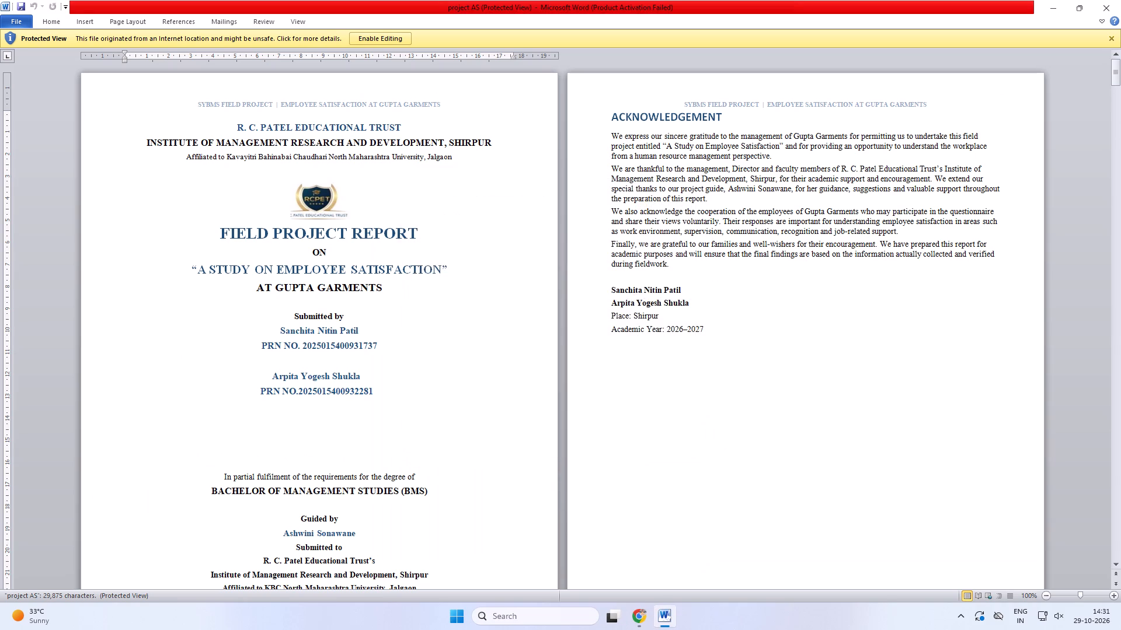
Review the field project report from the cover page through the Chapter 3 research methodology sections.
scroll(671, 400, down, 12)
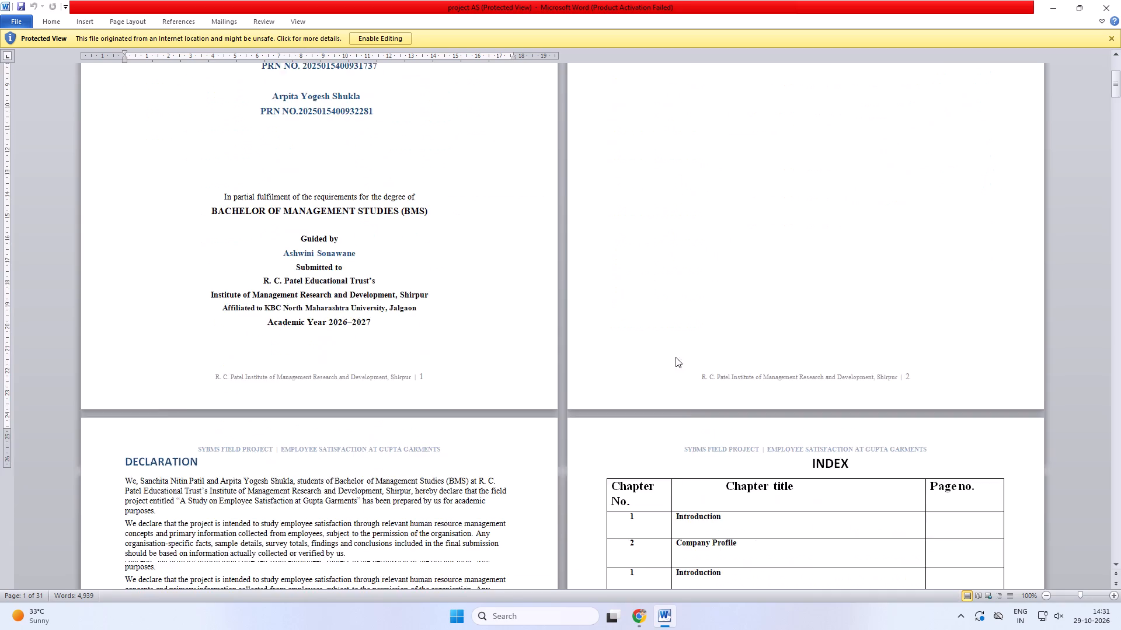
scroll(676, 357, down, 5)
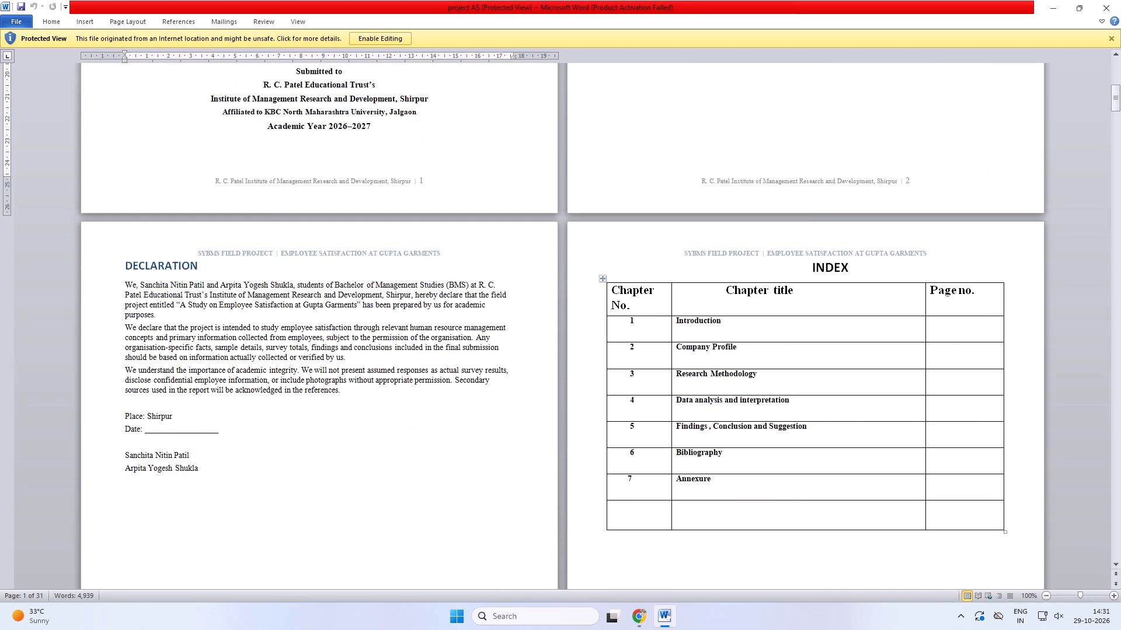
scroll(676, 357, up, 5)
scroll(676, 357, down, 7)
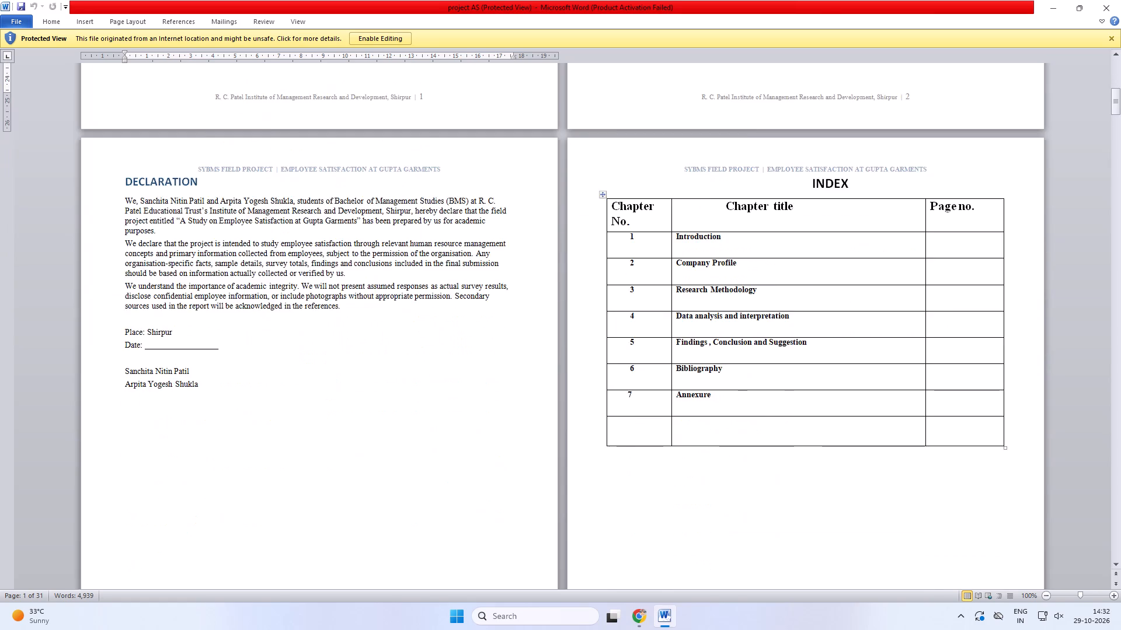
scroll(676, 357, down, 19)
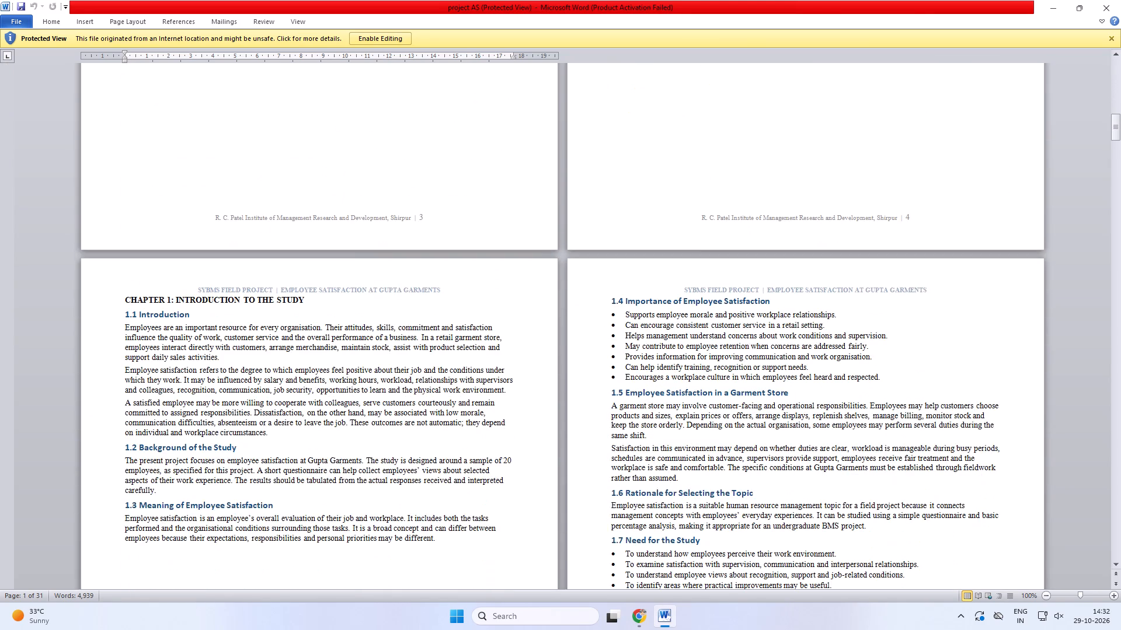
scroll(676, 357, down, 6)
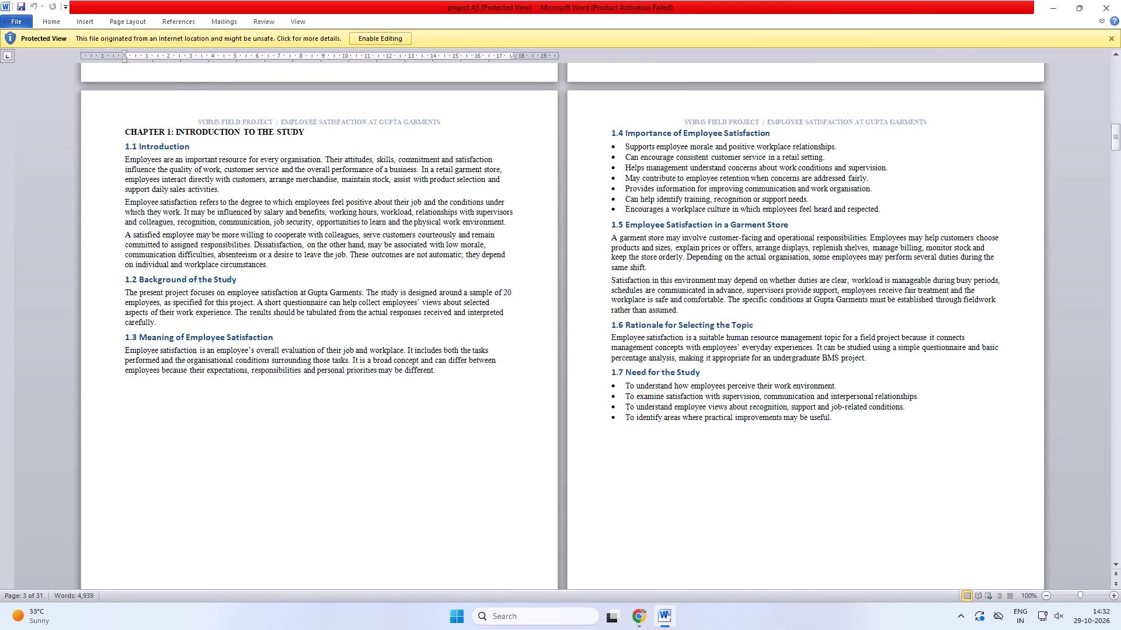
scroll(676, 357, down, 18)
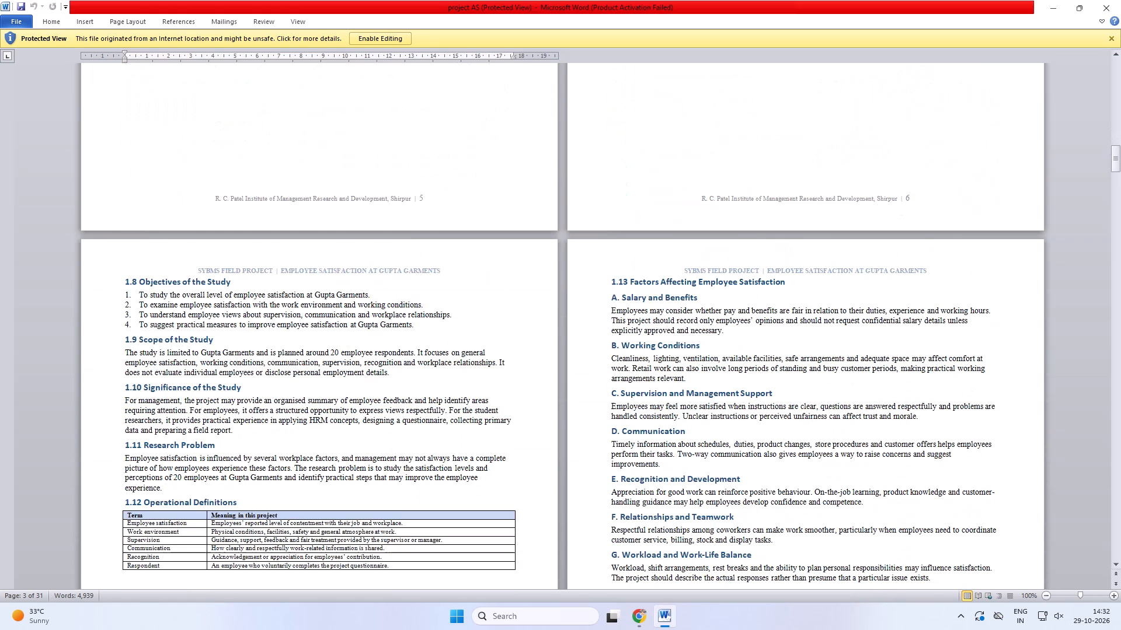
scroll(676, 357, down, 14)
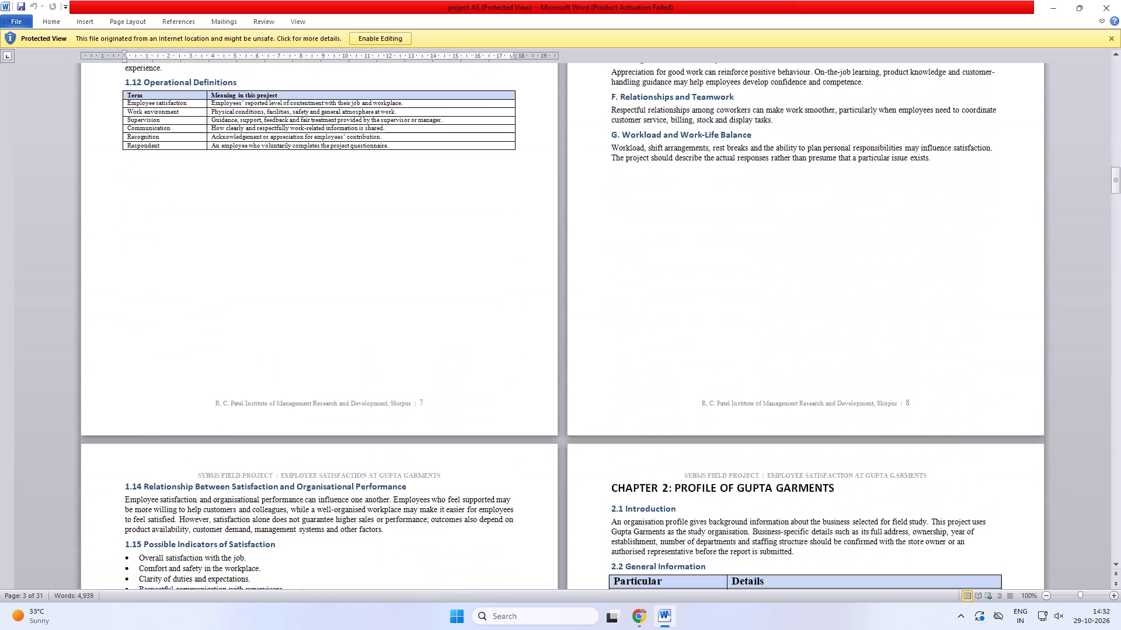
scroll(676, 357, down, 6)
scroll(676, 357, up, 1)
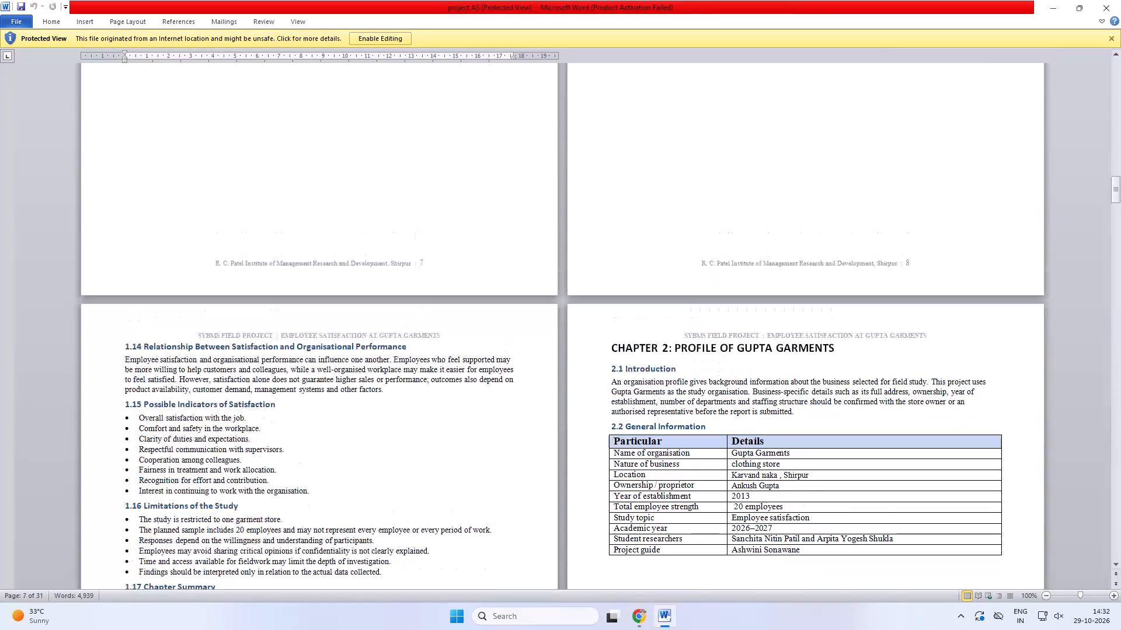
scroll(676, 357, down, 10)
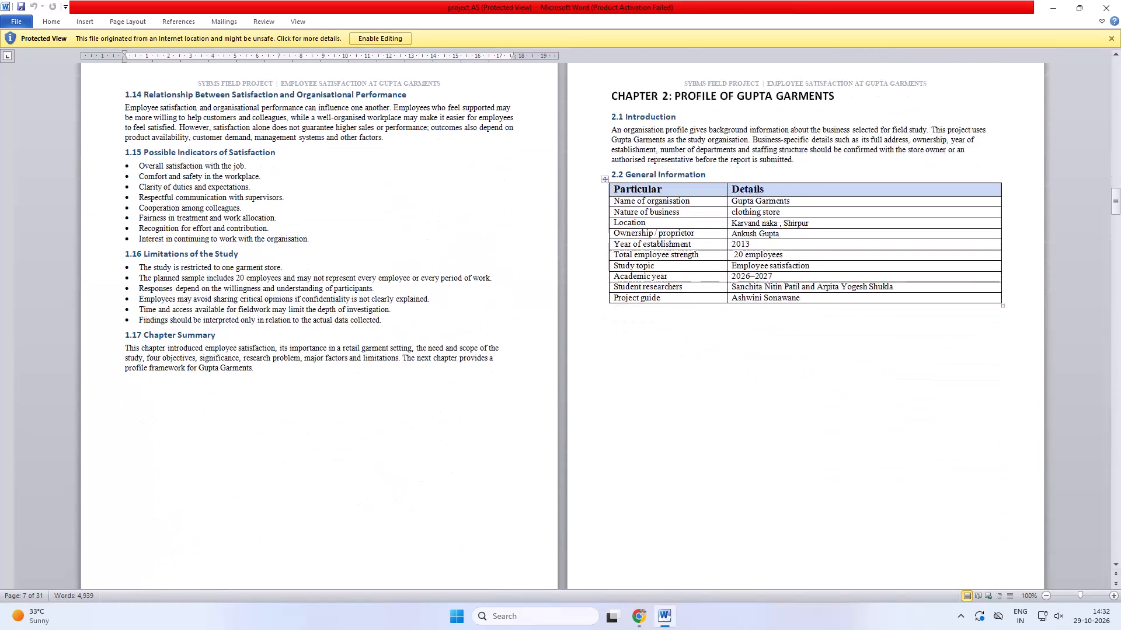
scroll(676, 357, down, 15)
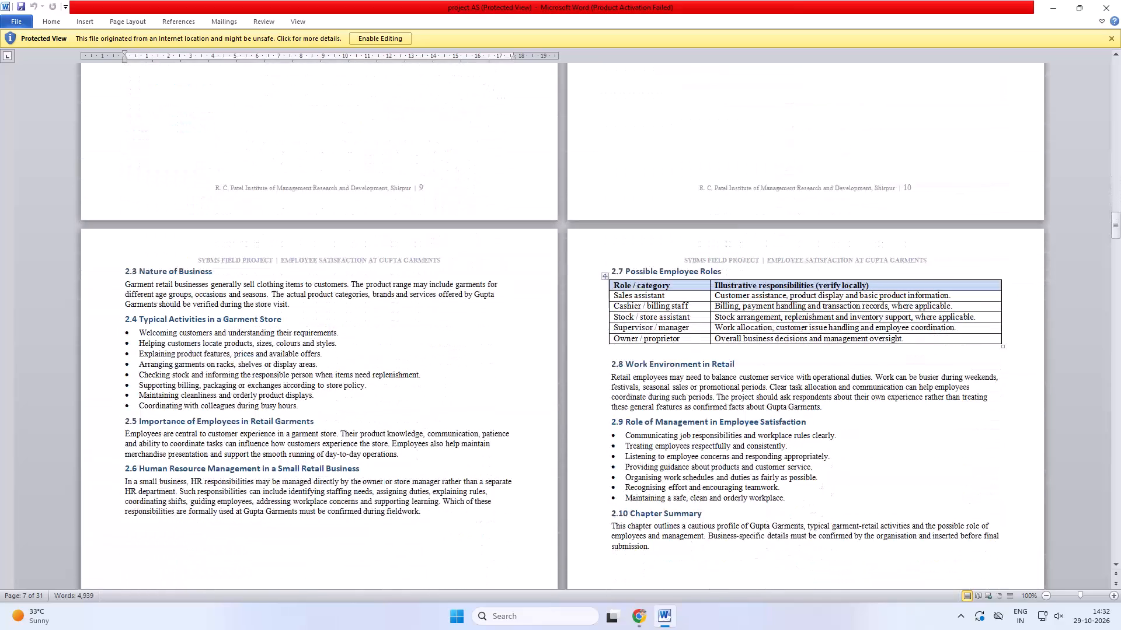
right_click(683, 337)
scroll(683, 336, down, 10)
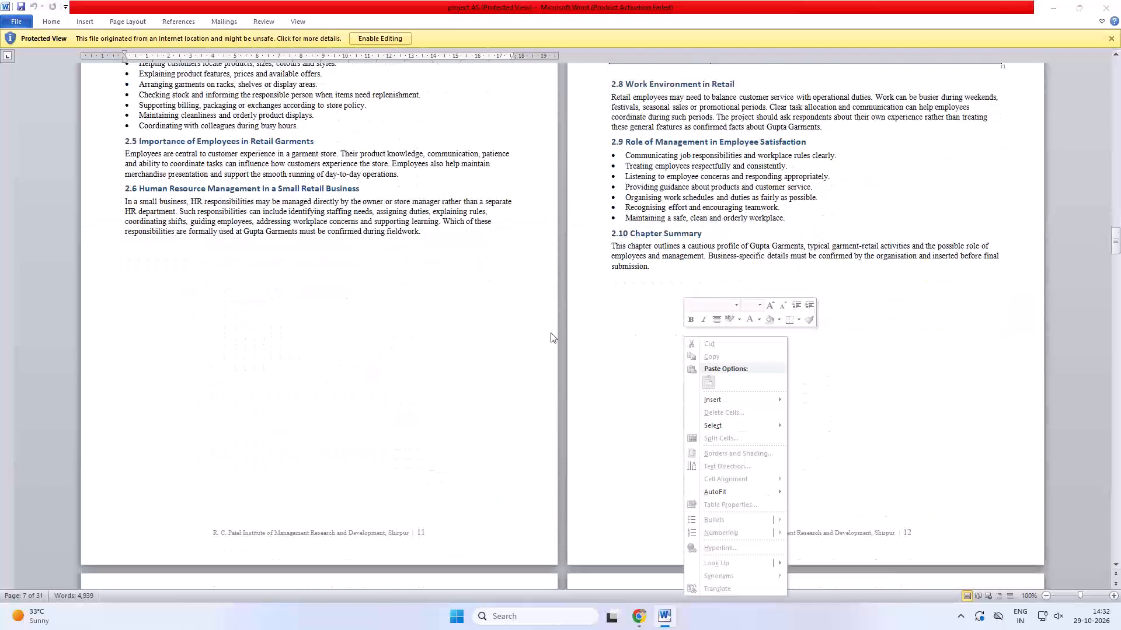
click(551, 332)
scroll(633, 253, down, 13)
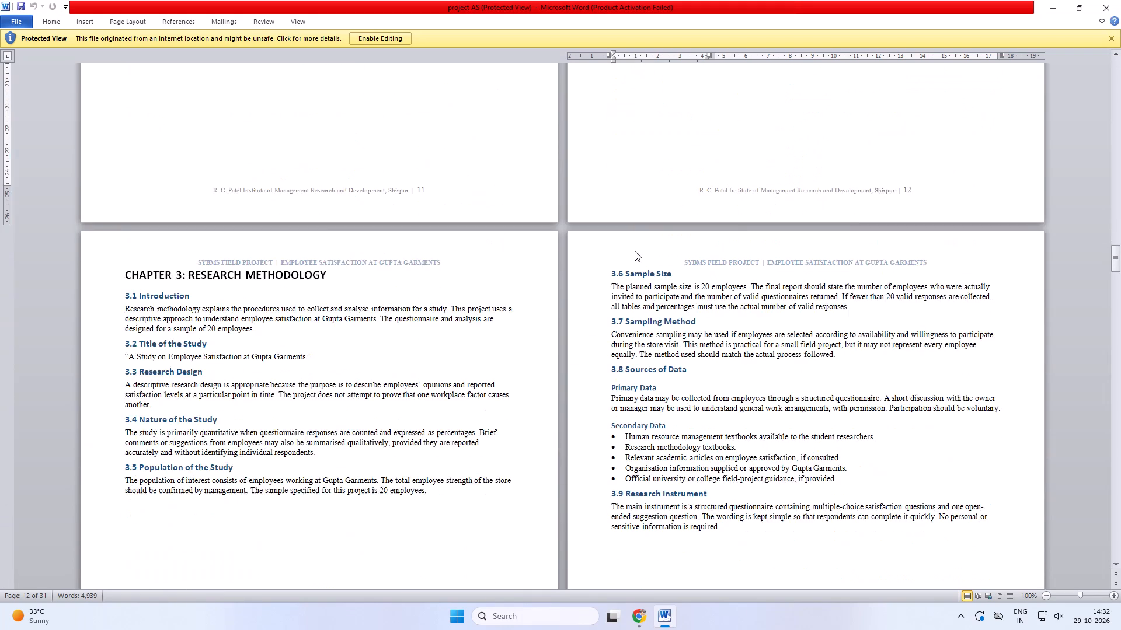
scroll(635, 251, down, 13)
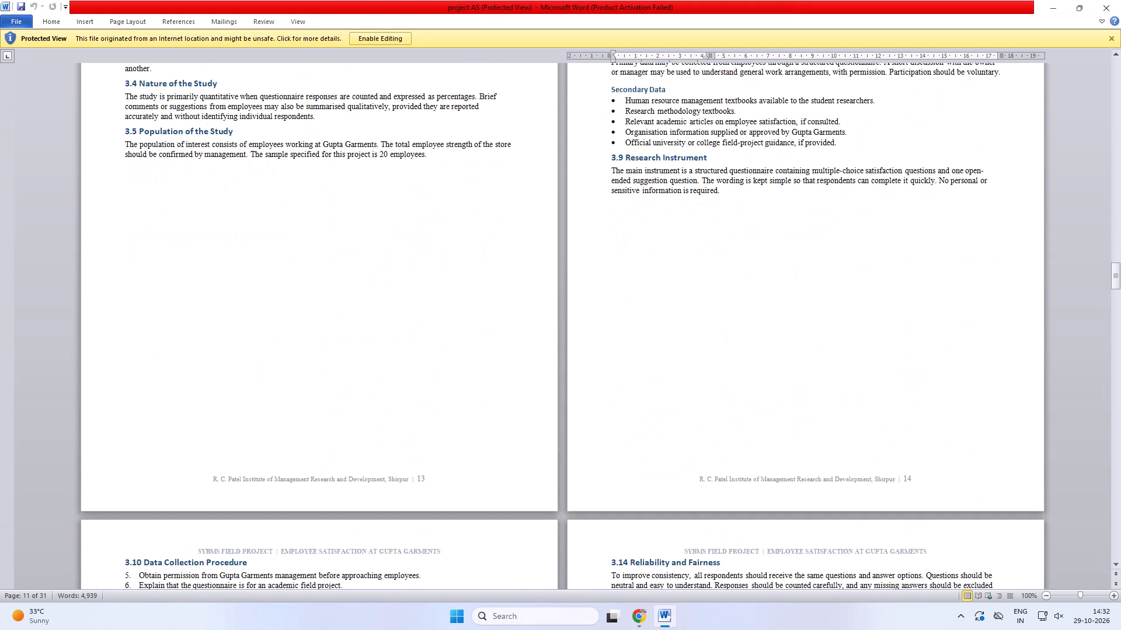
scroll(635, 240, down, 8)
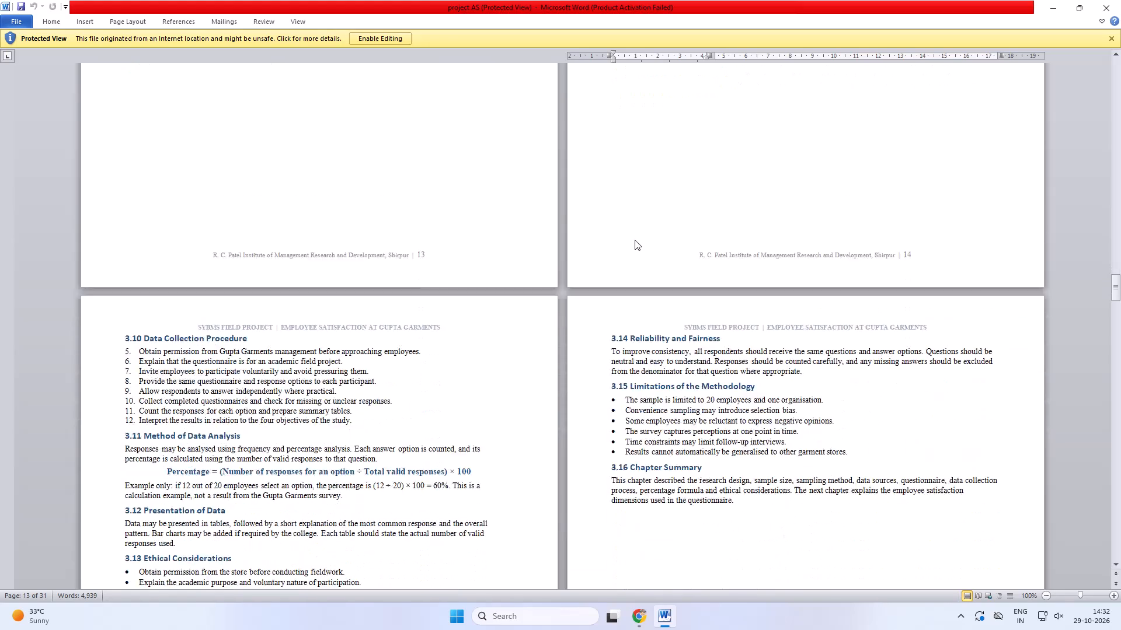
scroll(635, 240, down, 2)
Look back through the report from Chapter 3 to the cover page, checking the chapters, index and declaration.
scroll(635, 240, up, 14)
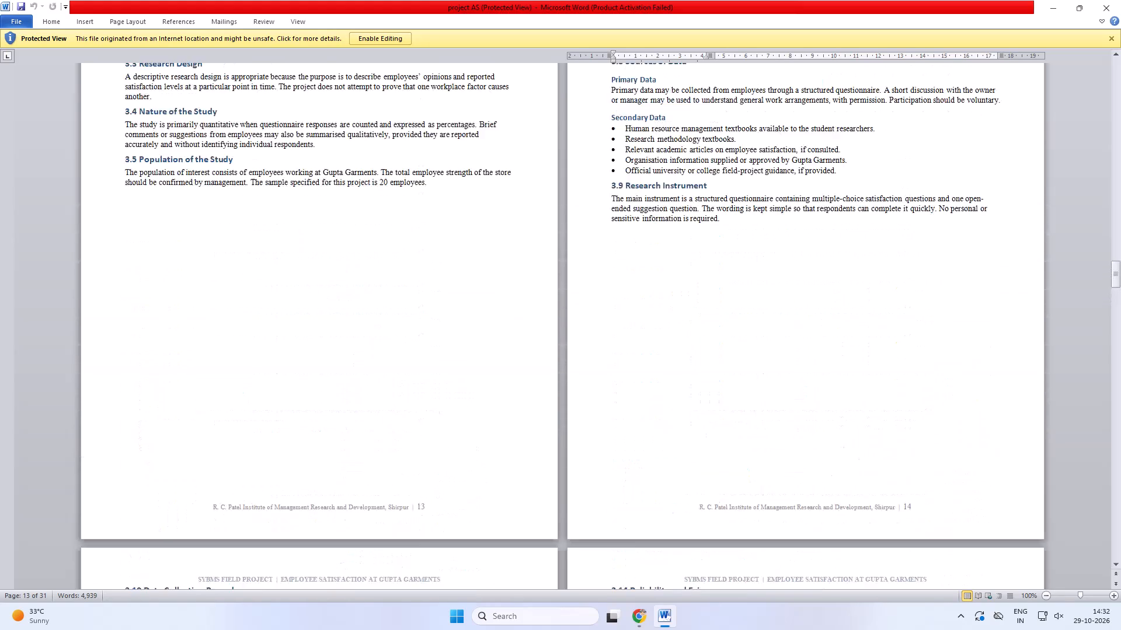
scroll(635, 239, up, 20)
scroll(635, 239, up, 10)
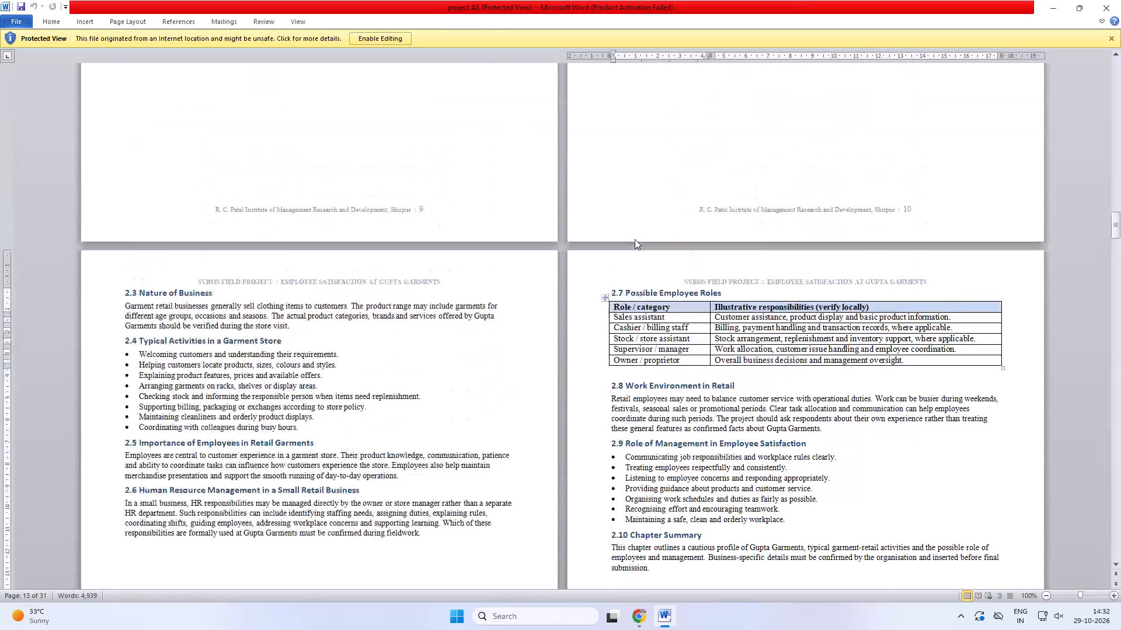
scroll(635, 239, up, 14)
scroll(635, 239, up, 9)
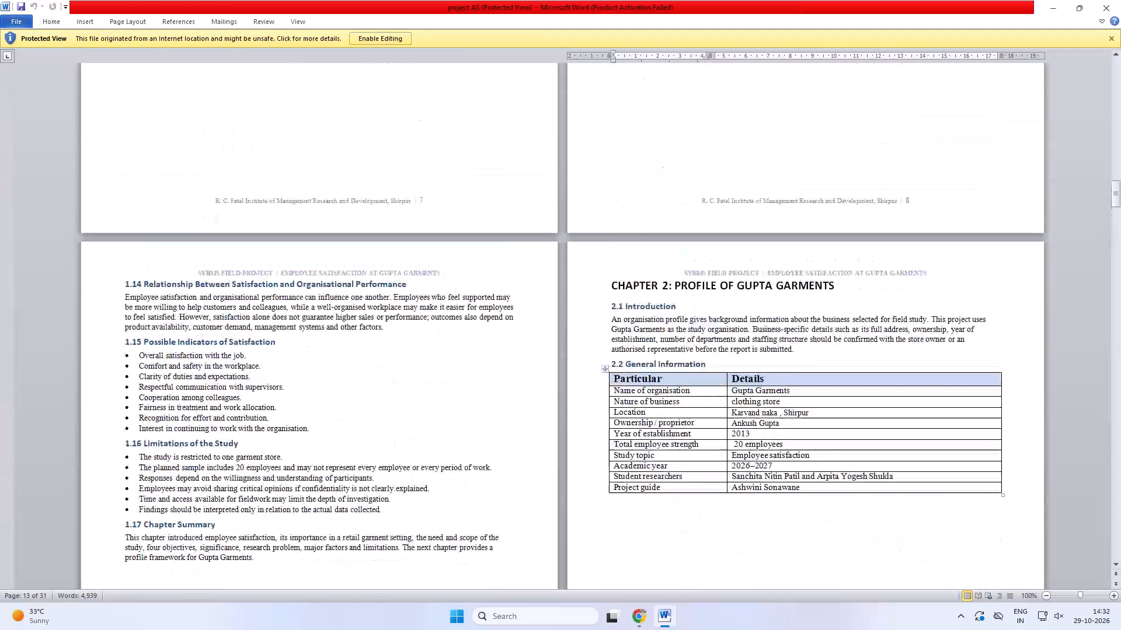
scroll(635, 239, up, 19)
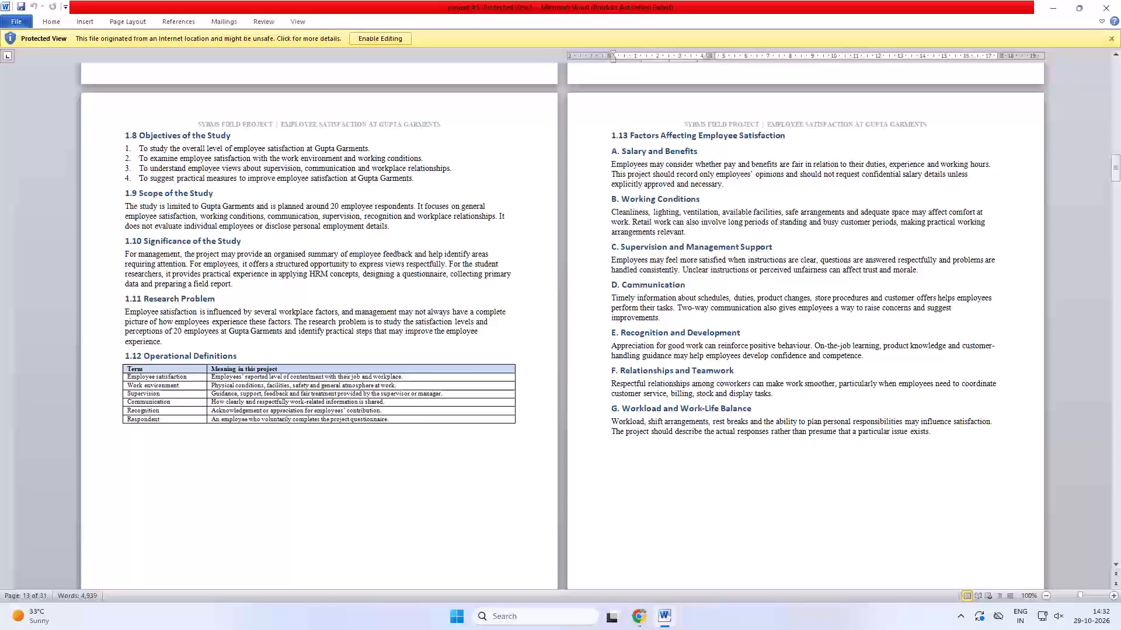
scroll(635, 239, up, 2)
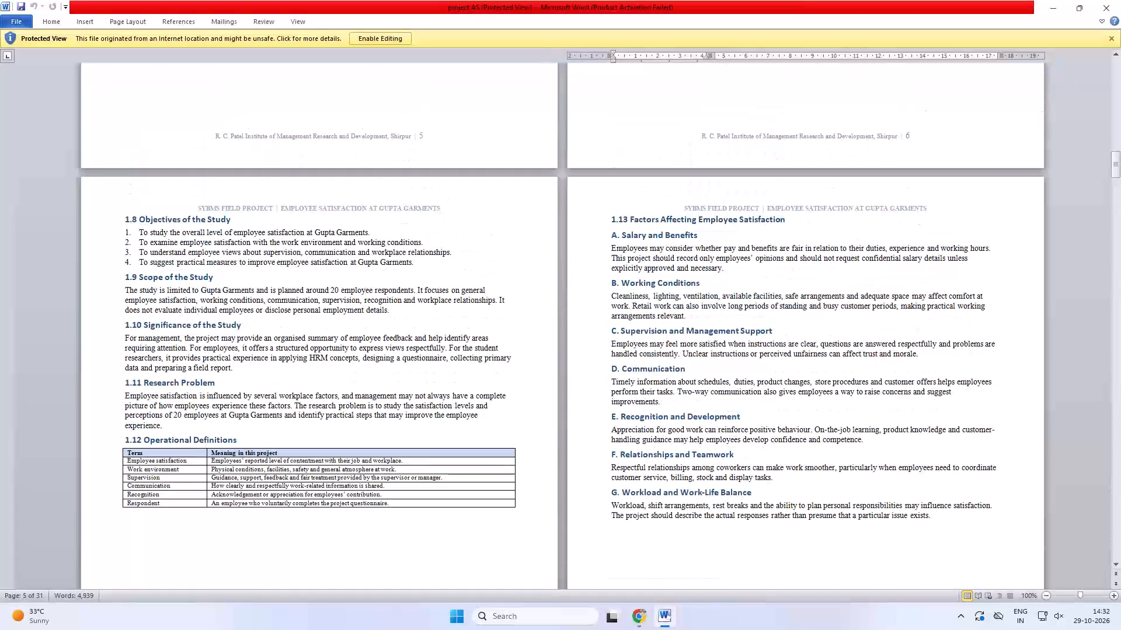
scroll(635, 239, down, 3)
scroll(635, 239, up, 14)
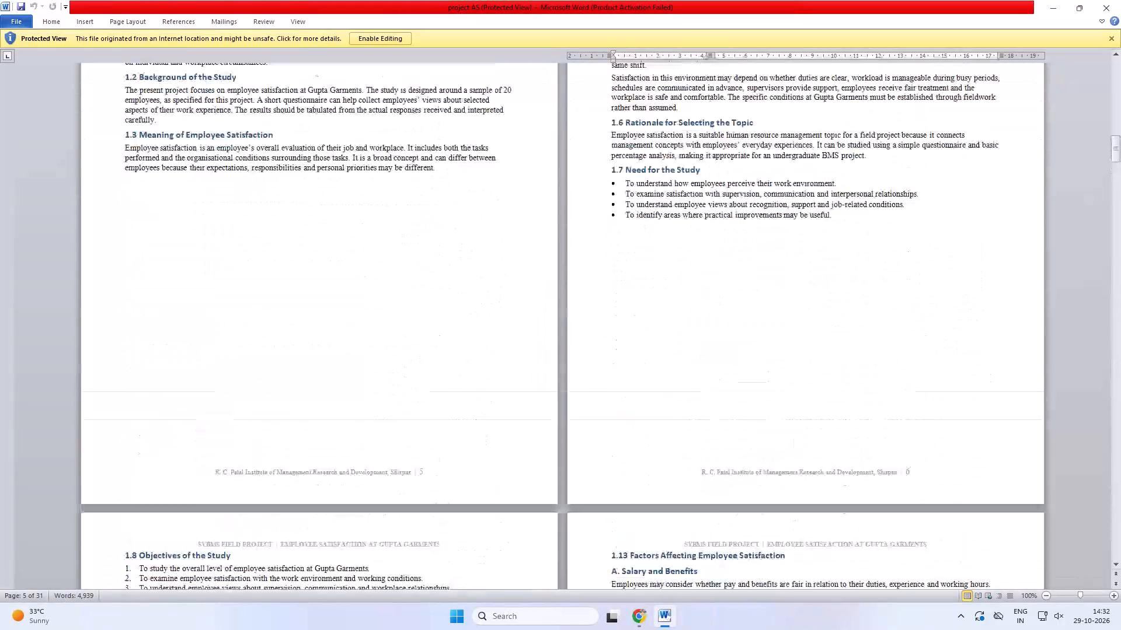
scroll(635, 239, up, 12)
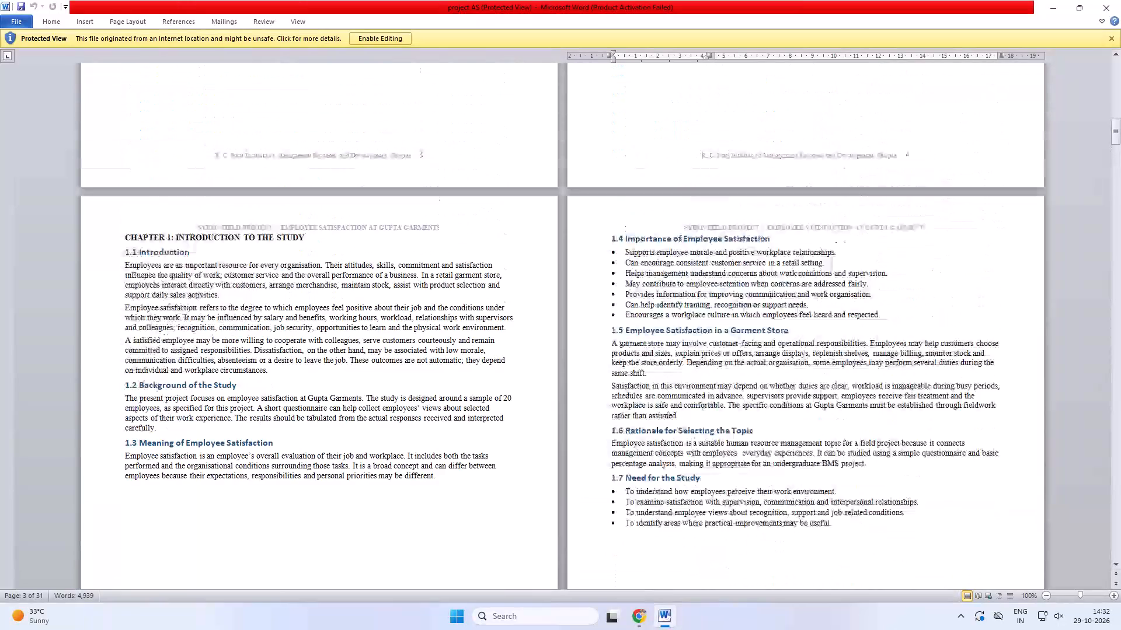
scroll(635, 239, up, 15)
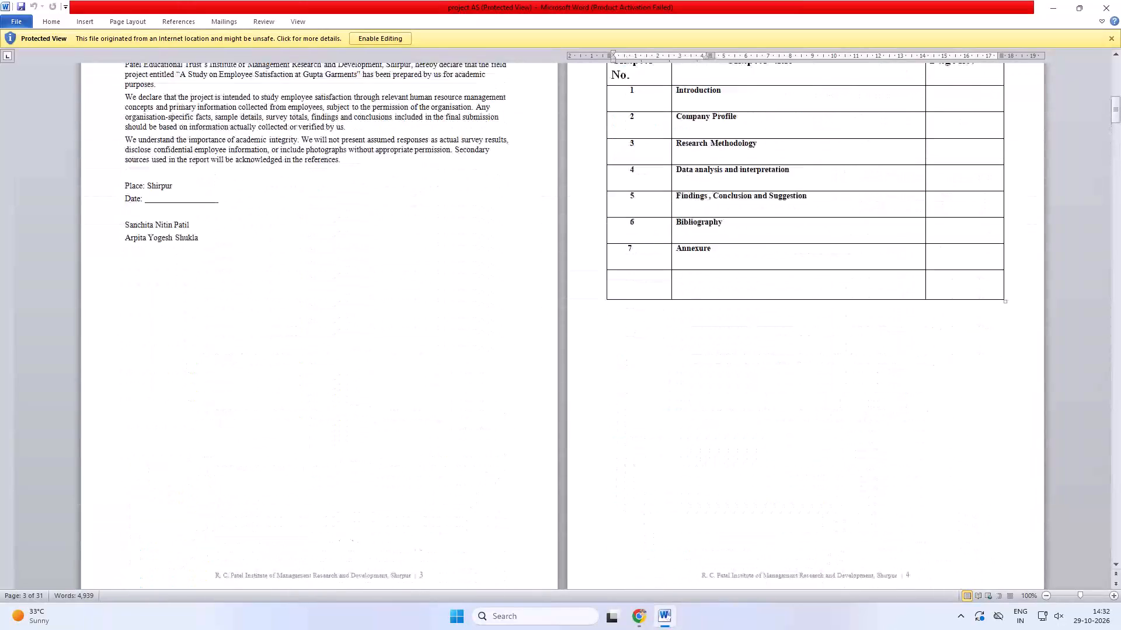
scroll(635, 239, up, 15)
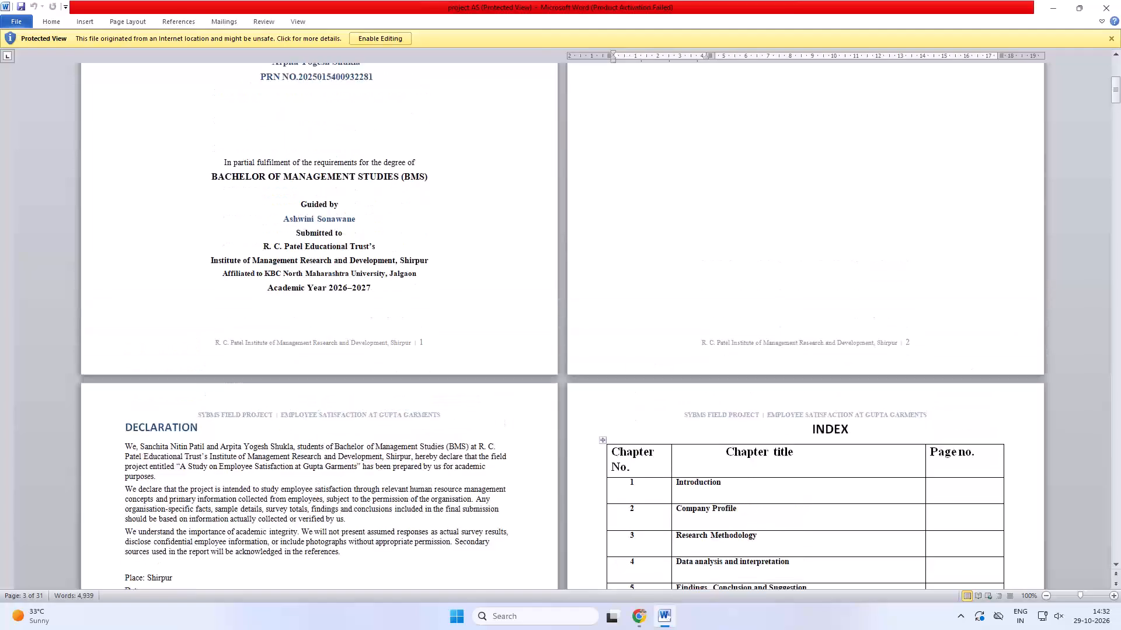
scroll(635, 239, up, 9)
scroll(633, 240, down, 1)
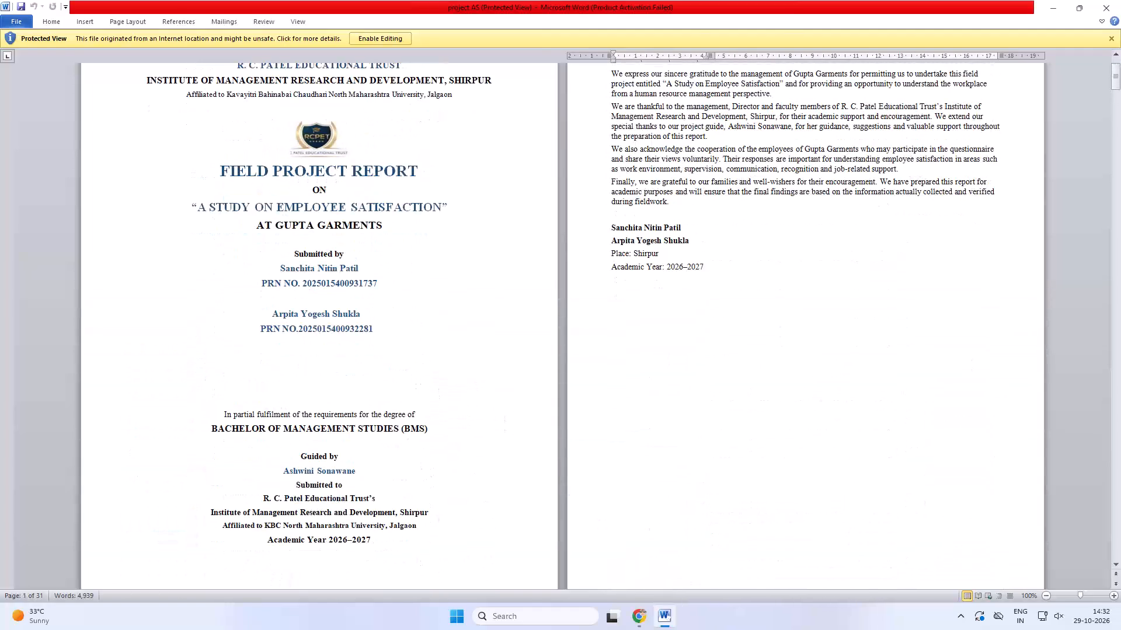
scroll(633, 240, up, 2)
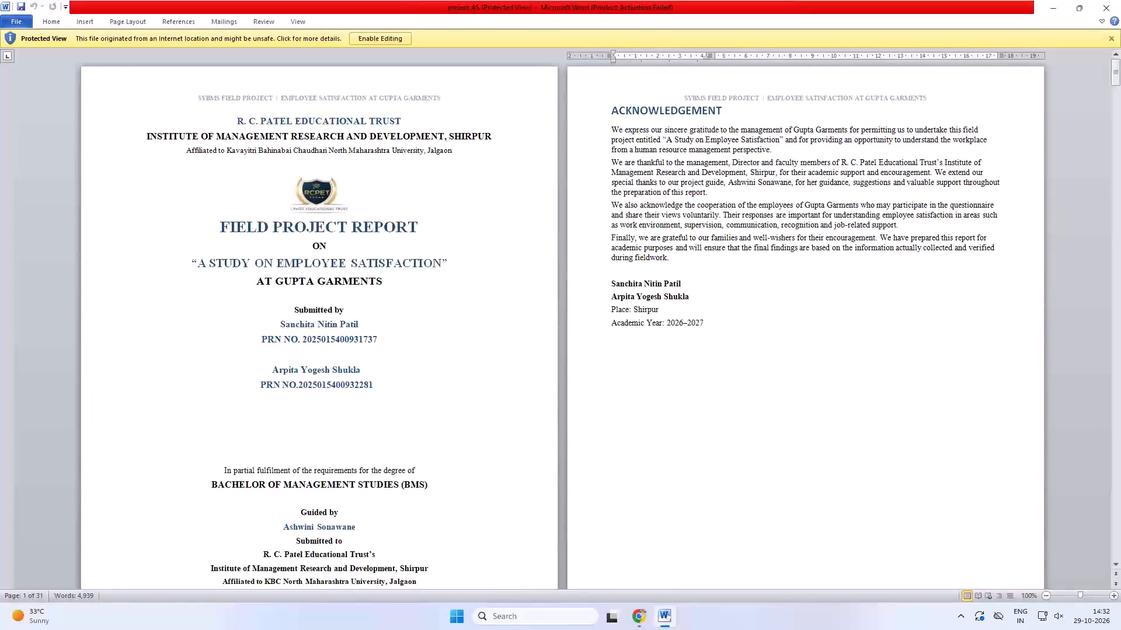
Enable editing of the protected project report.
click(257, 186)
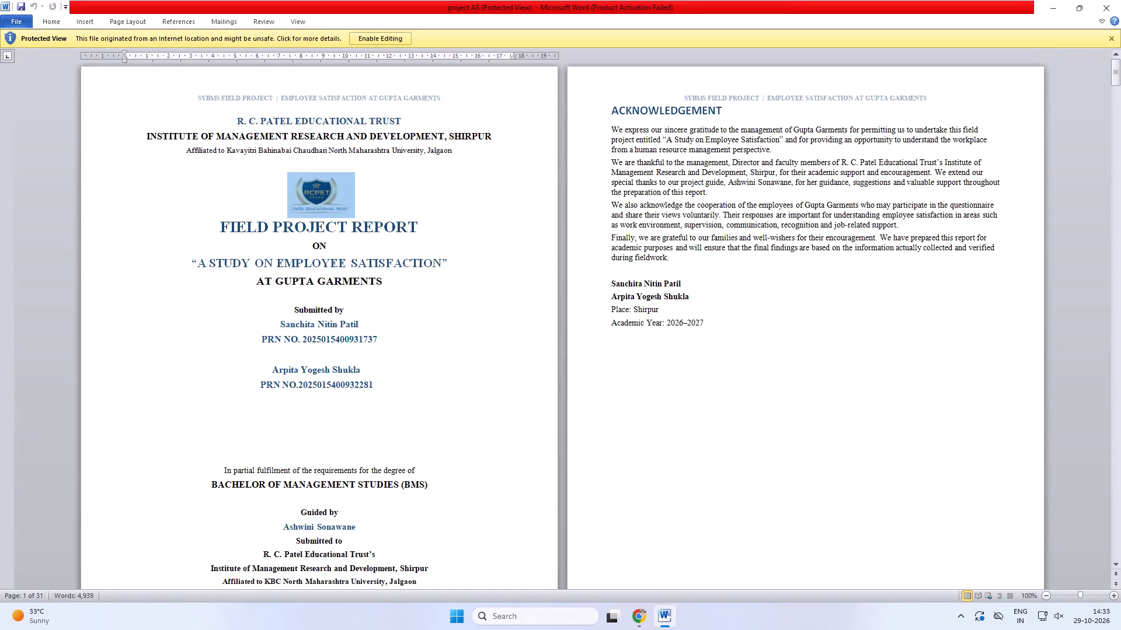
click(202, 202)
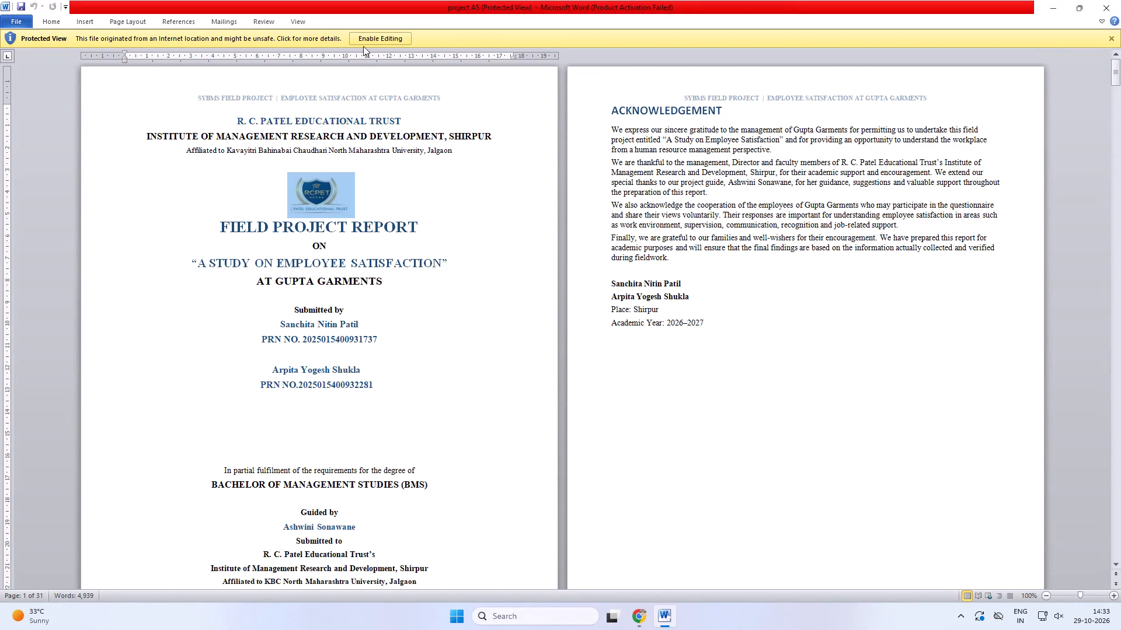
click(365, 37)
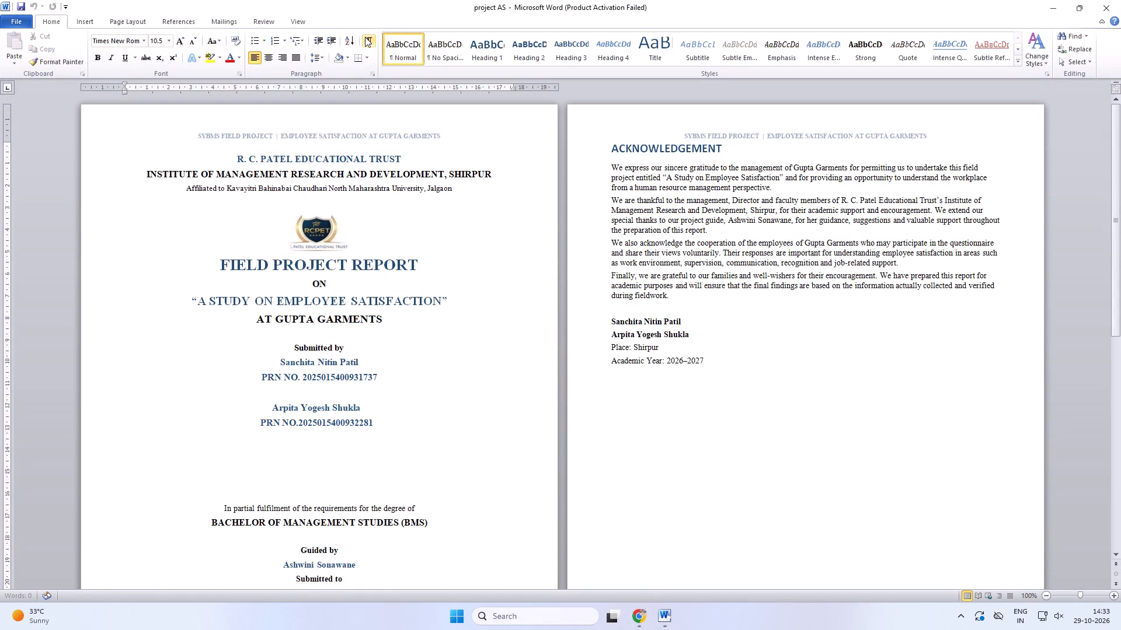
Replace the report's existing page header with the built-in Alphabet header.
click(194, 135)
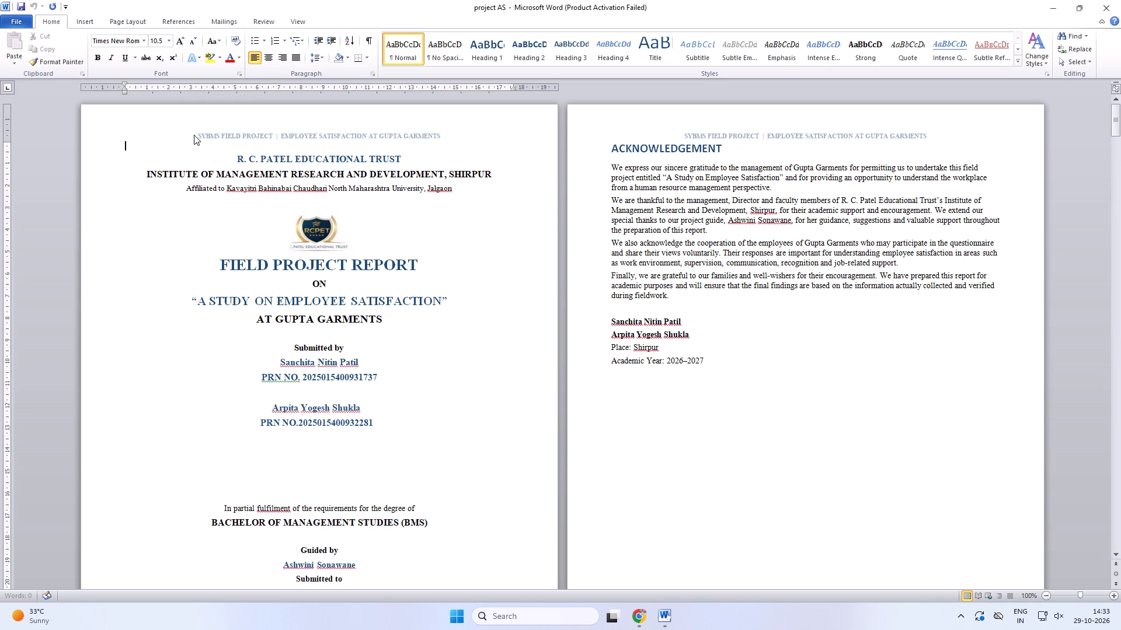
drag(200, 134, 363, 138)
click(427, 128)
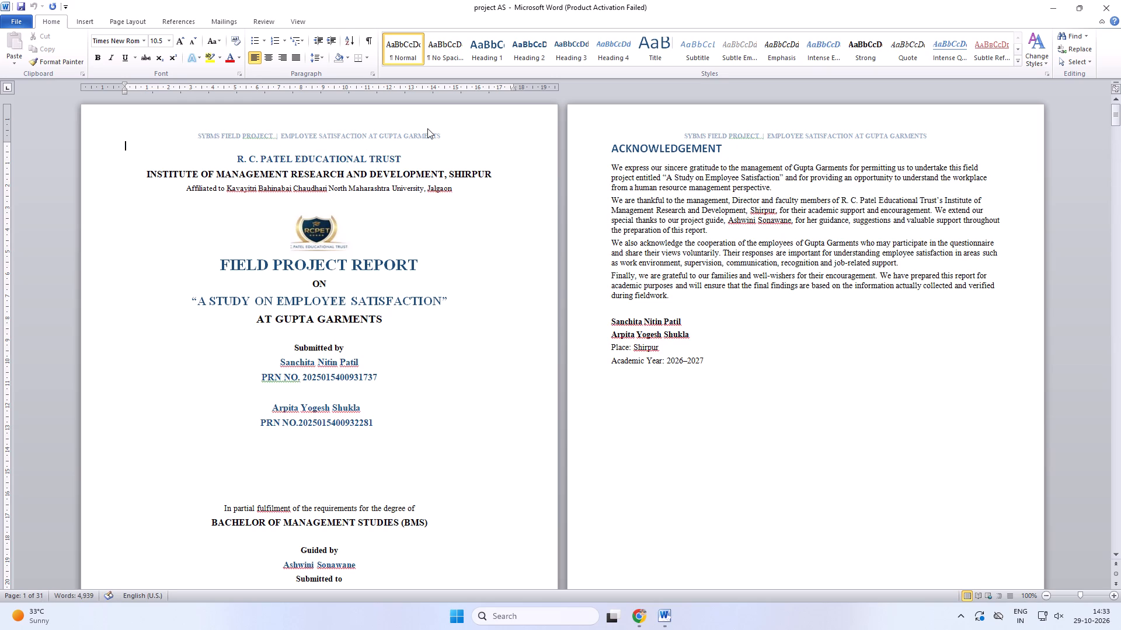
click(437, 131)
click(81, 18)
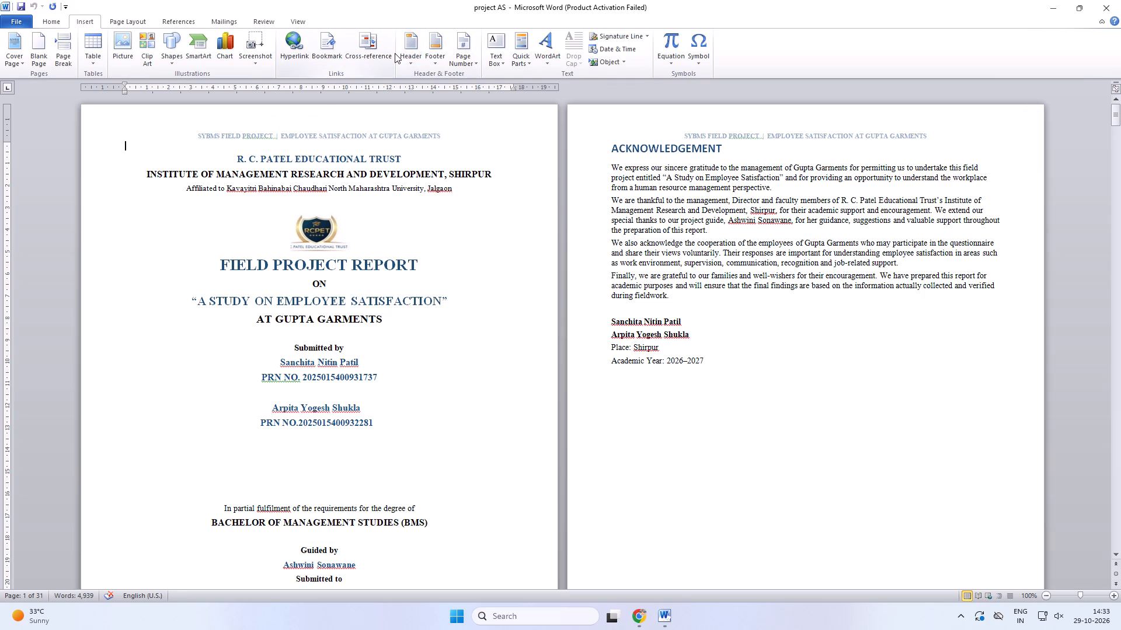
click(415, 54)
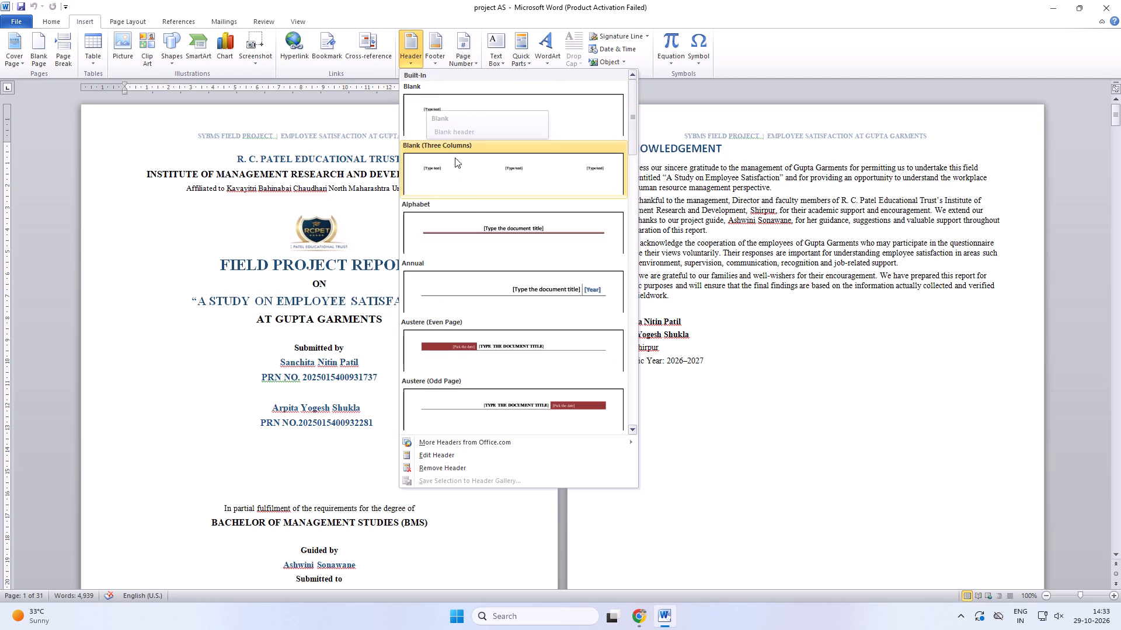
click(486, 230)
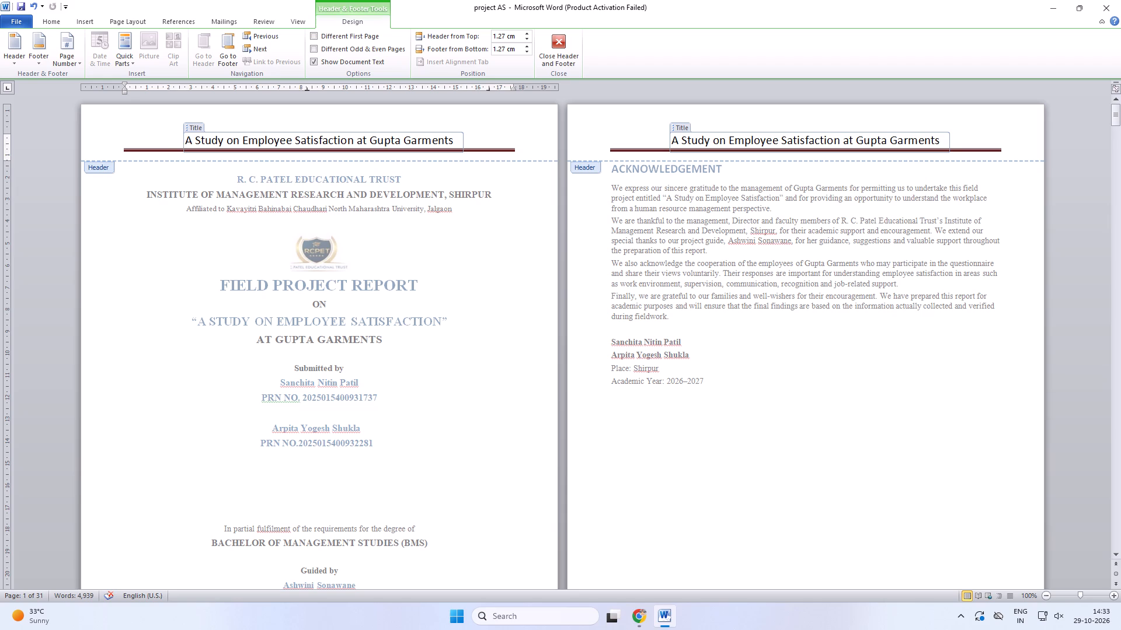
Delete the entire contents of the page header, including the document title and the line beneath it.
key(Delete)
key(Delete)
key(Delete)
key(Delete)
key(Delete)
key(Delete)
key(Delete)
key(Delete)
key(Delete)
key(Delete)
key(Delete)
key(Delete)
key(Delete)
key(Delete)
key(Delete)
key(Delete)
key(Delete)
key(Delete)
key(Delete)
key(Delete)
key(Delete)
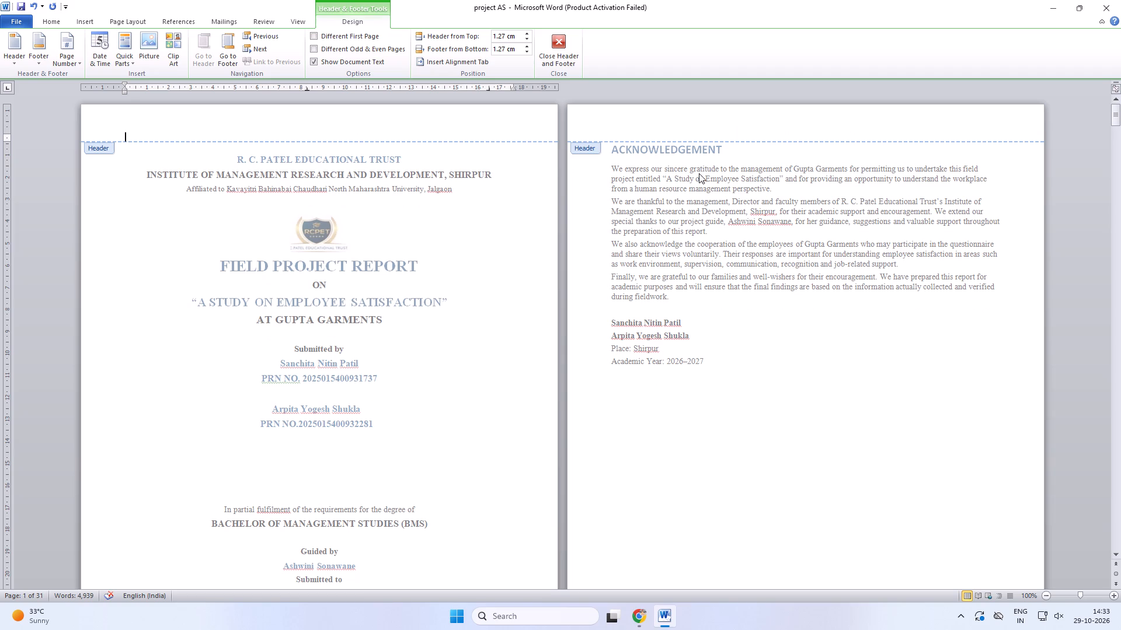
Finish working in the emptied page header and return to the body of the report.
double_click(501, 134)
click(568, 153)
click(583, 158)
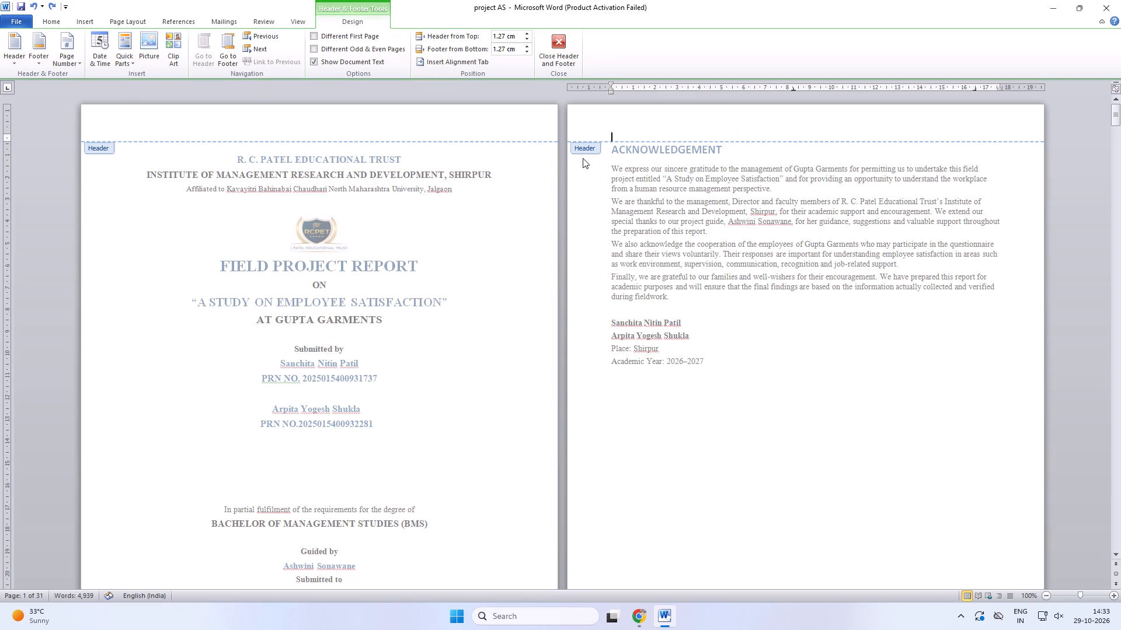
click(528, 116)
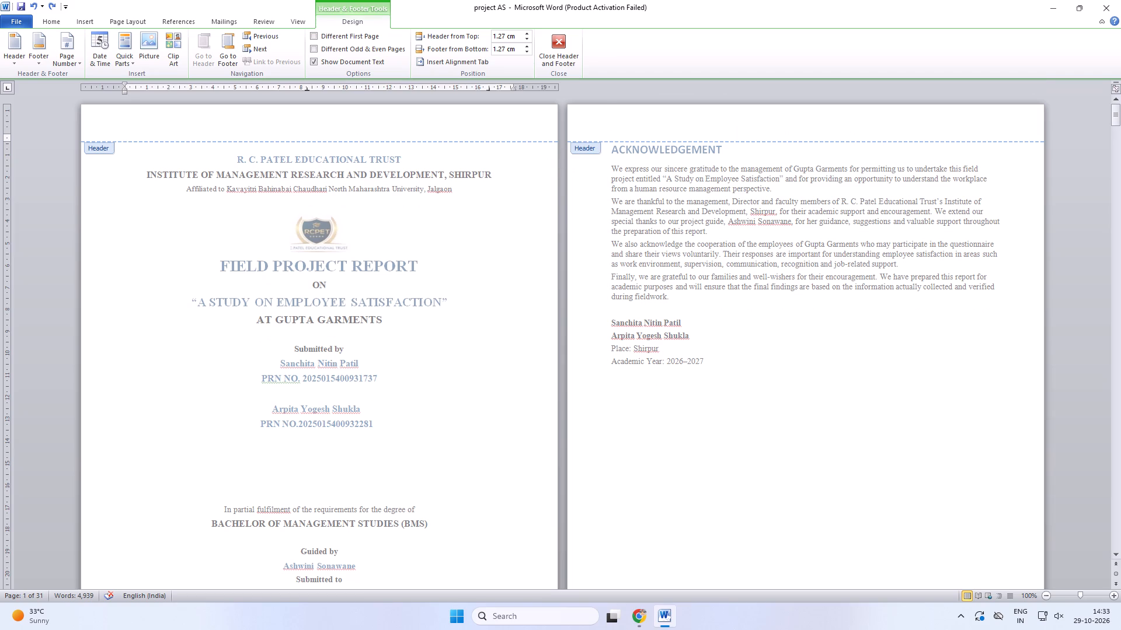
click(559, 34)
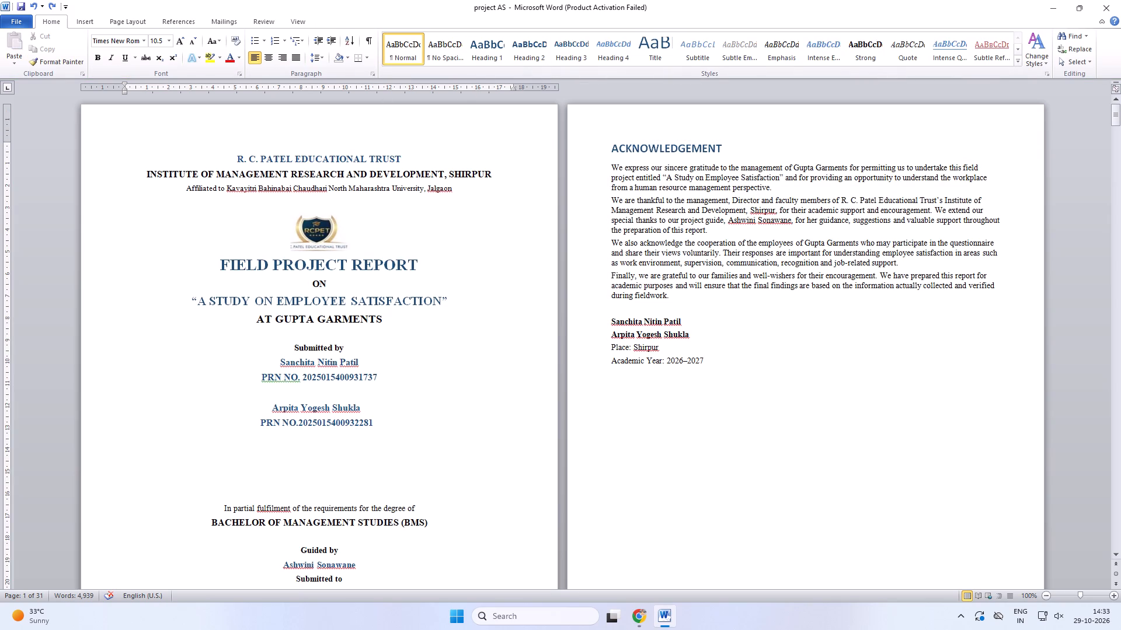
Replace all cover page content below the R. C. Patel Educational Trust heading, including the logo and page break, with two blank lines.
scroll(296, 137, up, 1)
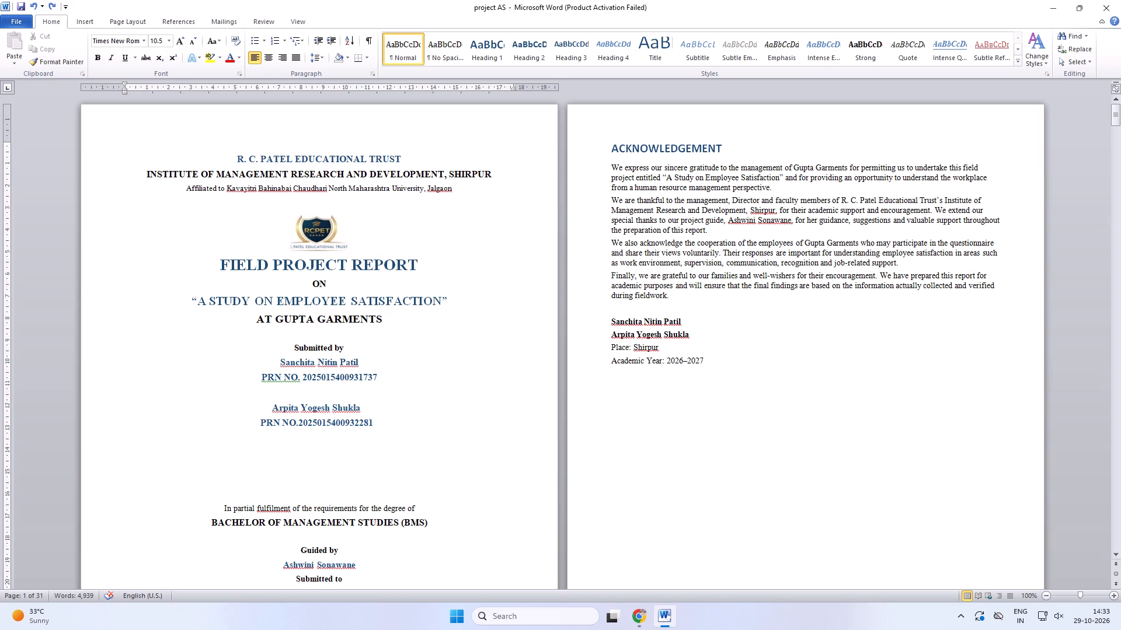
drag(499, 173, 241, 317)
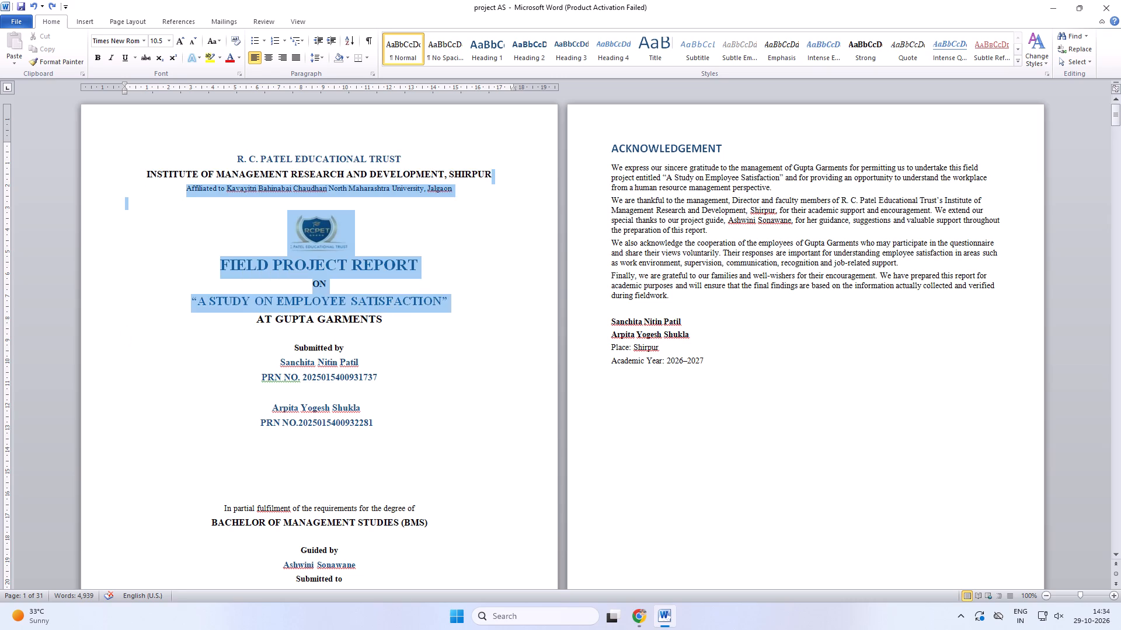
drag(241, 317, 158, 242)
drag(113, 183, 250, 170)
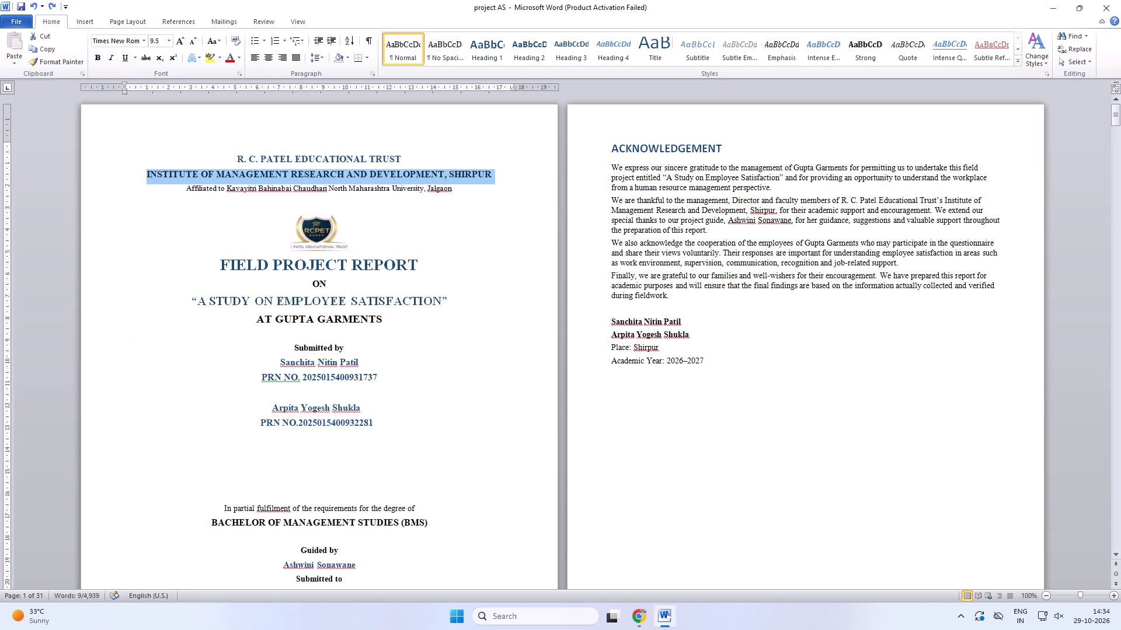
drag(250, 170, 277, 600)
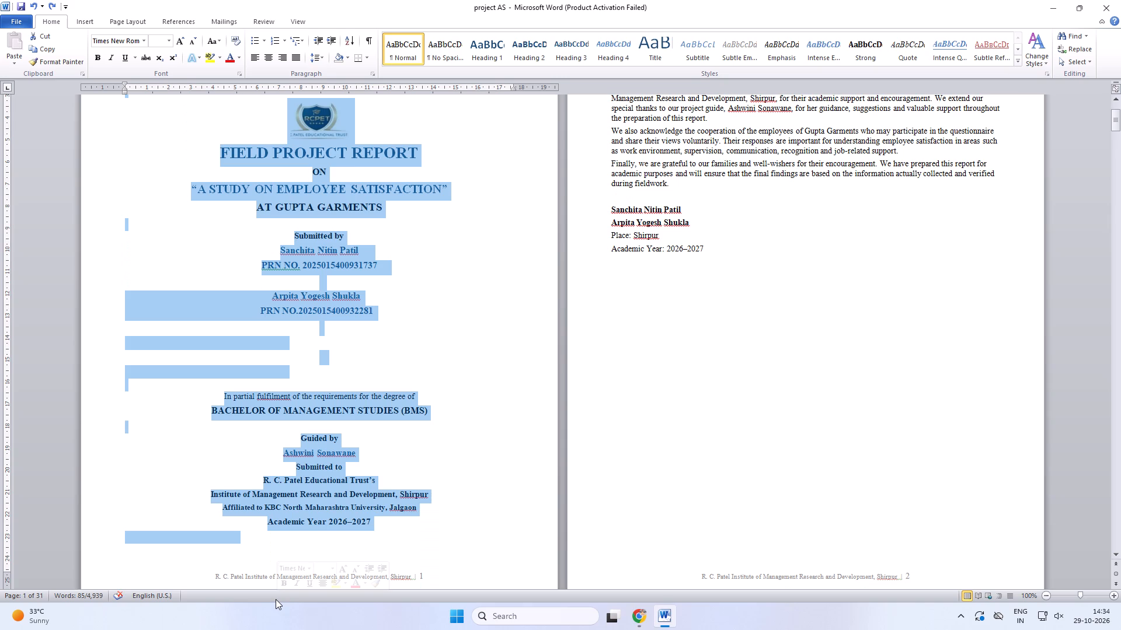
key(Return)
key(Return)
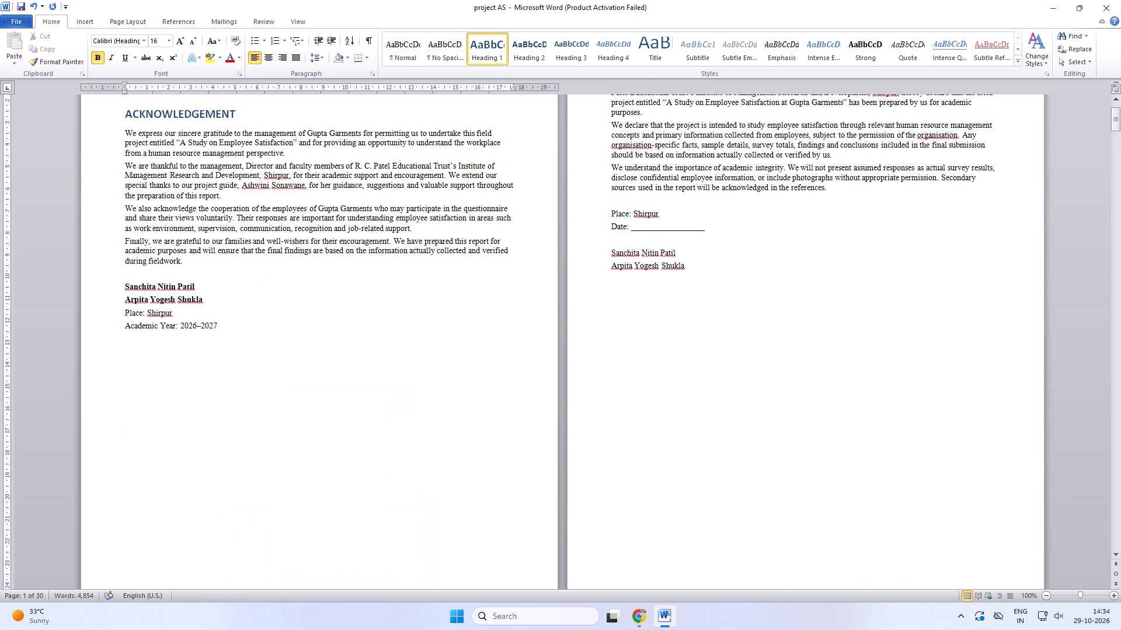
Look over the report's opening pages, checking the trust heading, Acknowledgement, Declaration and page footers.
scroll(276, 599, up, 1)
scroll(618, 446, up, 1)
scroll(623, 440, down, 2)
scroll(623, 440, up, 6)
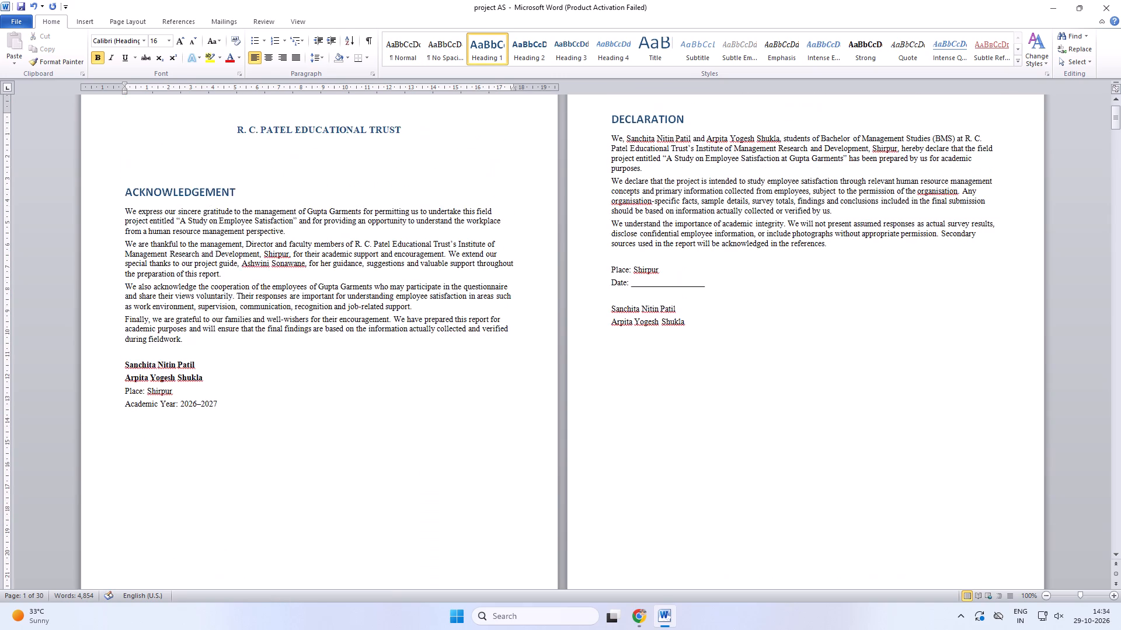
scroll(623, 437, up, 12)
scroll(565, 258, down, 3)
scroll(565, 258, up, 11)
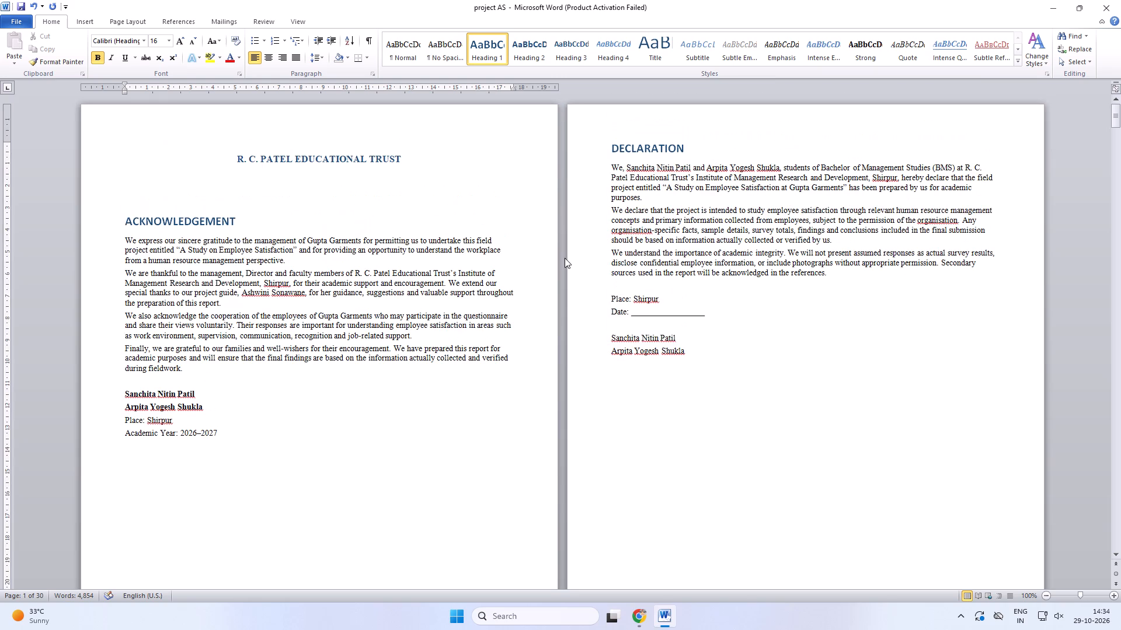
scroll(565, 258, up, 4)
scroll(565, 258, down, 13)
scroll(565, 258, up, 9)
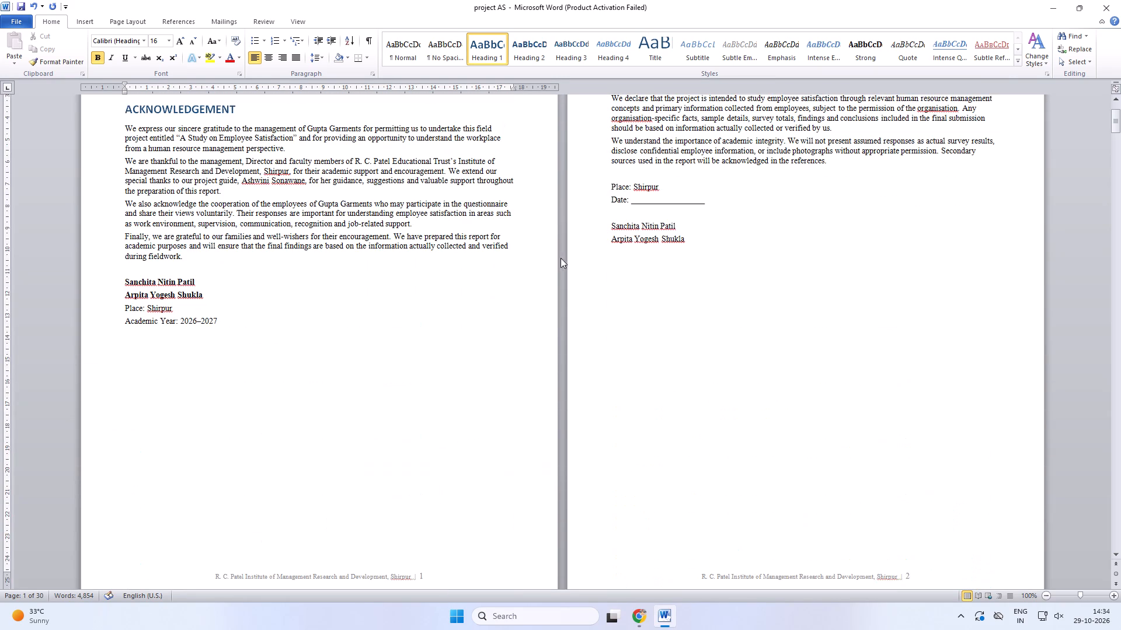
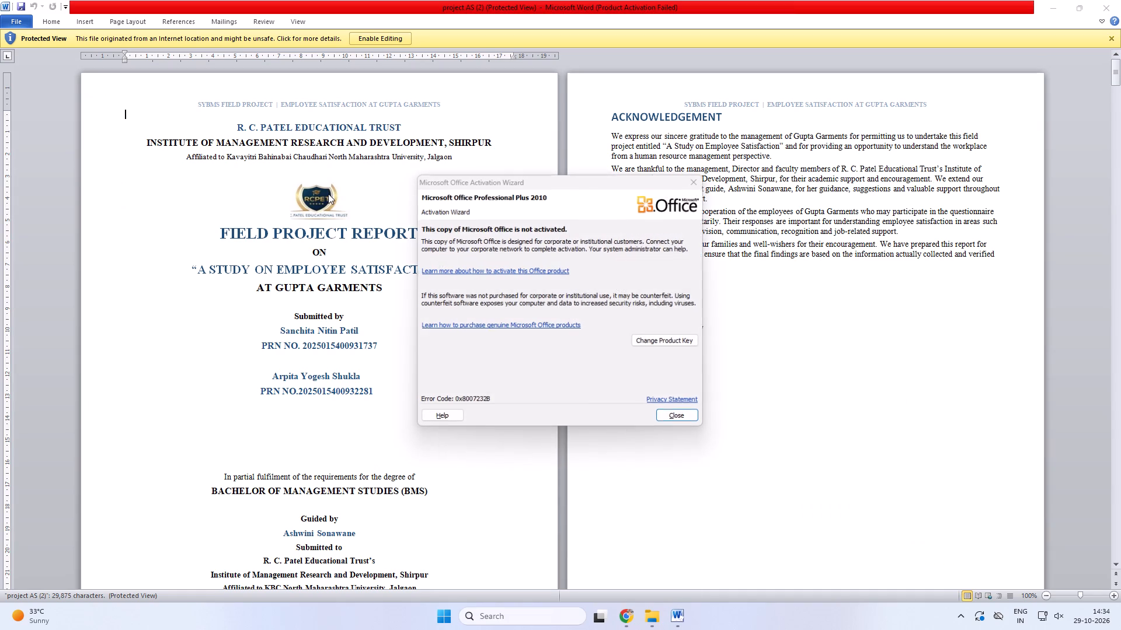
Dismiss the activation notice and enable editing for the protected project AS (2) report.
click(671, 415)
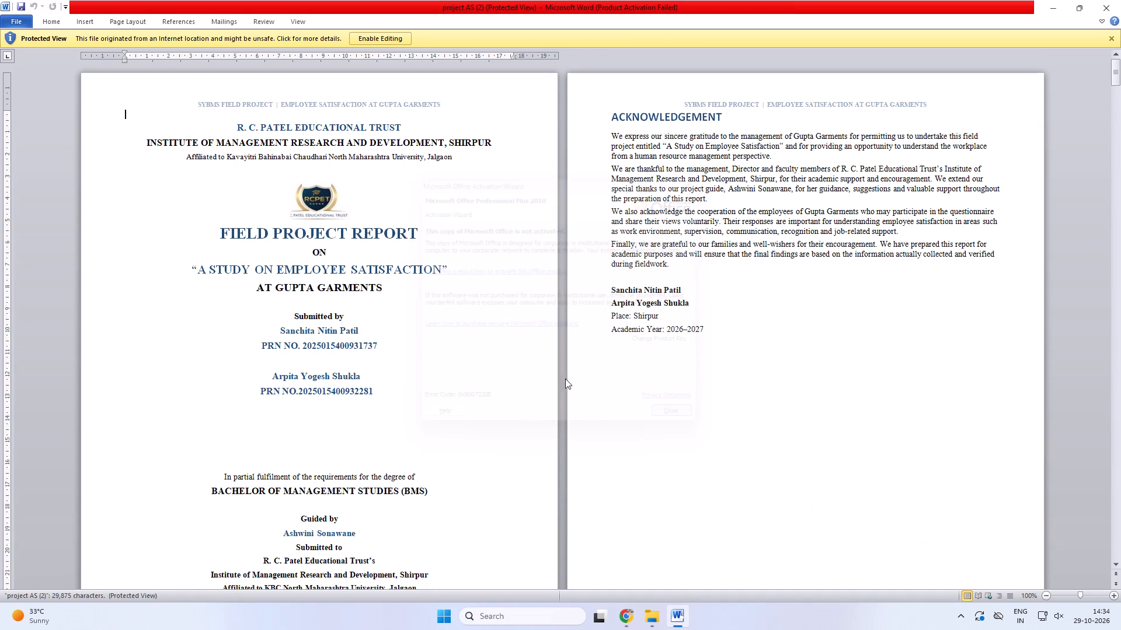
click(389, 43)
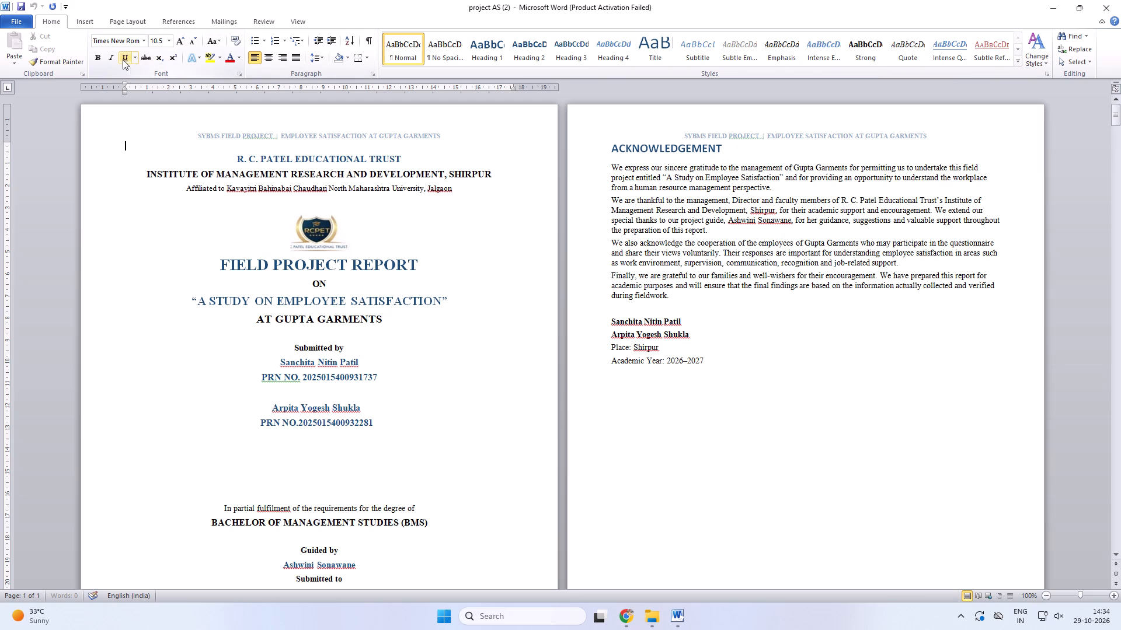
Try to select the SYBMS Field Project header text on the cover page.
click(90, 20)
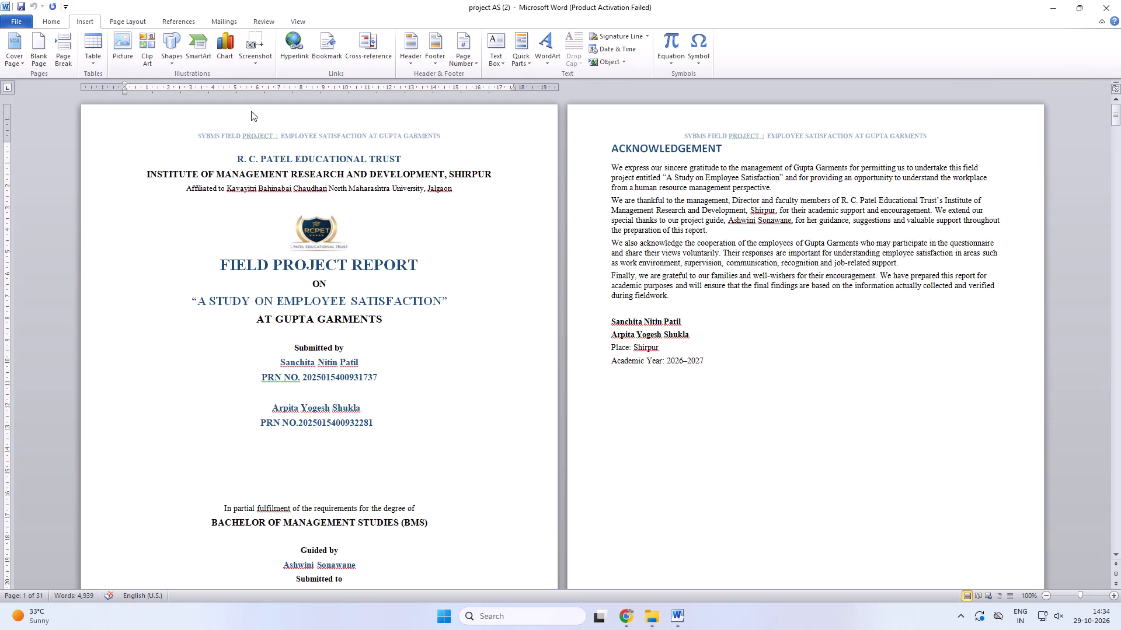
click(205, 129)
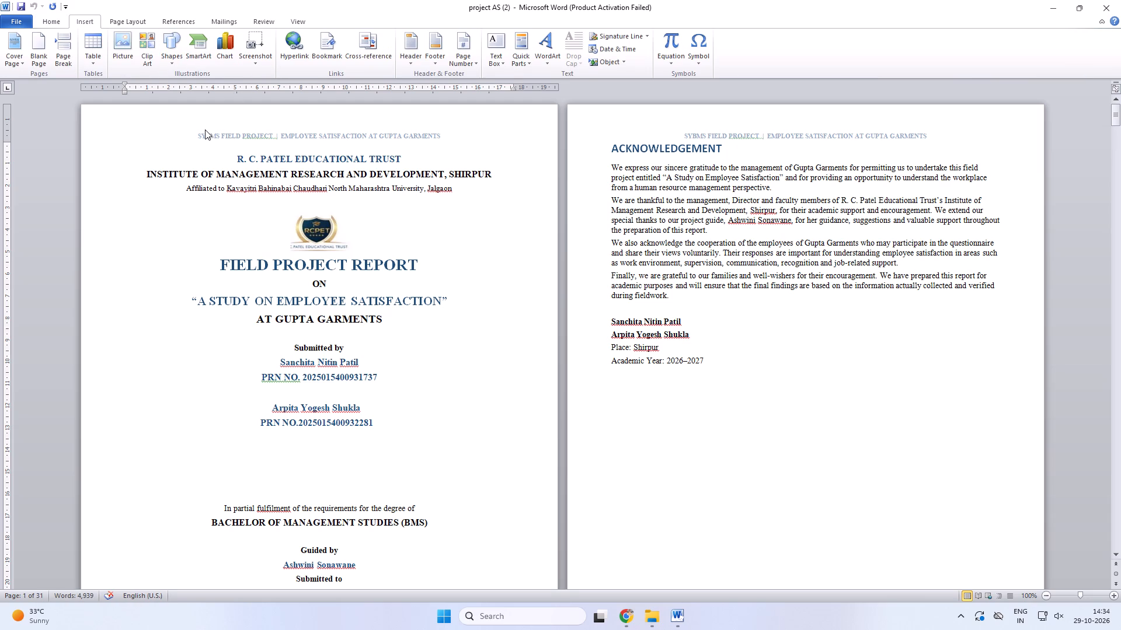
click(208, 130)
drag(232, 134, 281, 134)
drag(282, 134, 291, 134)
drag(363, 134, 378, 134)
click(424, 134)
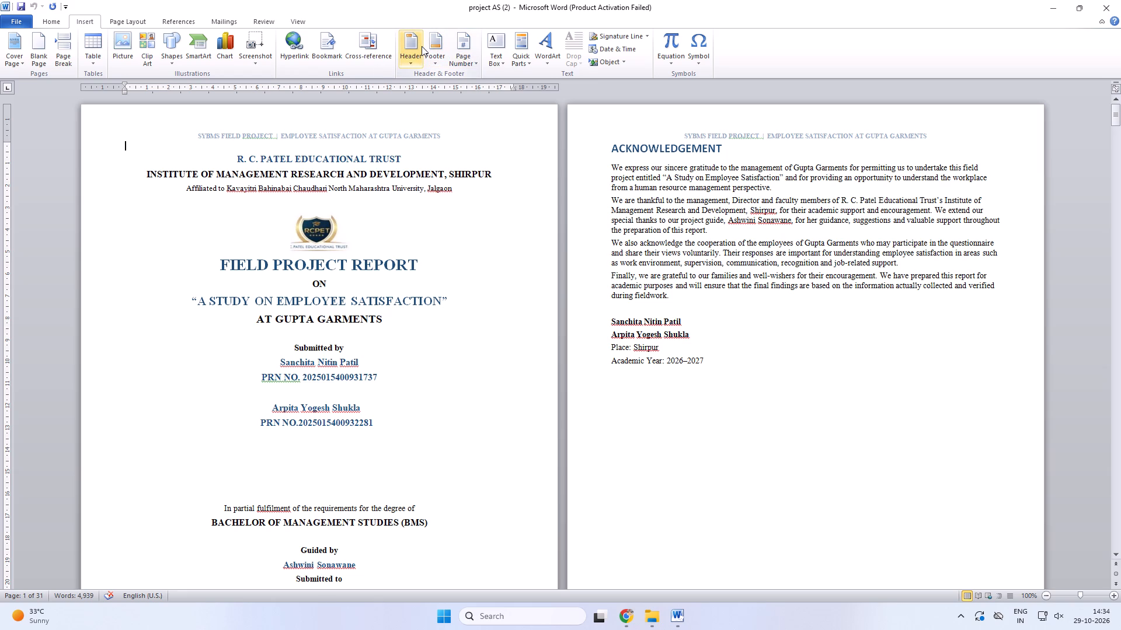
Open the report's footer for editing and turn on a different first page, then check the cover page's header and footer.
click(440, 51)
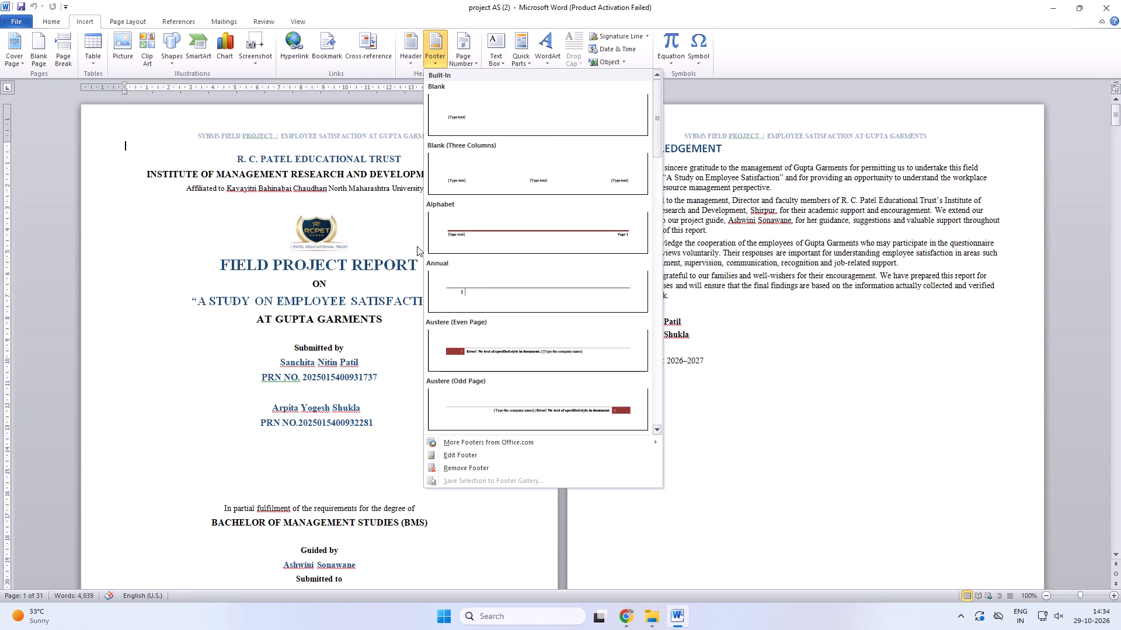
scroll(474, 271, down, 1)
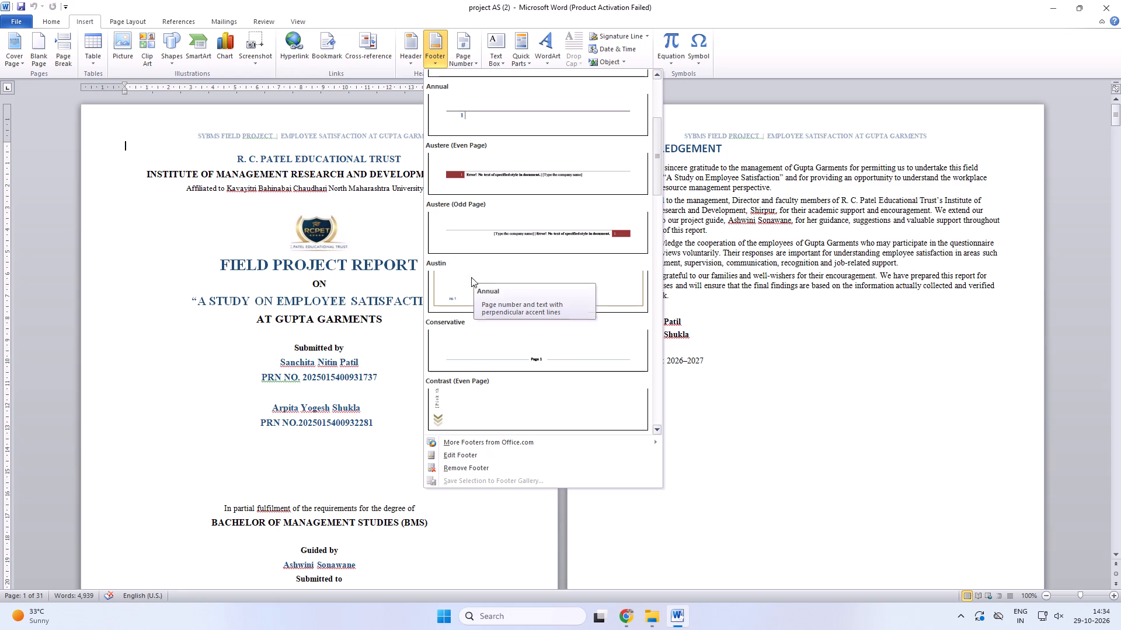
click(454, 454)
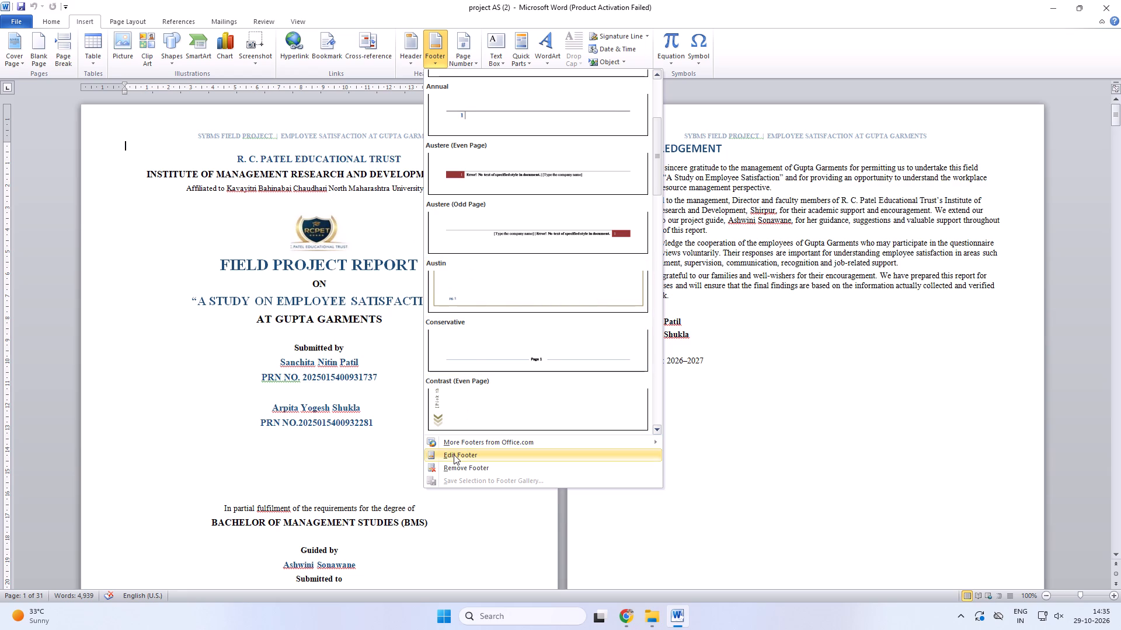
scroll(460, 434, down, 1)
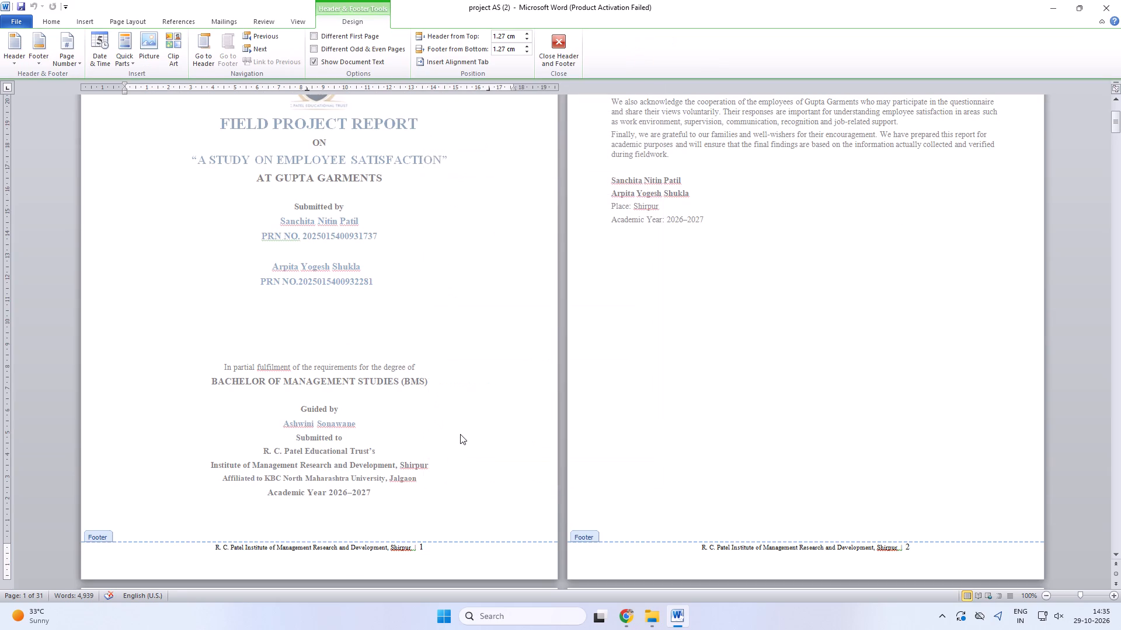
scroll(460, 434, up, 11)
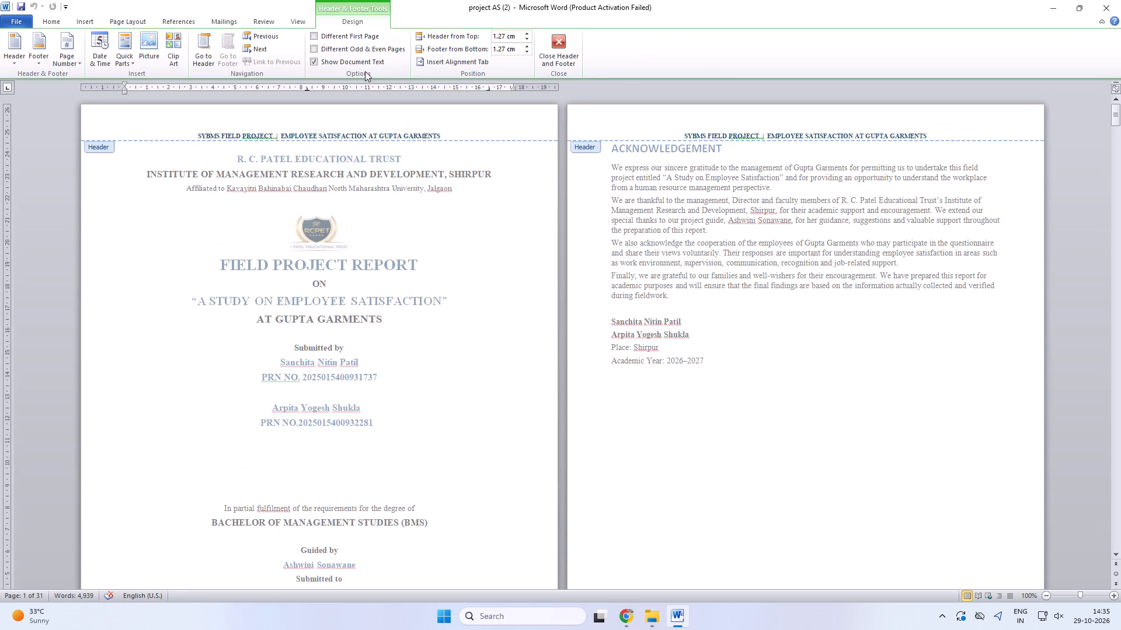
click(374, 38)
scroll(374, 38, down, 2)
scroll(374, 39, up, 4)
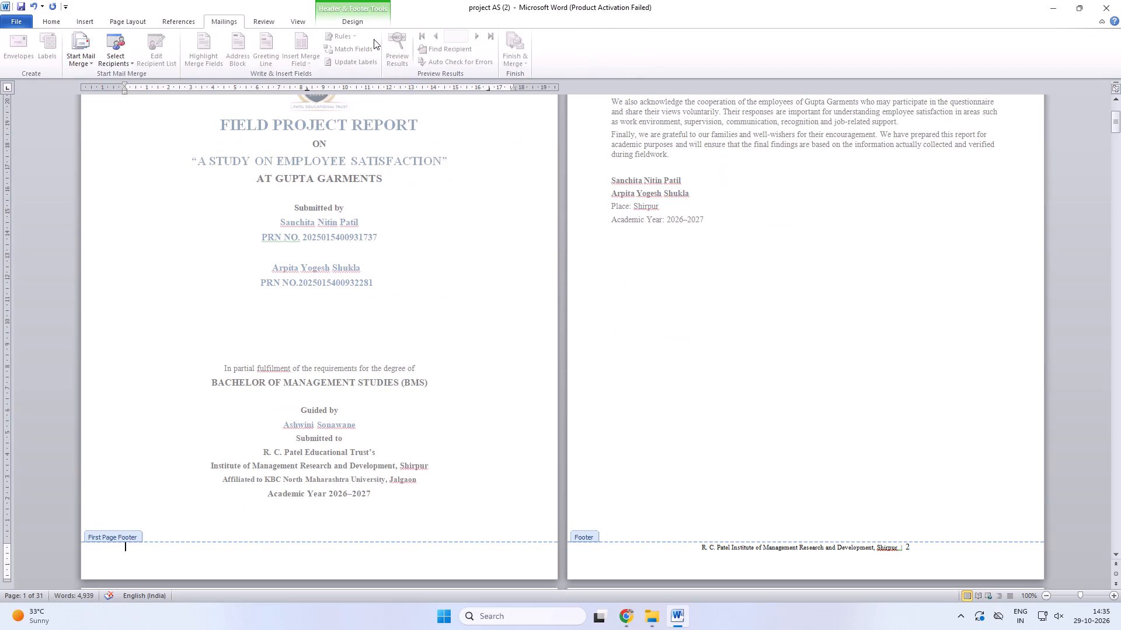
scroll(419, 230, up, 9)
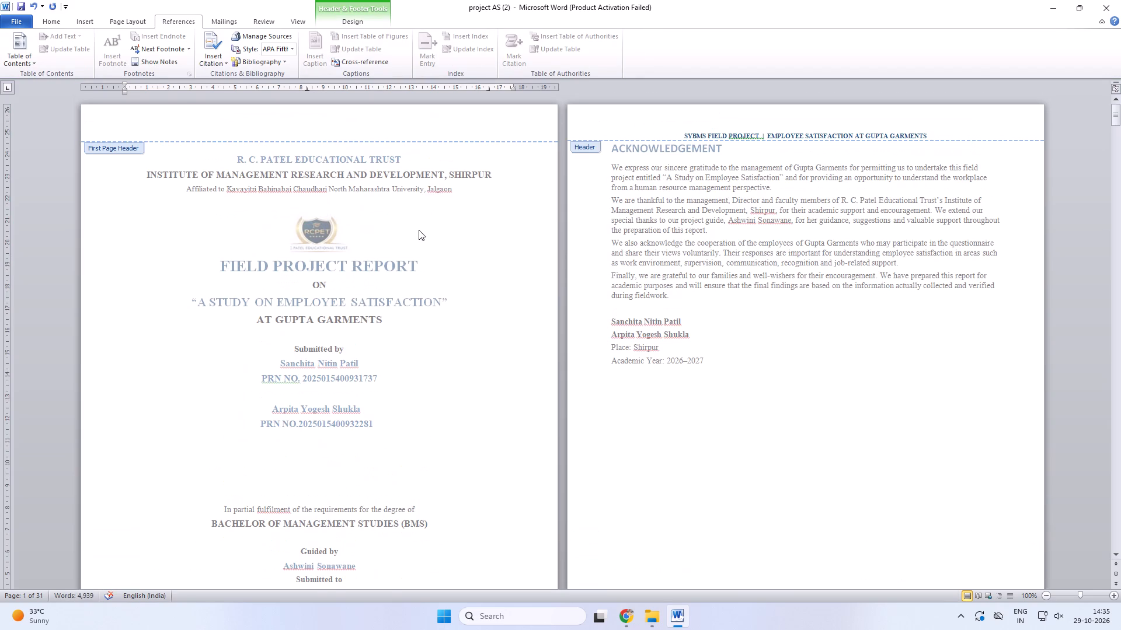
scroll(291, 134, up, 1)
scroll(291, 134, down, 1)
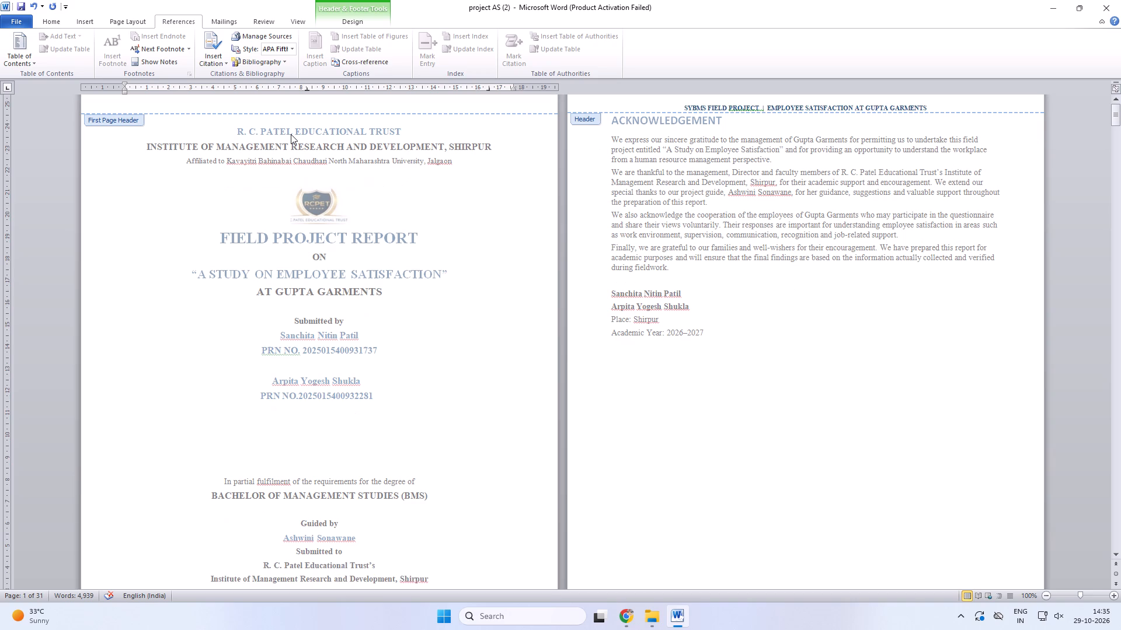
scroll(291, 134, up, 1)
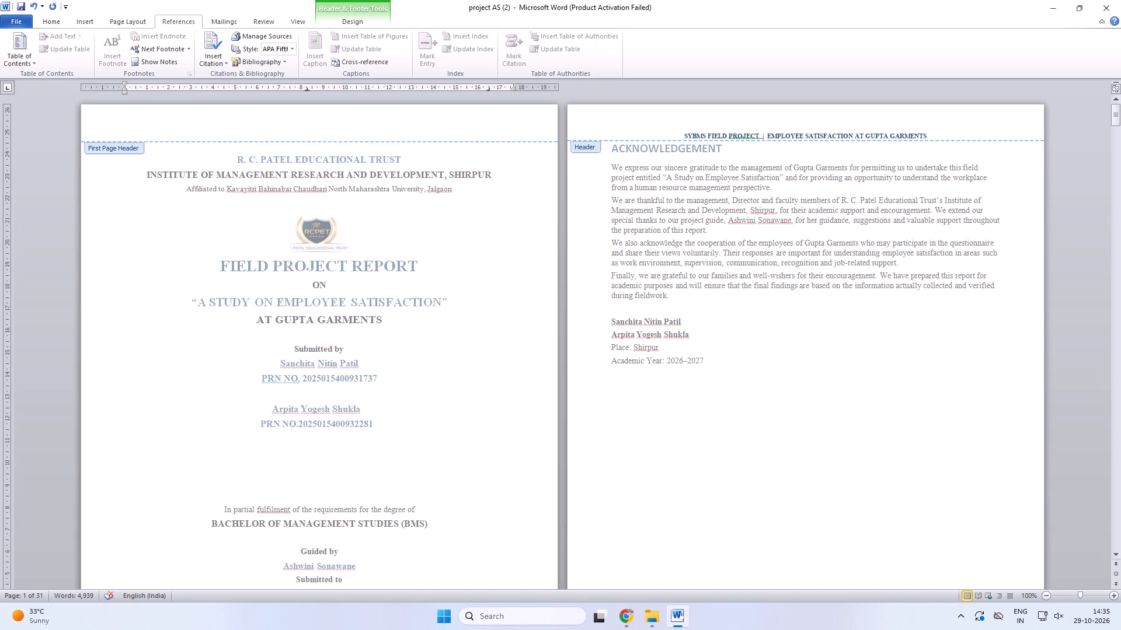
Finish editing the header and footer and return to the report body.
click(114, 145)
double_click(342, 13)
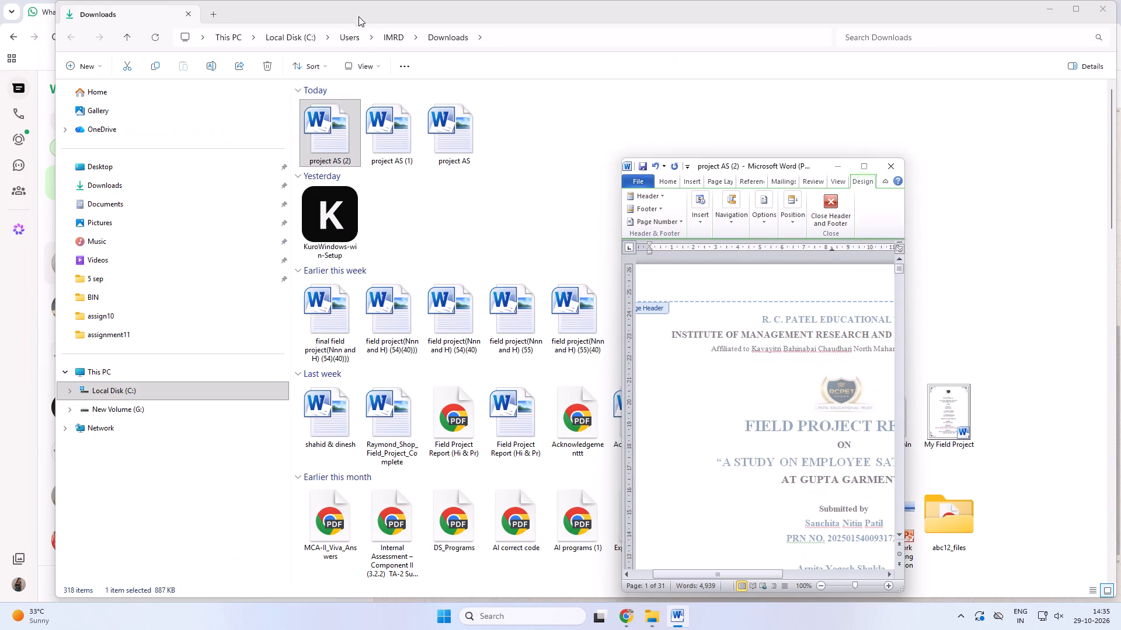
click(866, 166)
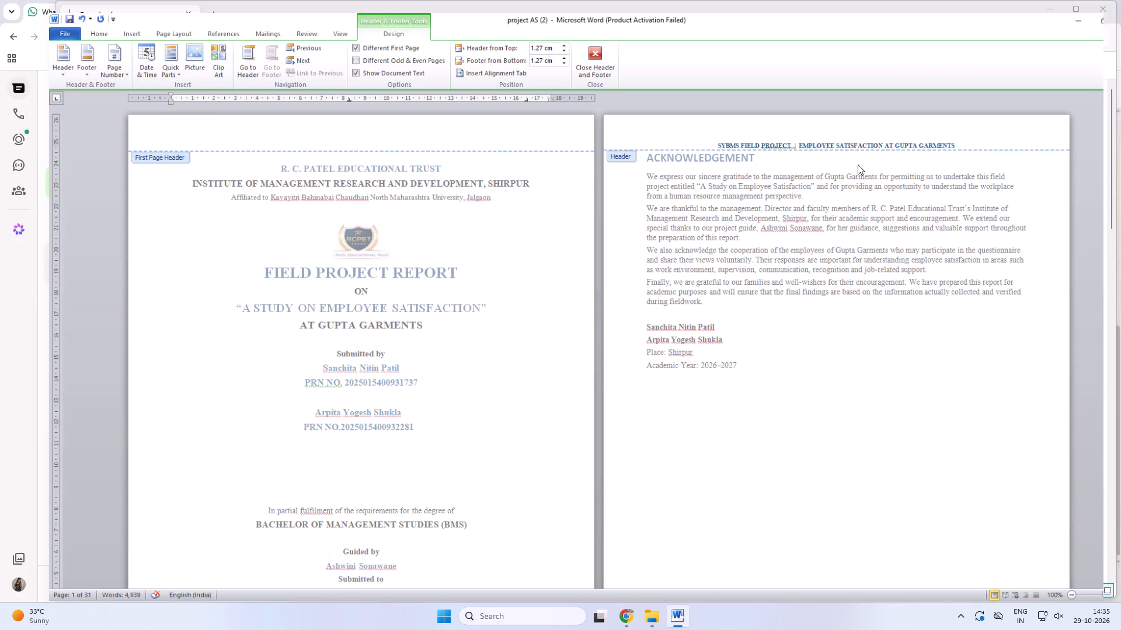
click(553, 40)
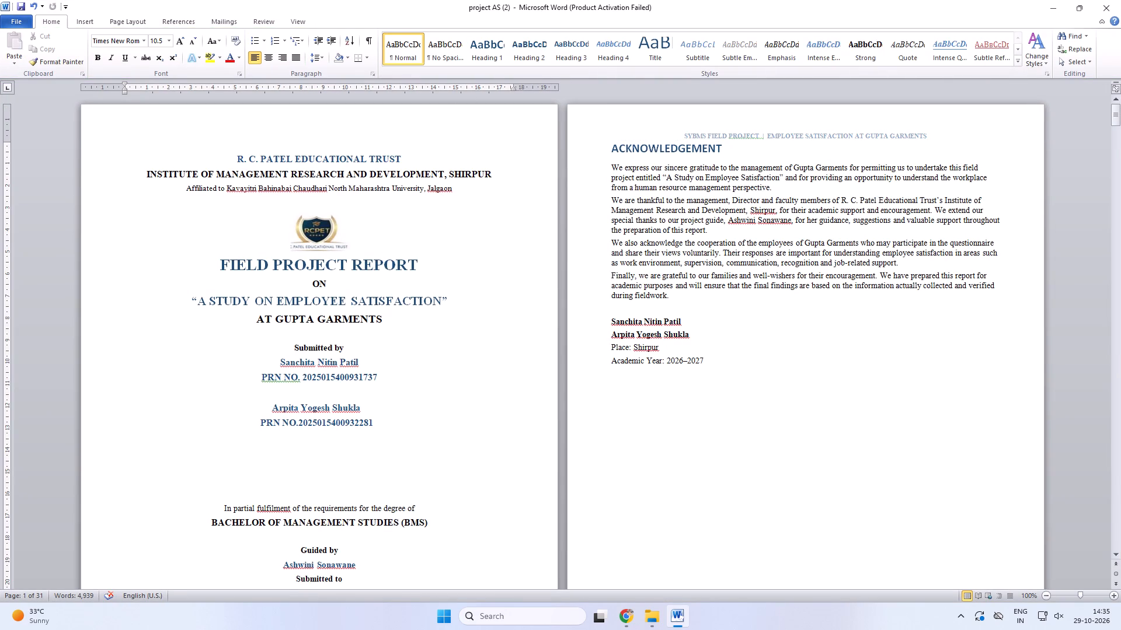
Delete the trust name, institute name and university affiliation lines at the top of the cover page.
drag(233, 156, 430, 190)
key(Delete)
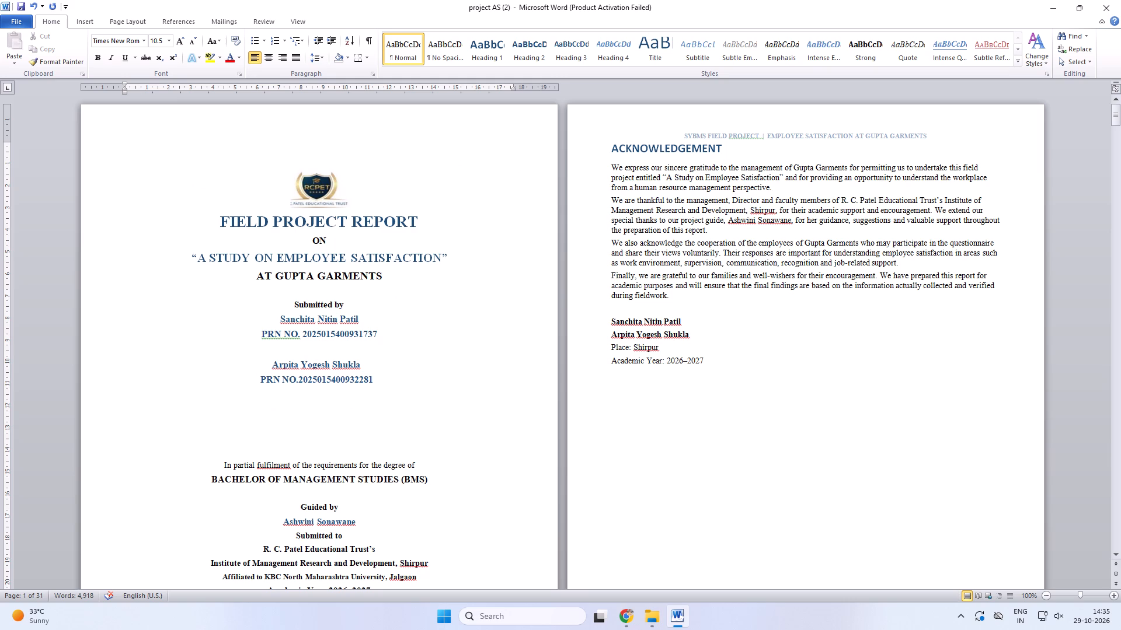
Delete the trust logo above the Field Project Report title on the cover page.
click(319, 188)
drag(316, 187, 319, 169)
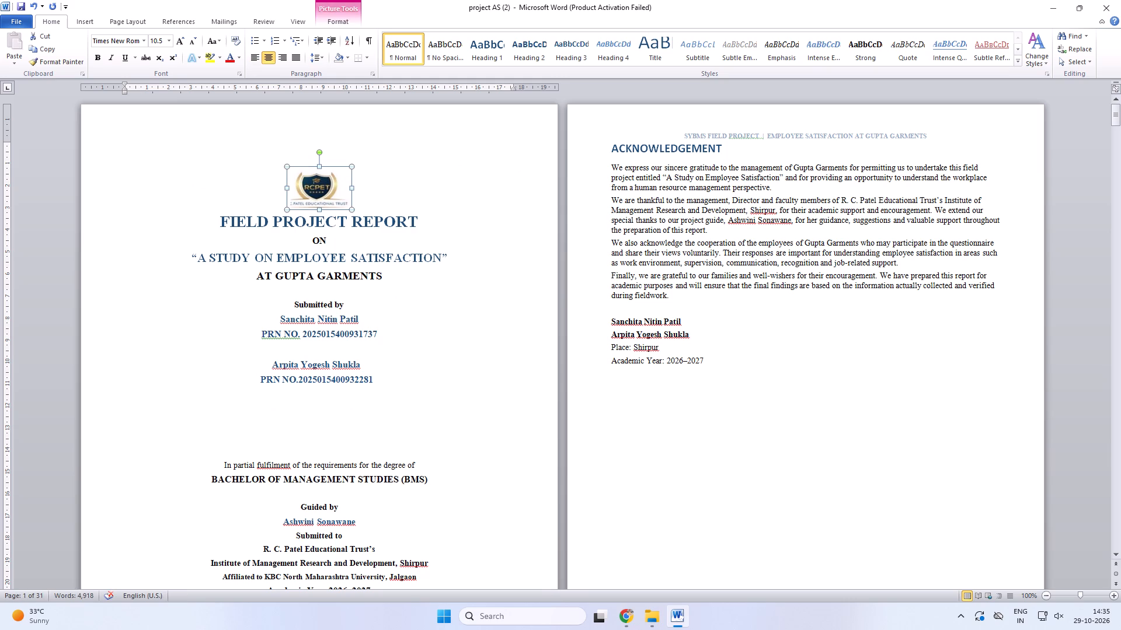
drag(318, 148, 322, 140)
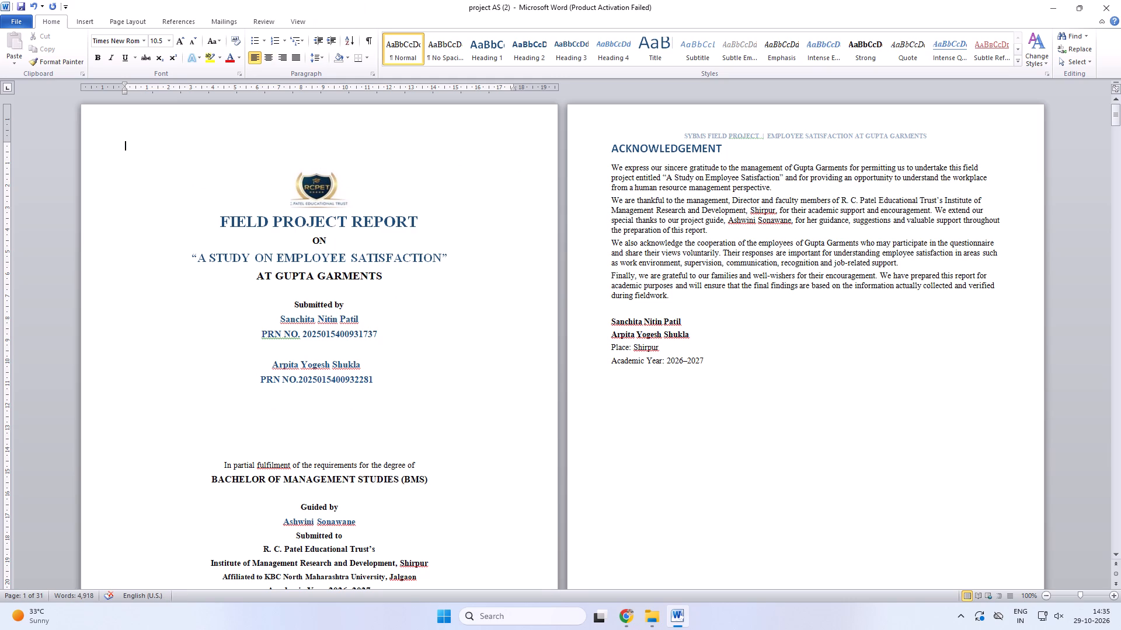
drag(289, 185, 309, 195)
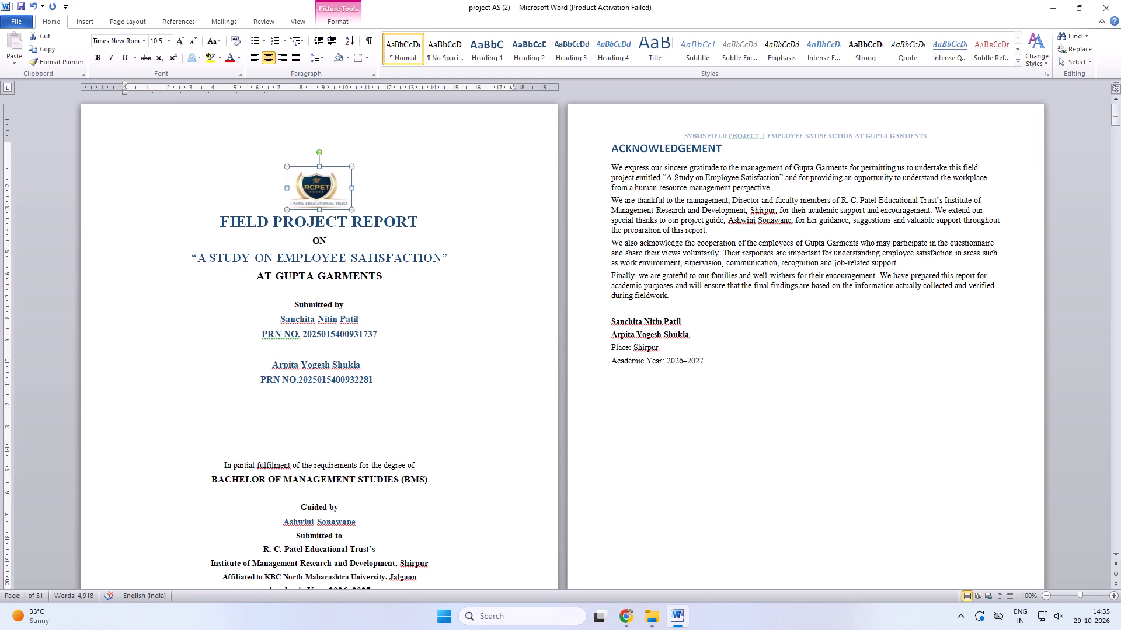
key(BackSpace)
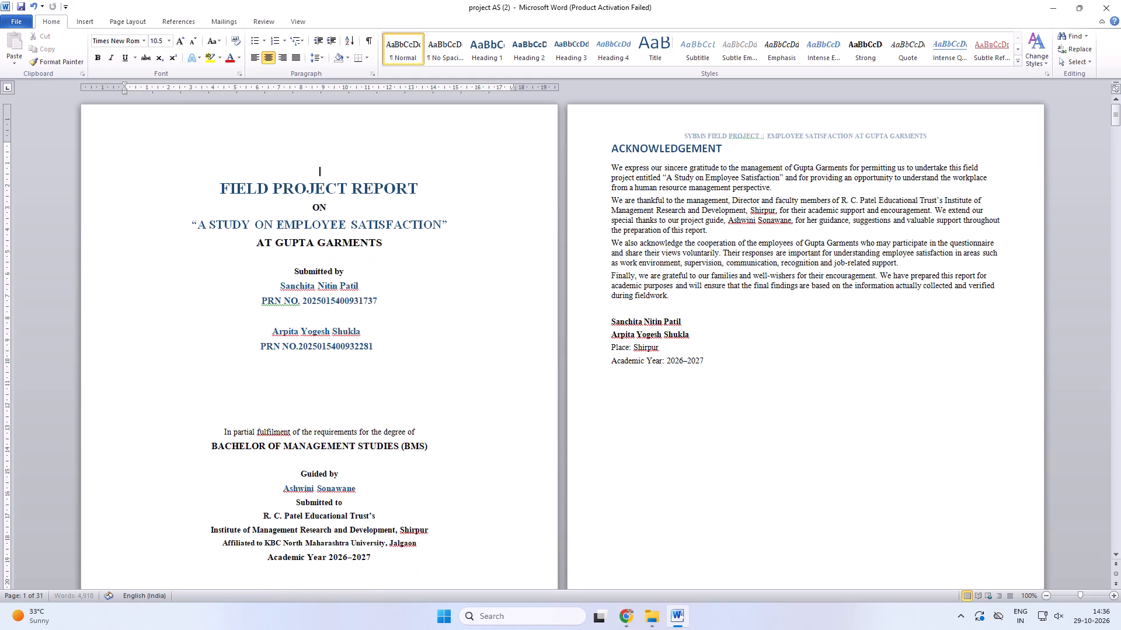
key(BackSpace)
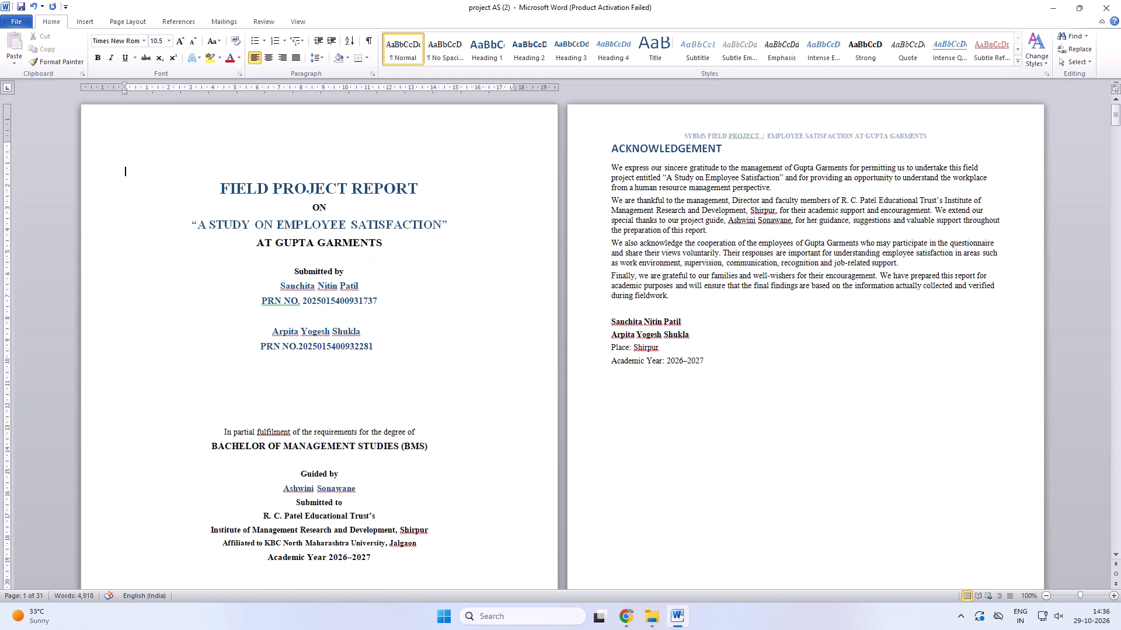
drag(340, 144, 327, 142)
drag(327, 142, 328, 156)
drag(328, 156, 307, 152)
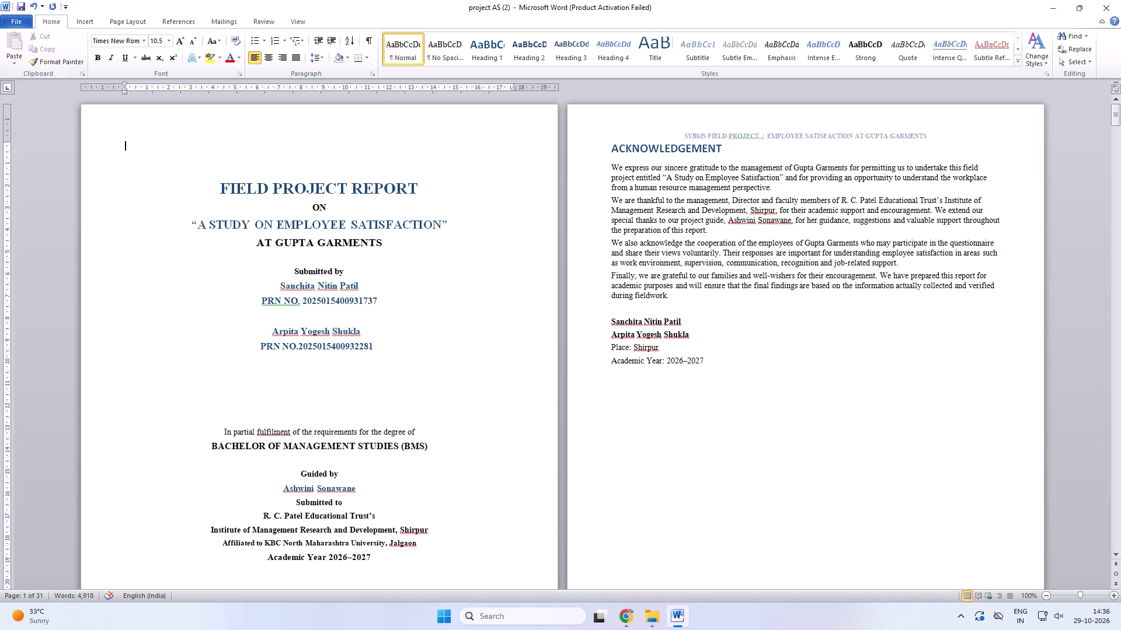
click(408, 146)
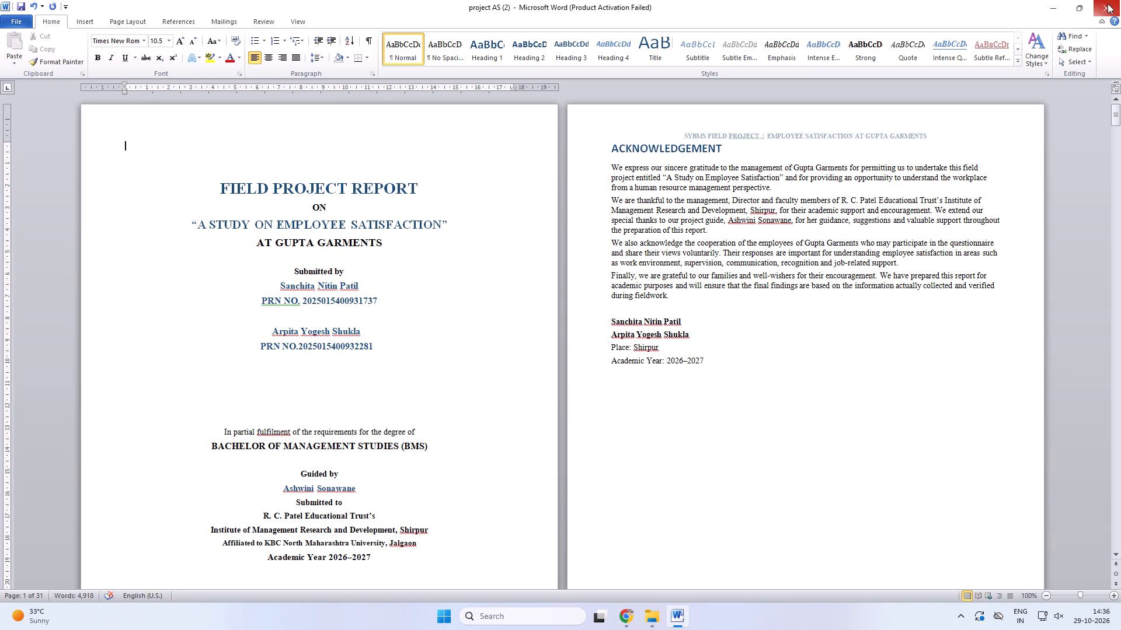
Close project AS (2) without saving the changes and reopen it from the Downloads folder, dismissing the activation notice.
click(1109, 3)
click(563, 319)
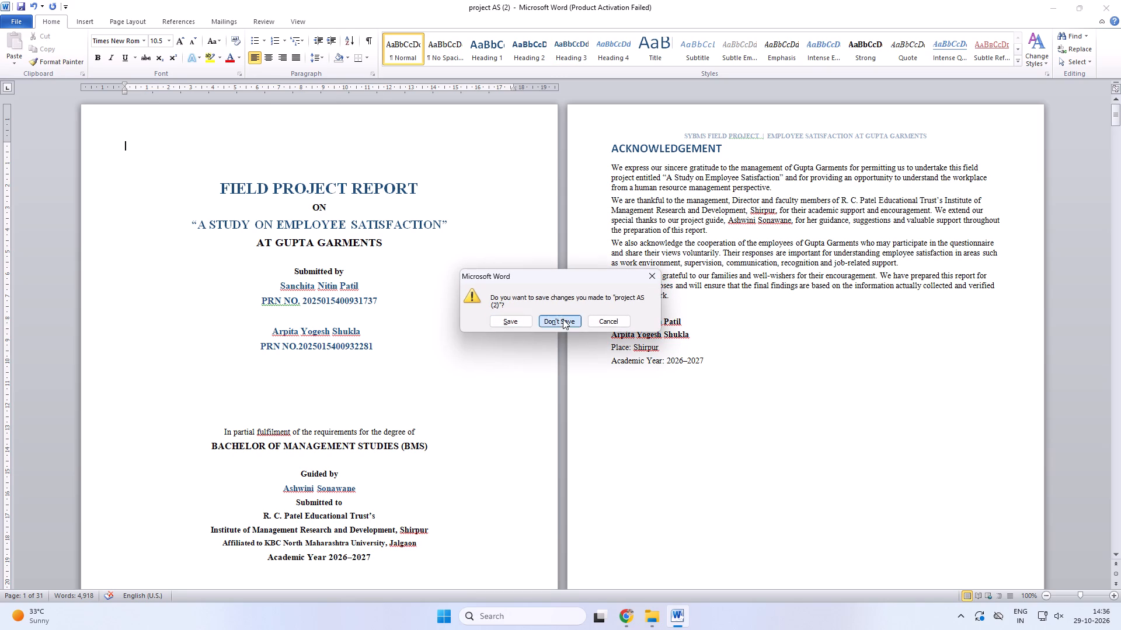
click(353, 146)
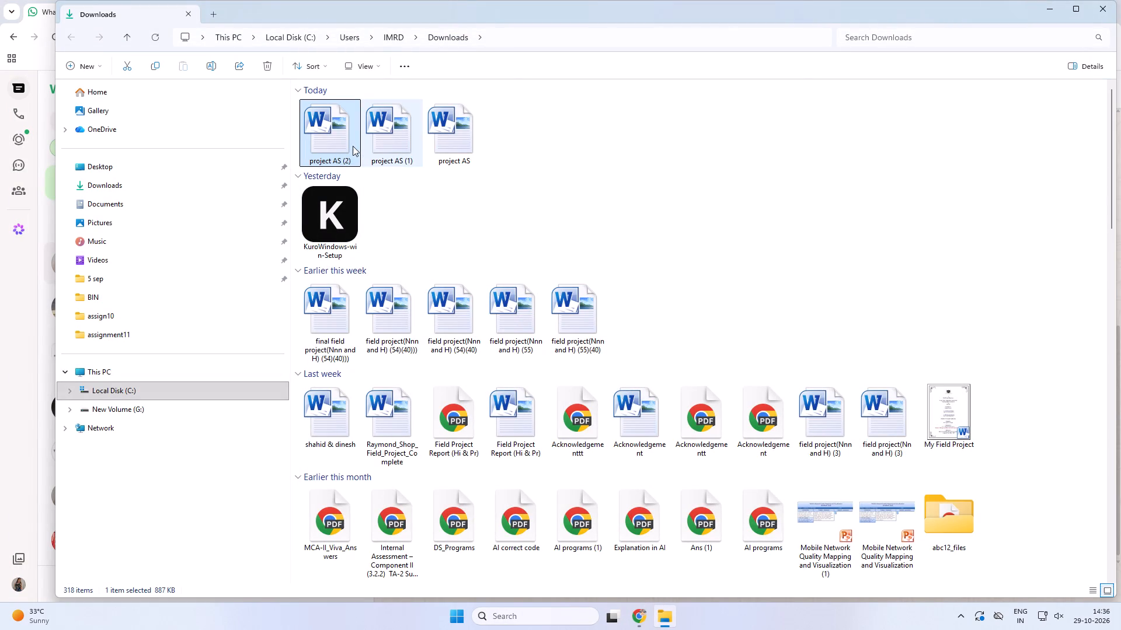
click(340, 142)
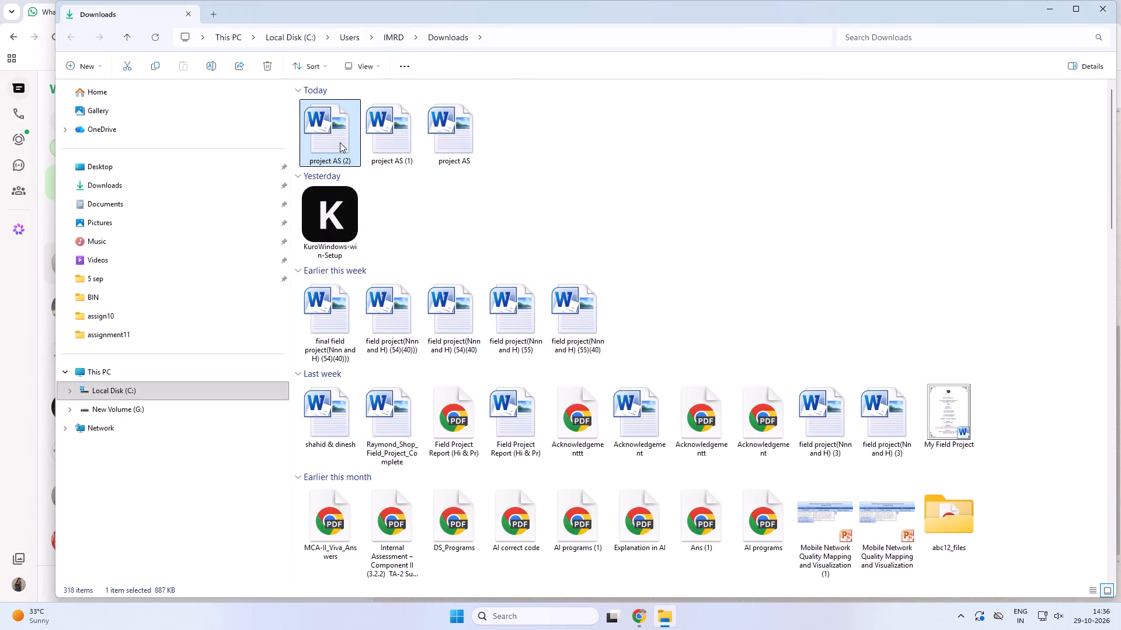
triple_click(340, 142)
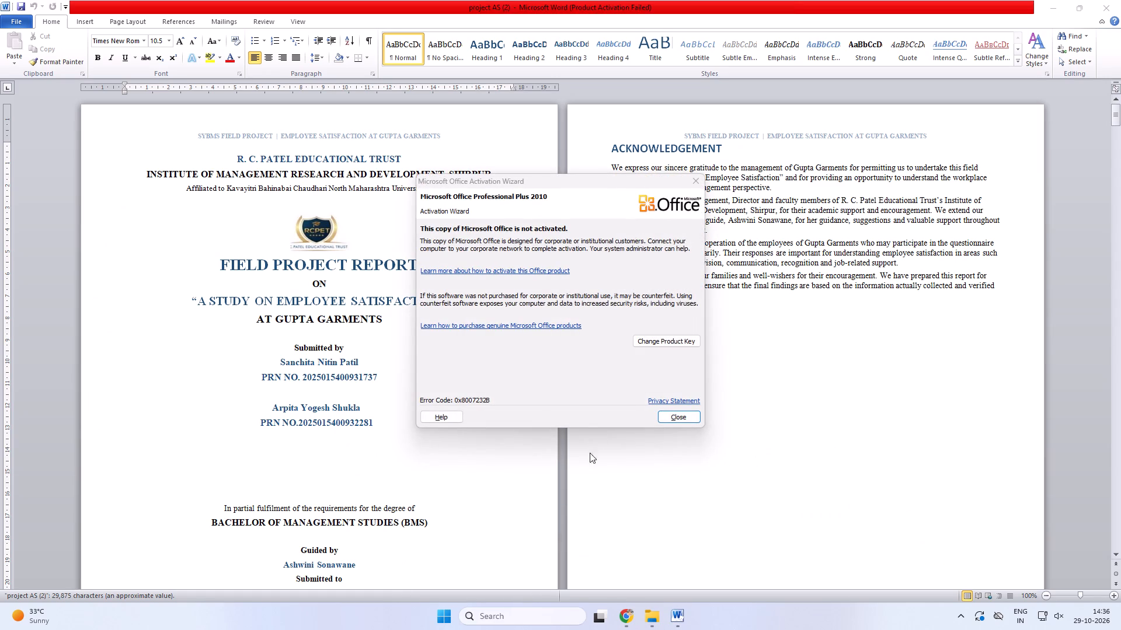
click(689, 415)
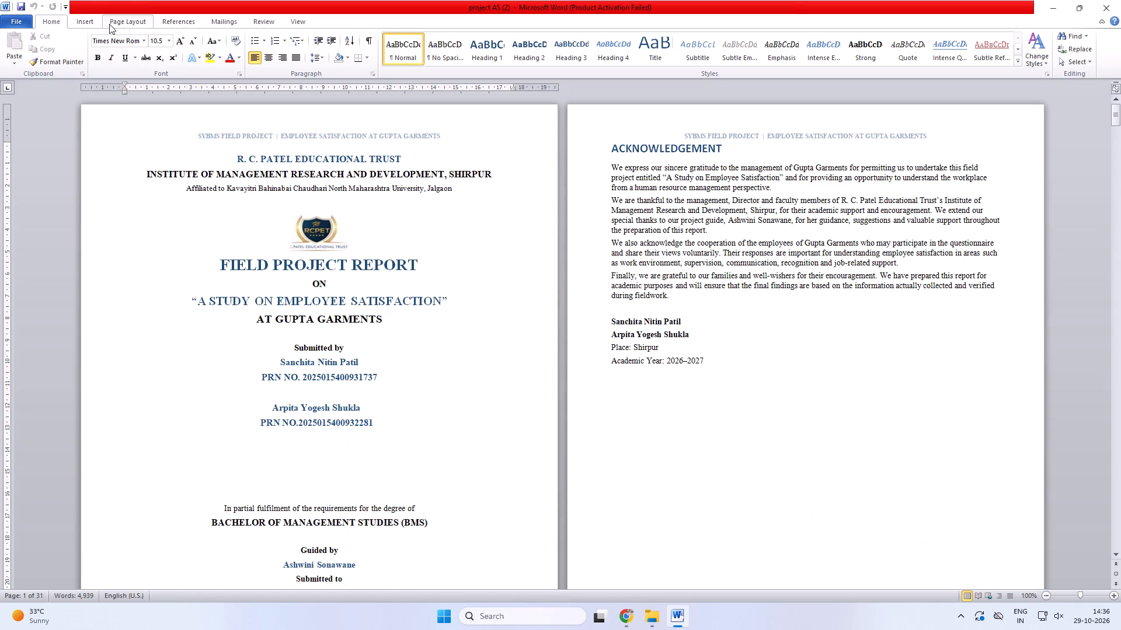
Open the footer for editing and give the report's first page its own separate header and footer.
click(50, 16)
click(51, 18)
click(74, 22)
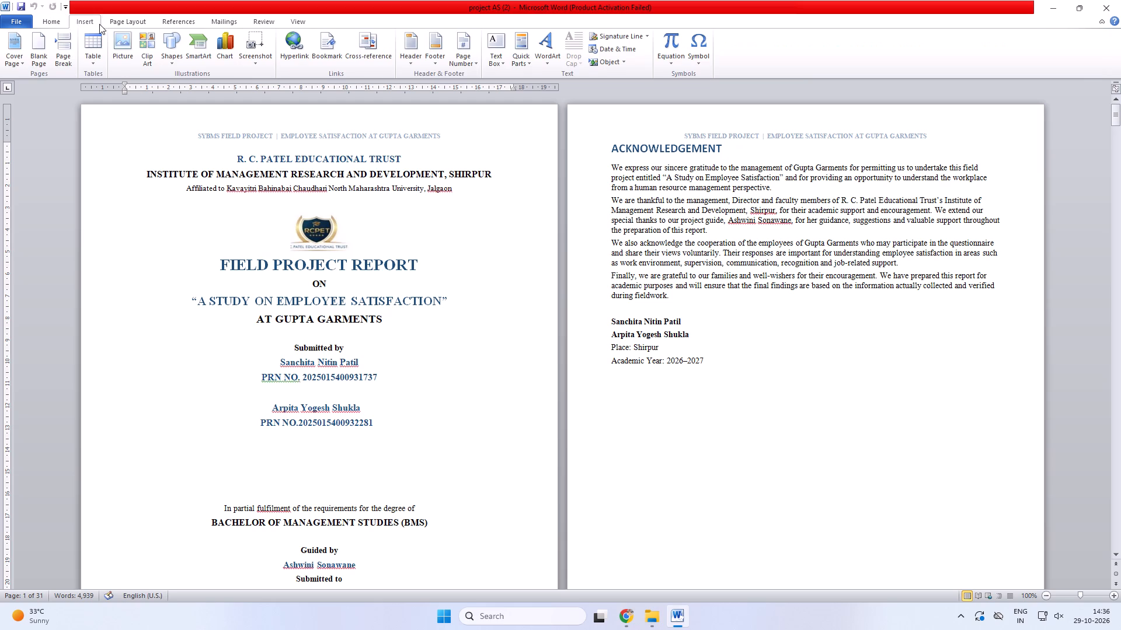
click(446, 40)
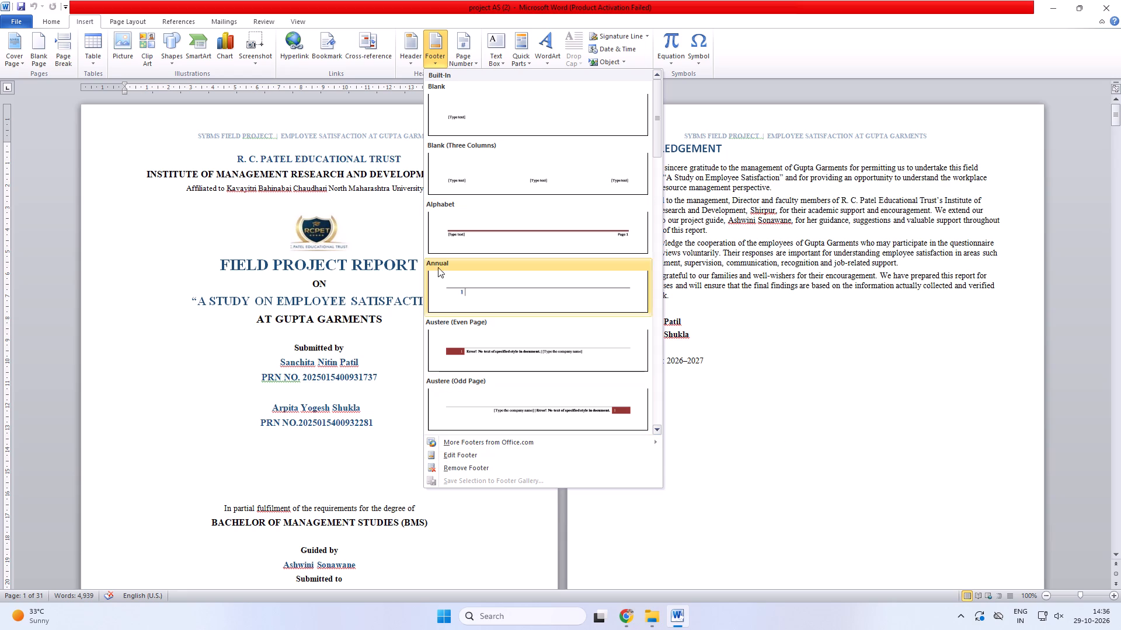
click(456, 454)
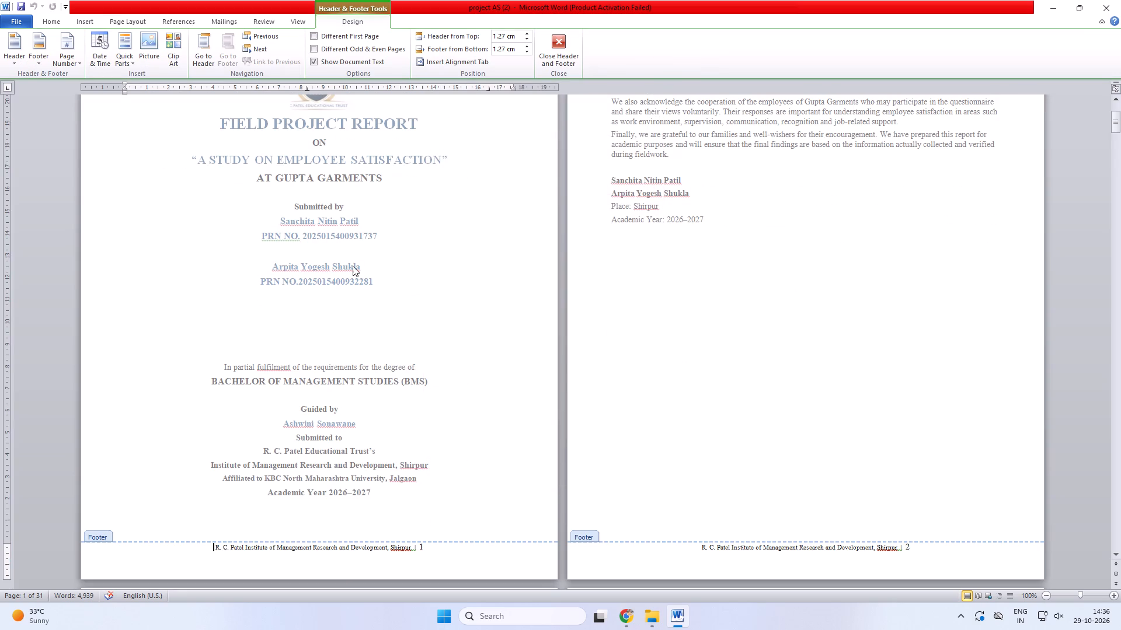
scroll(353, 266, down, 1)
scroll(353, 266, up, 6)
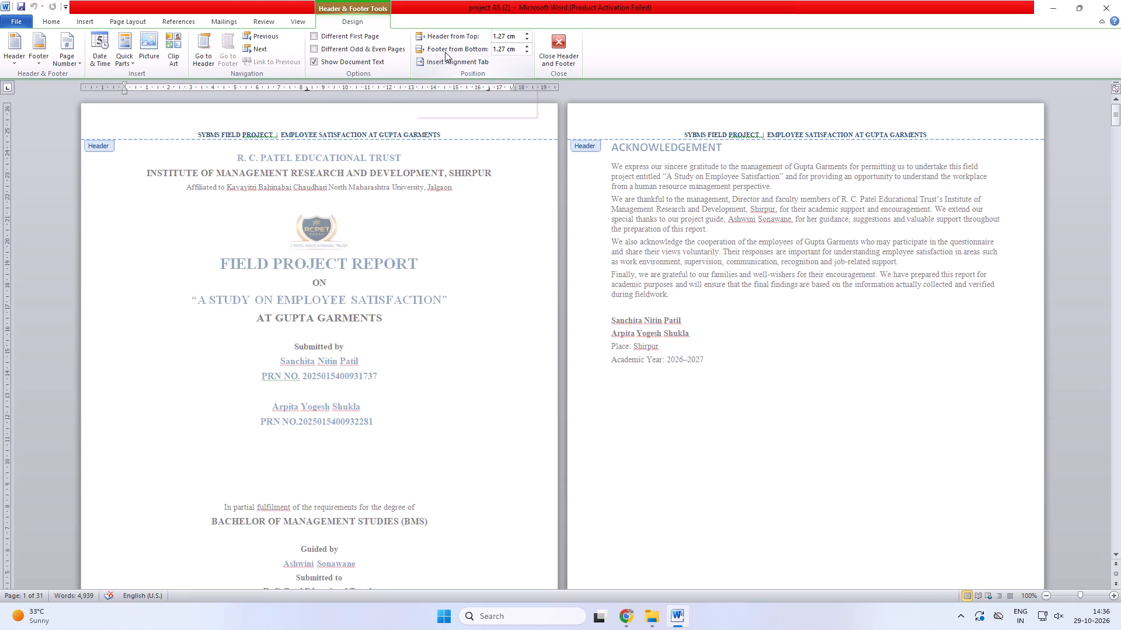
click(366, 36)
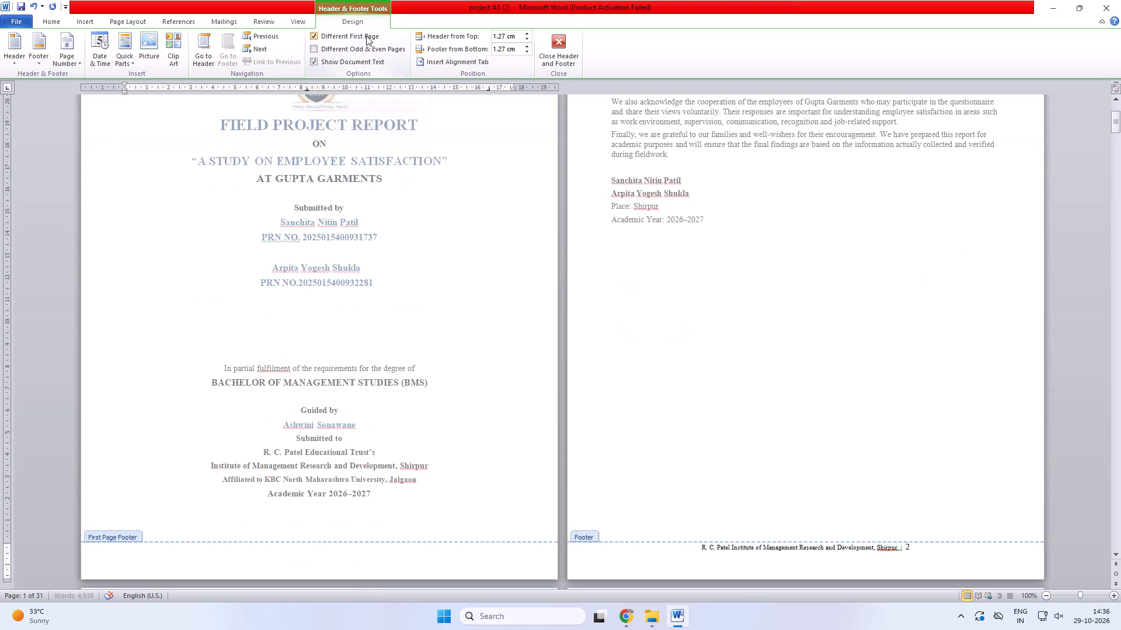
scroll(366, 36, down, 1)
scroll(366, 36, up, 3)
scroll(338, 338, up, 3)
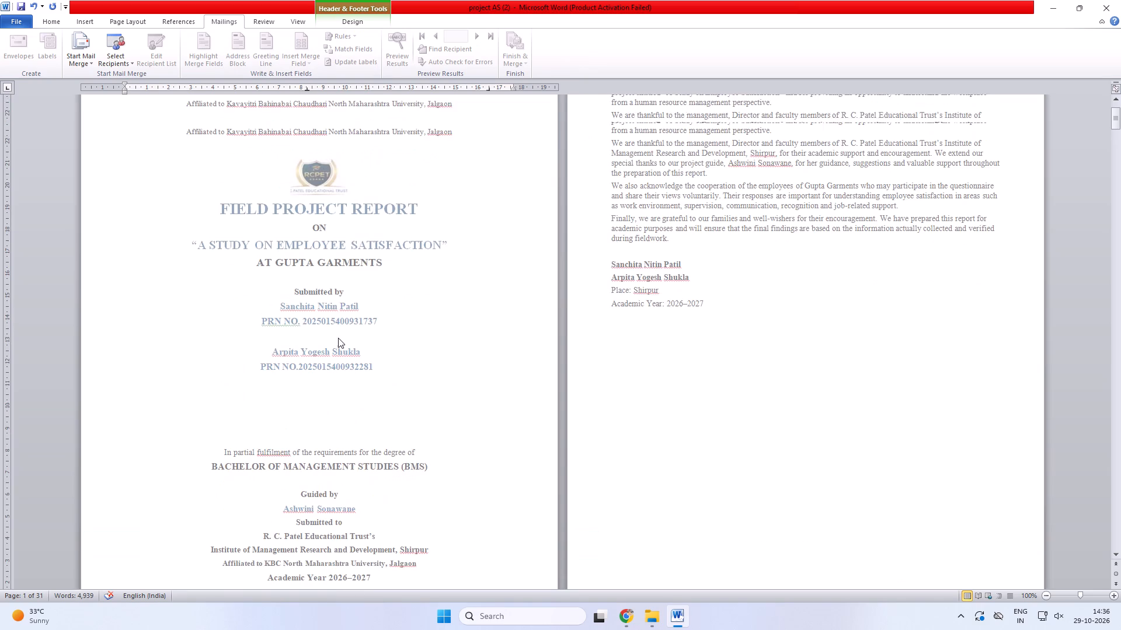
scroll(338, 337, up, 5)
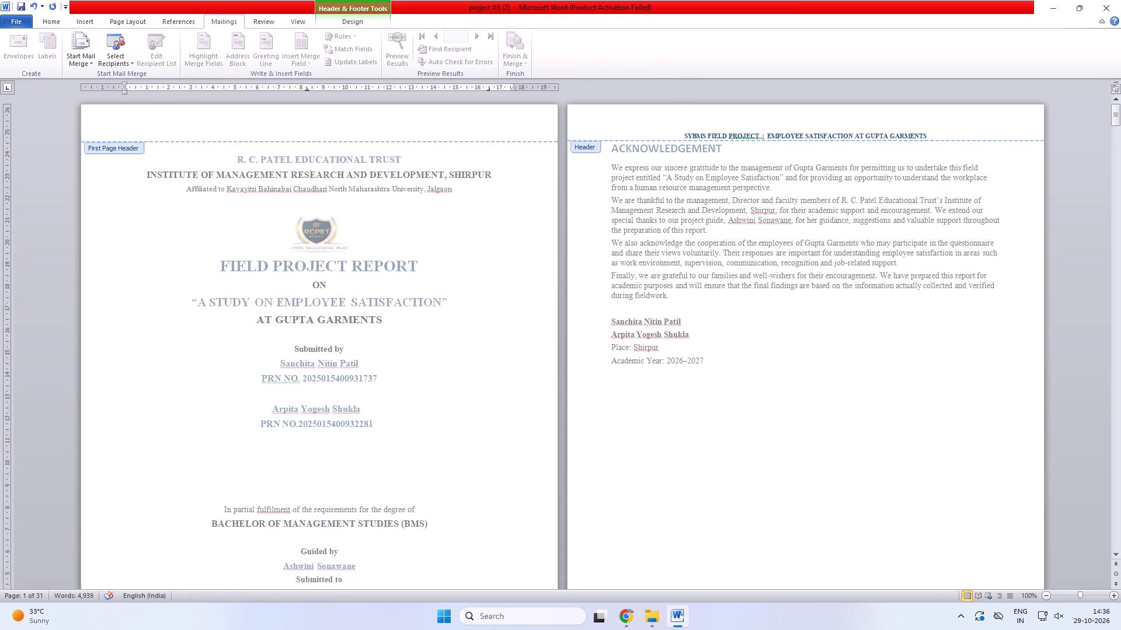
Delete the "SYBMS FIELD PROJECT | EMPLOYEE SATISFACTION AT GUPTA GARMENTS" header text on the Acknowledgement page.
drag(676, 139, 715, 132)
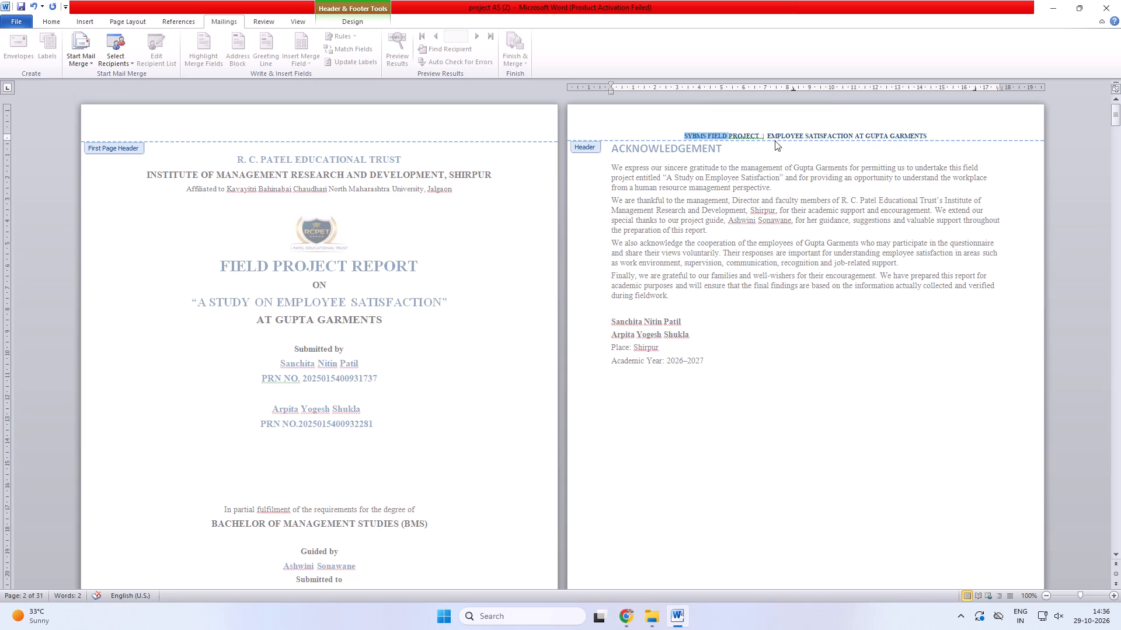
click(684, 131)
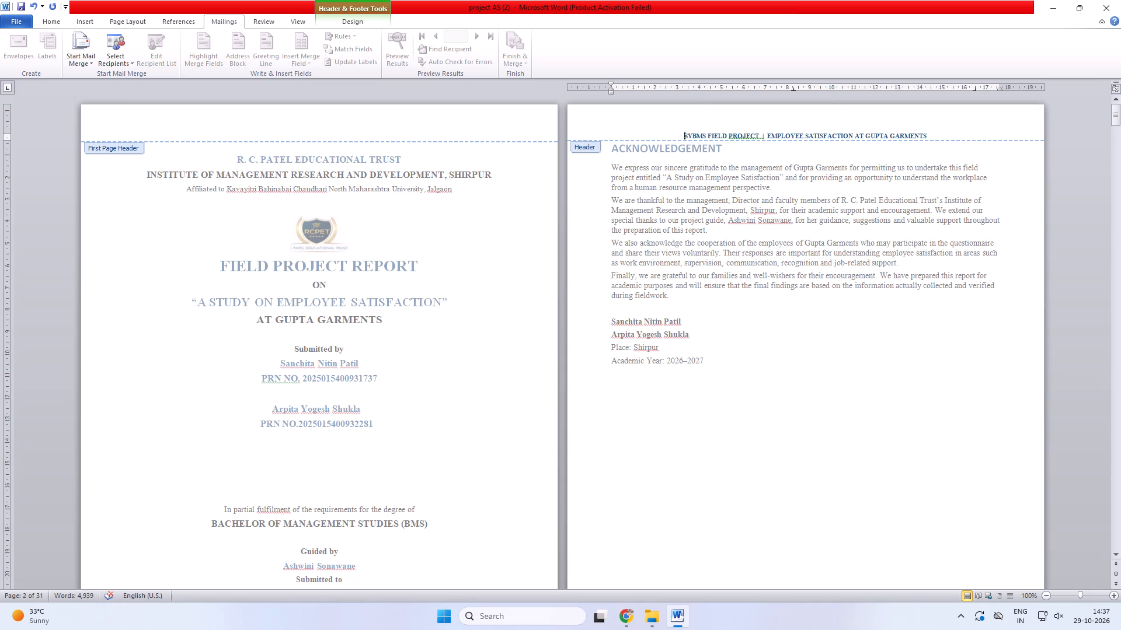
drag(676, 138, 861, 135)
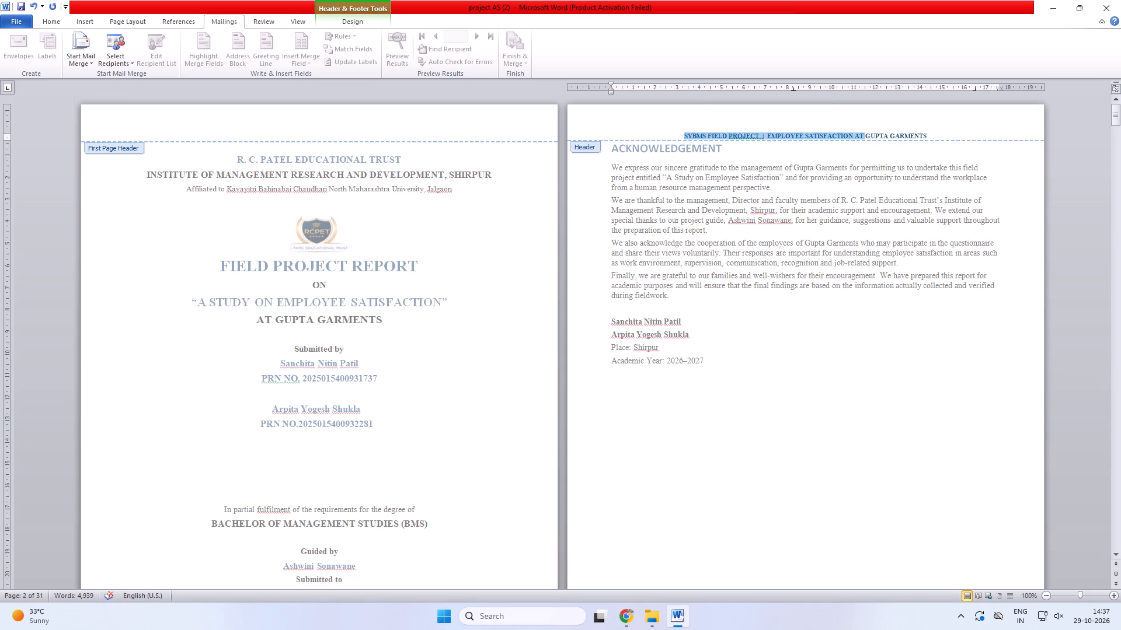
drag(861, 135, 866, 134)
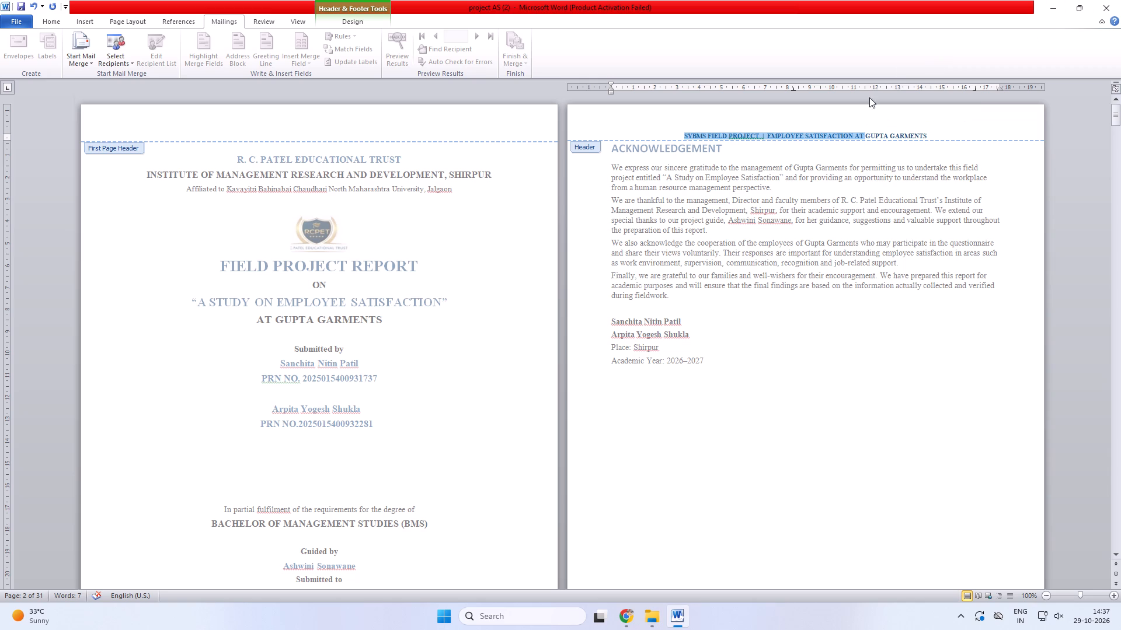
click(958, 131)
drag(946, 131, 935, 133)
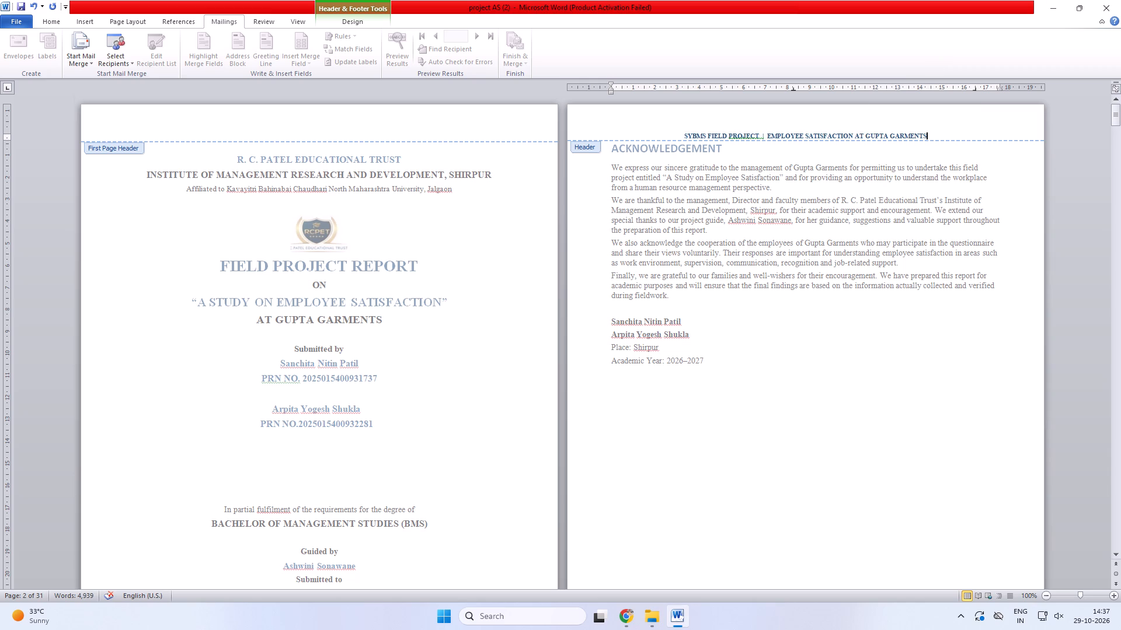
drag(935, 133, 685, 139)
key(Delete)
key(Delete)
key(Delete)
key(Delete)
key(Delete)
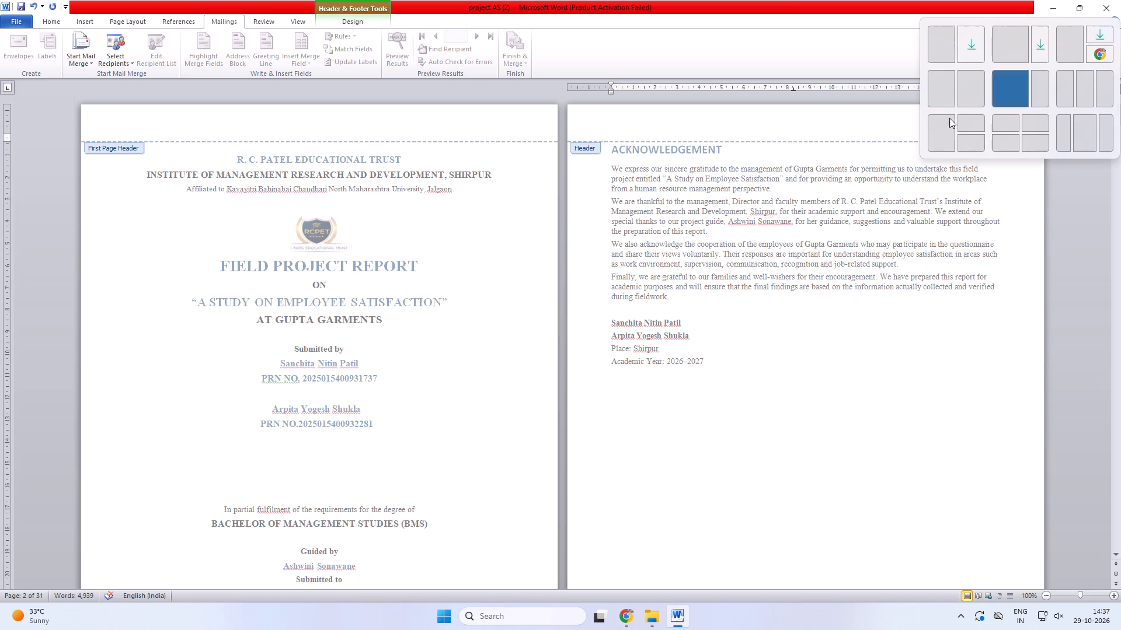
Finish editing the header and return to the body text of the cover page.
scroll(454, 180, up, 1)
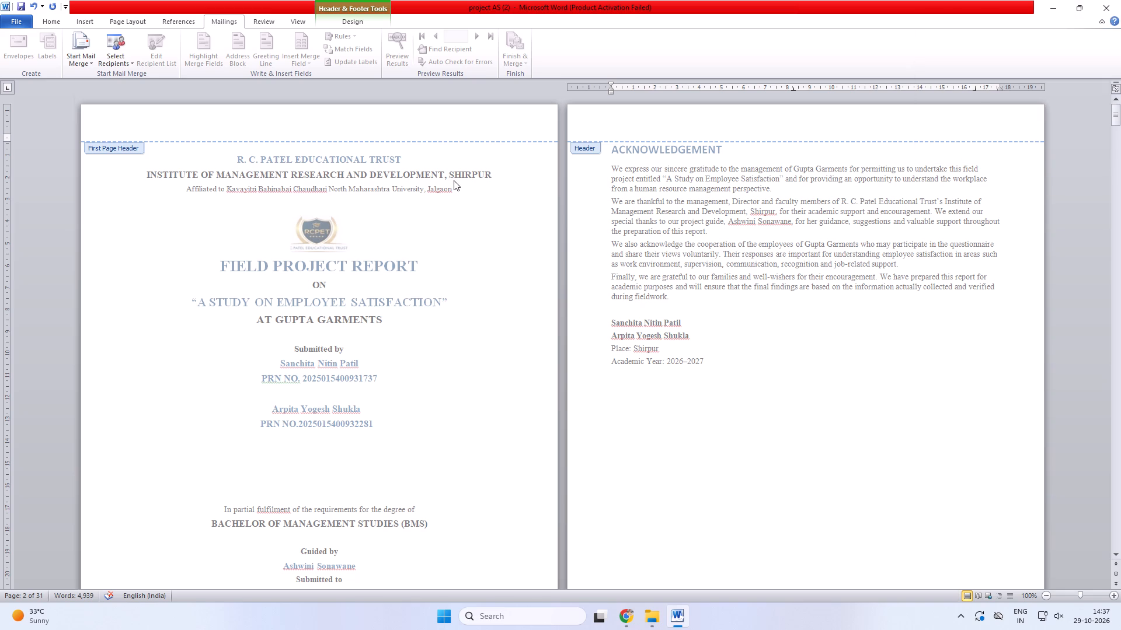
scroll(454, 180, up, 1)
scroll(628, 237, up, 2)
scroll(610, 239, down, 5)
scroll(583, 245, up, 4)
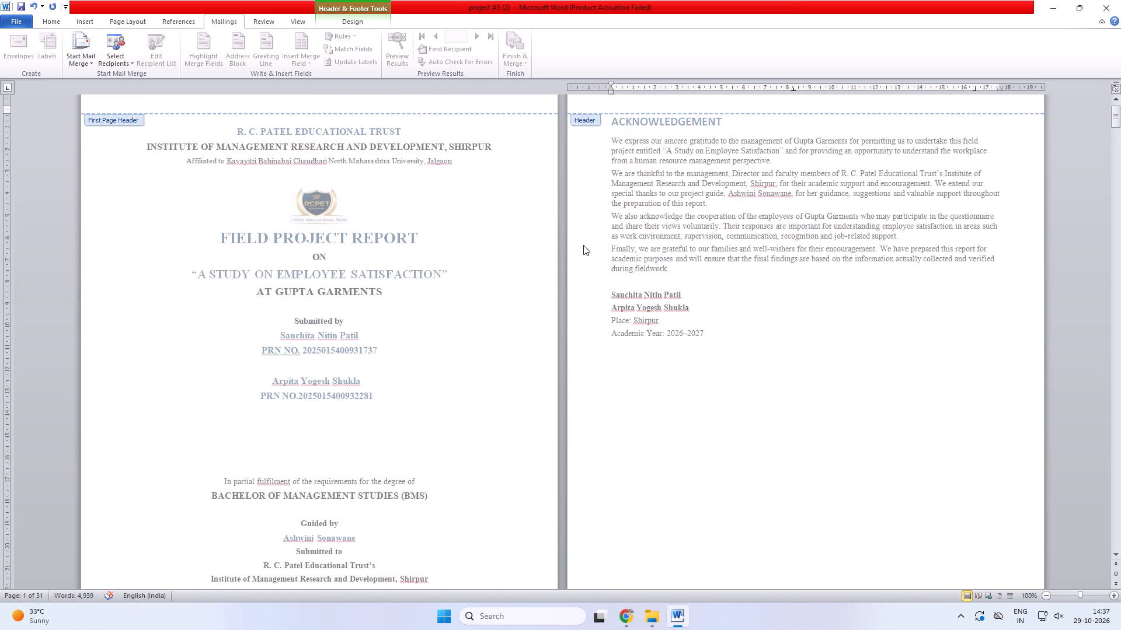
scroll(583, 245, up, 1)
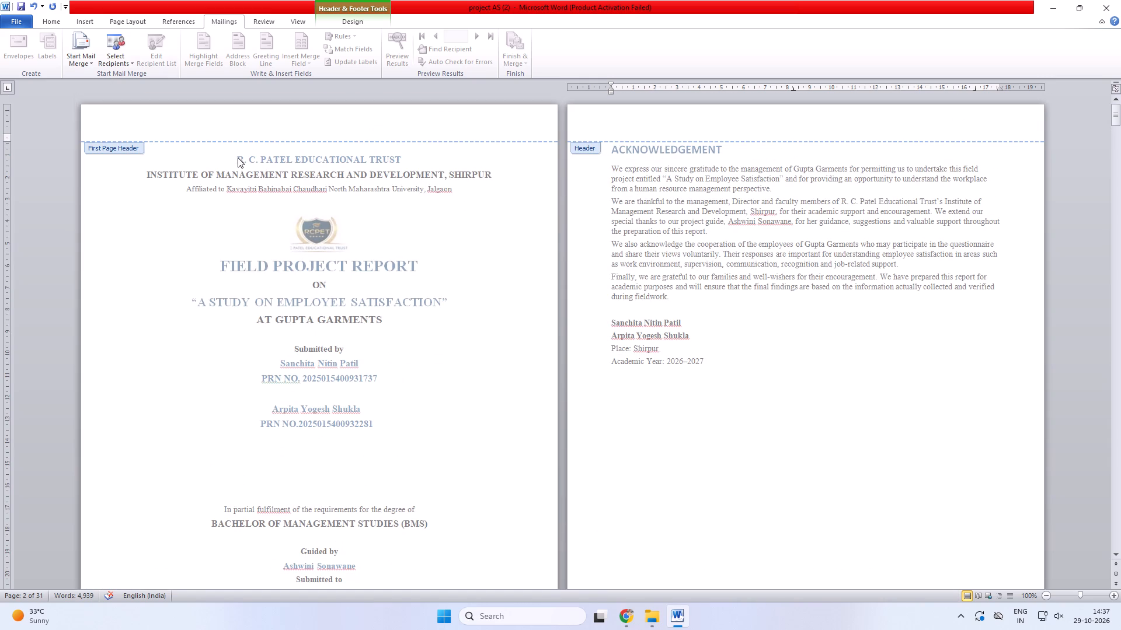
click(234, 156)
click(240, 154)
click(240, 154)
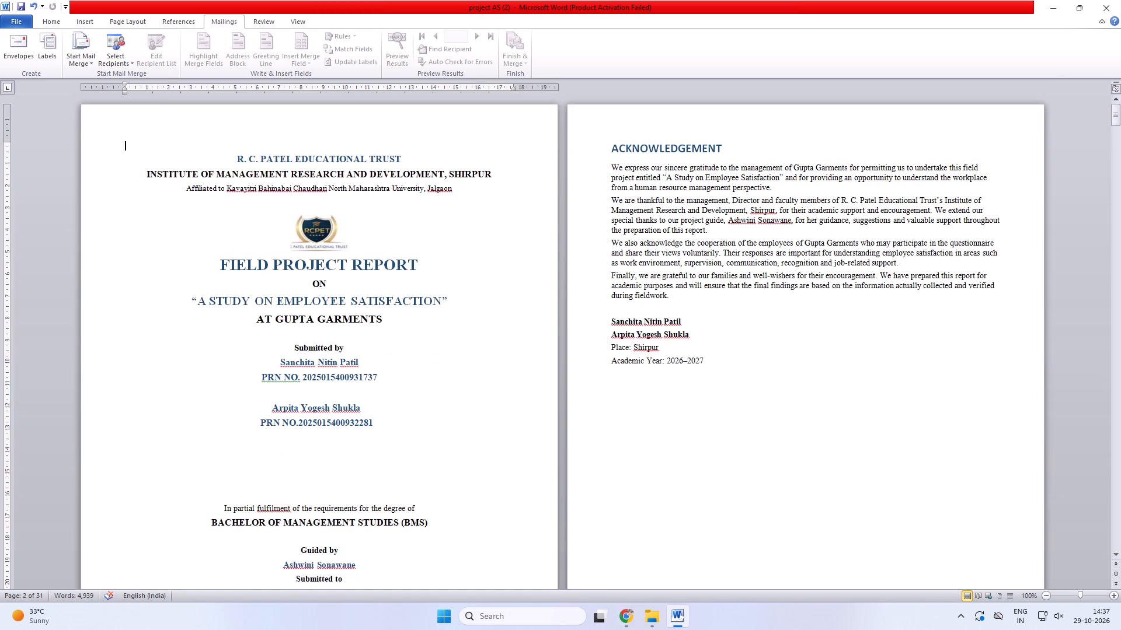
Delete the trust name, institute name and university affiliation lines at the top of the cover page.
drag(237, 157, 494, 194)
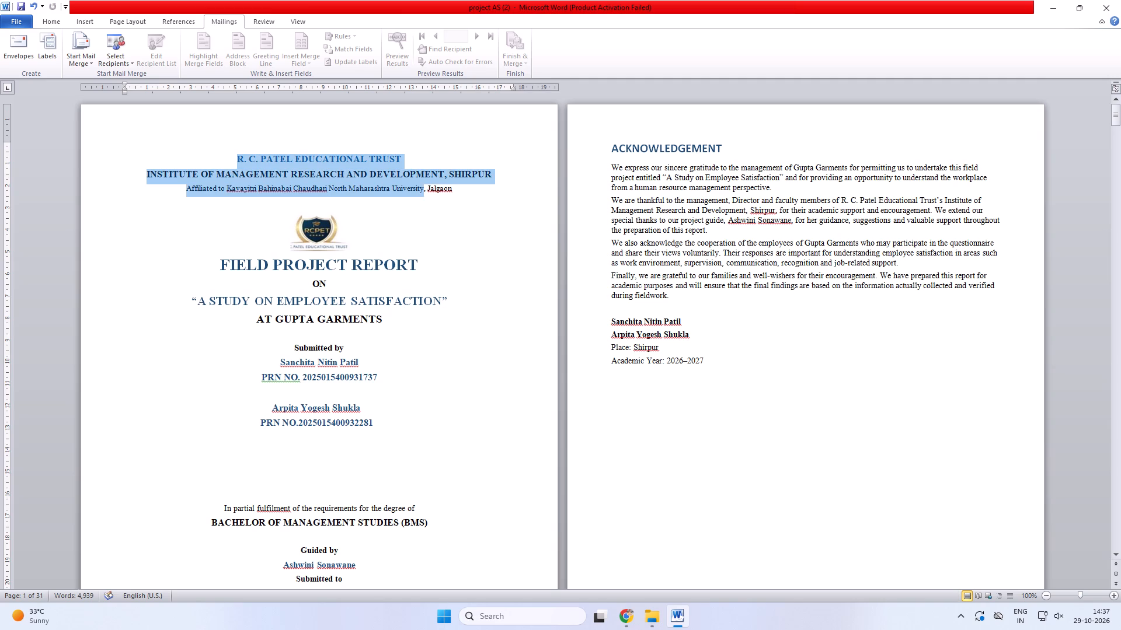
drag(494, 194, 499, 194)
key(Delete)
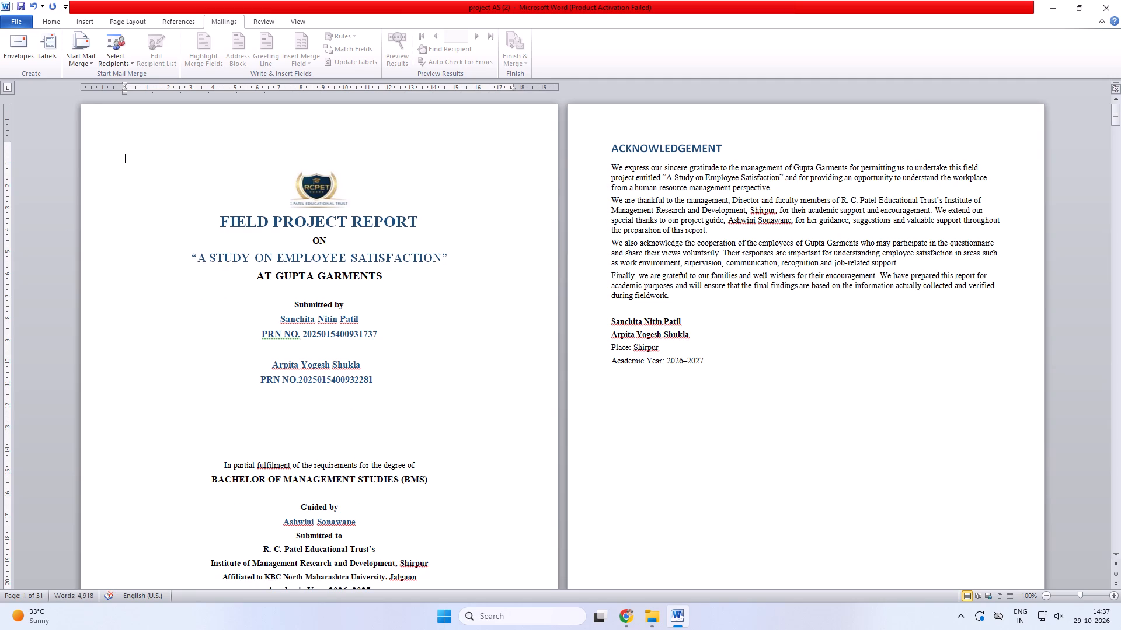
Move the trust logo up to the blank first line of the cover page.
click(325, 212)
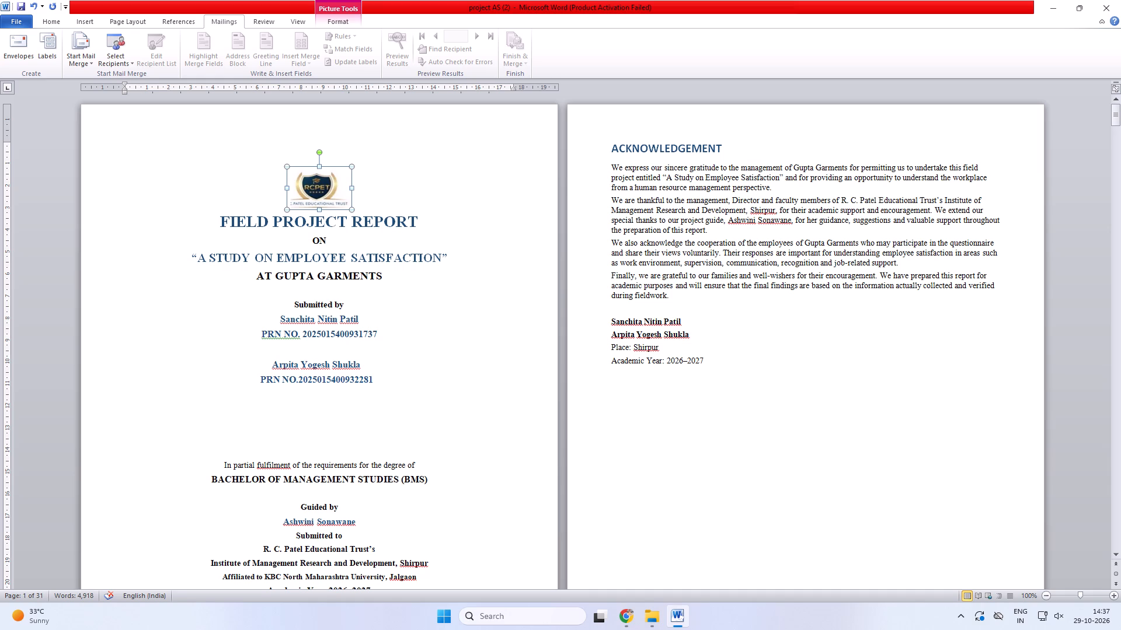
drag(316, 169, 317, 146)
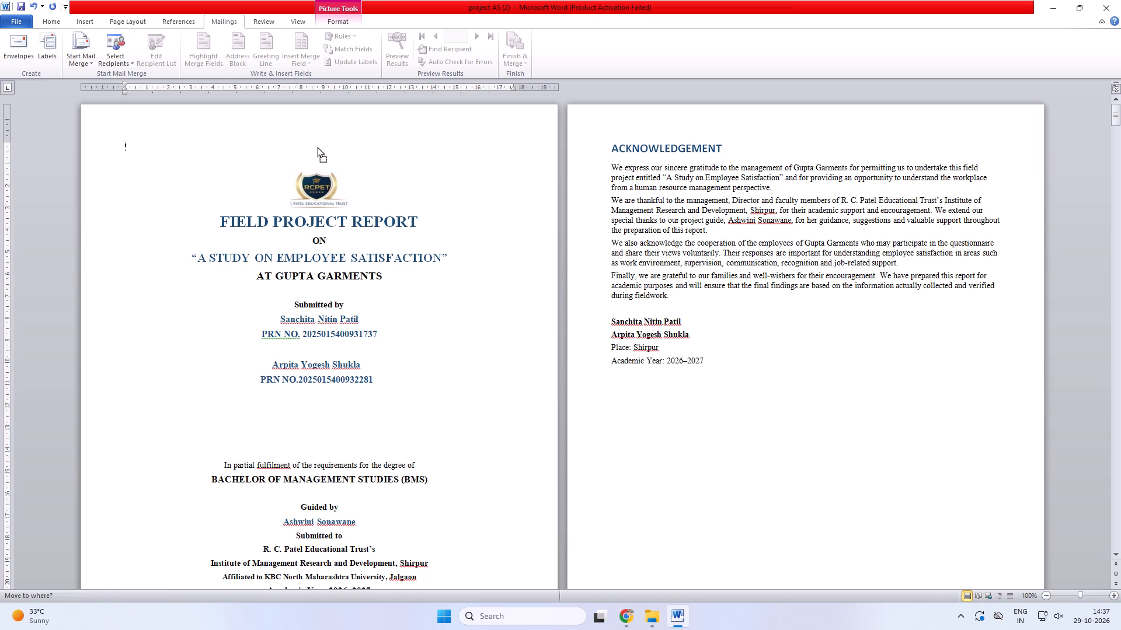
drag(317, 146, 317, 144)
click(317, 139)
click(309, 152)
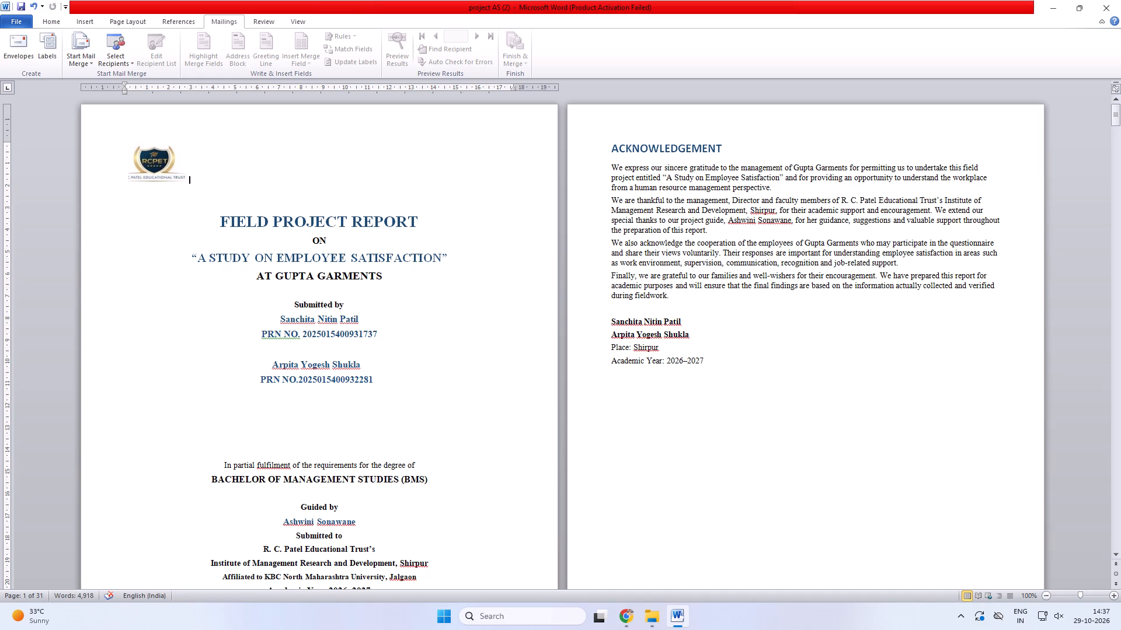
Reposition the trust logo near the horizontal middle of the cover page, above the Field Project Report title.
click(138, 155)
drag(305, 170, 318, 174)
click(330, 171)
click(147, 152)
drag(158, 142, 321, 160)
click(351, 160)
double_click(355, 164)
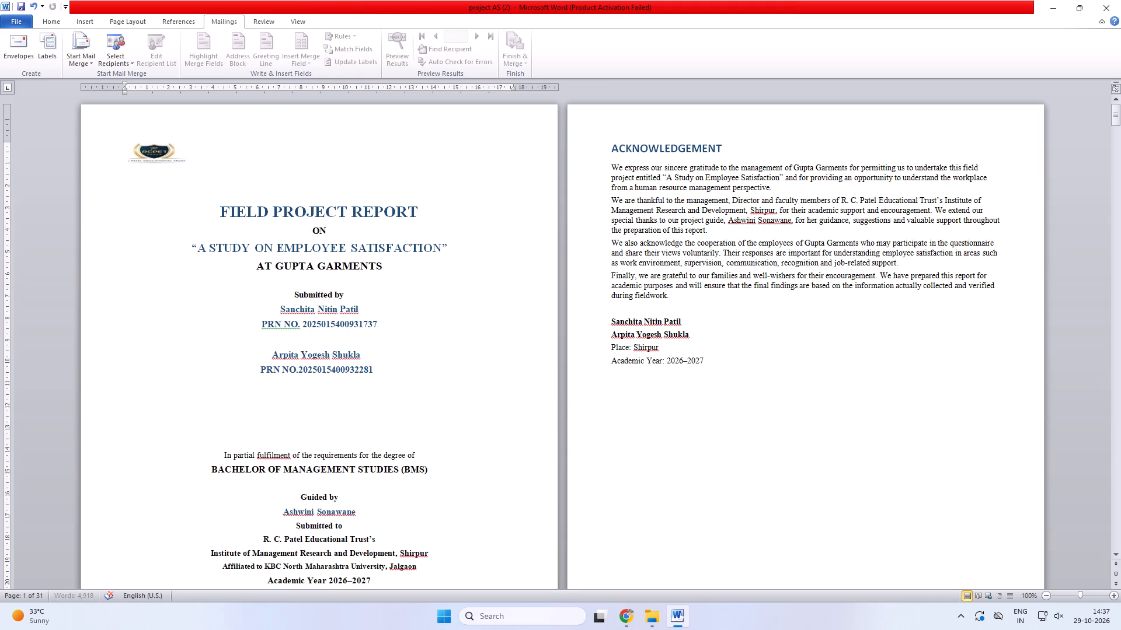
drag(356, 164, 350, 162)
click(151, 159)
drag(152, 160, 154, 164)
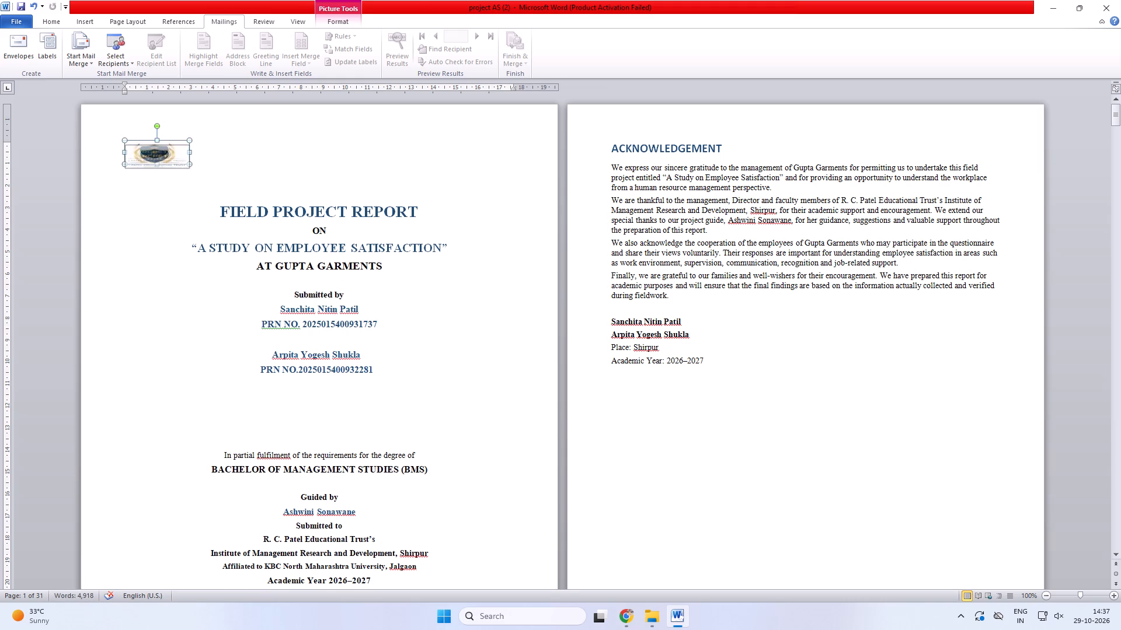
drag(154, 164, 342, 171)
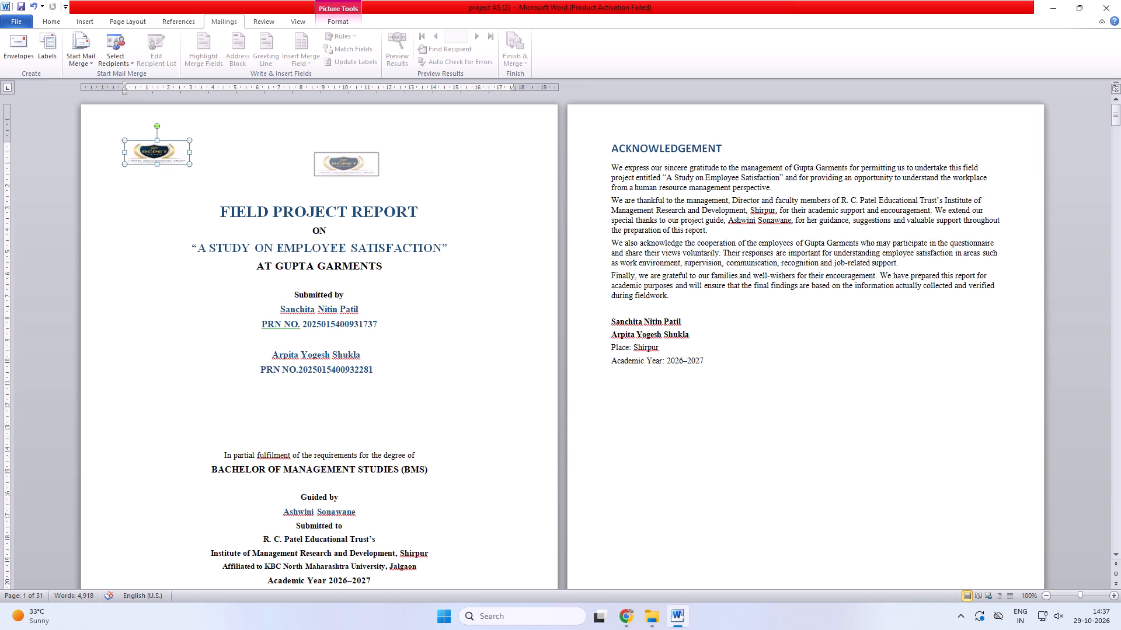
drag(342, 171, 329, 164)
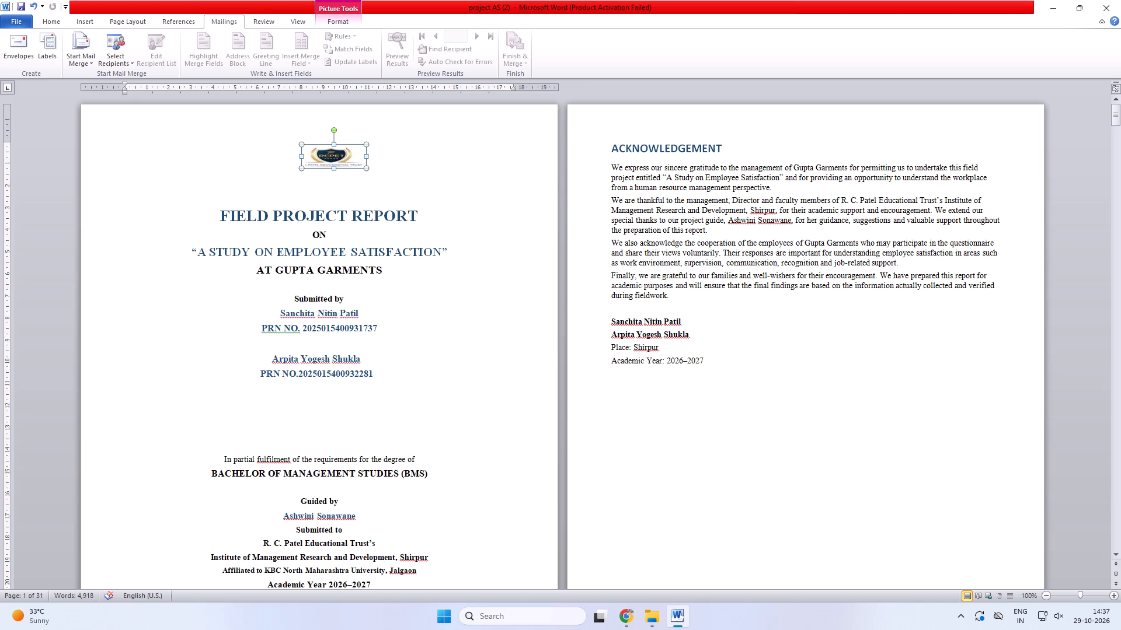
Stretch the squashed trust logo vertically at its bottom and top edges to make it taller, then deselect it.
drag(332, 171, 333, 180)
click(332, 159)
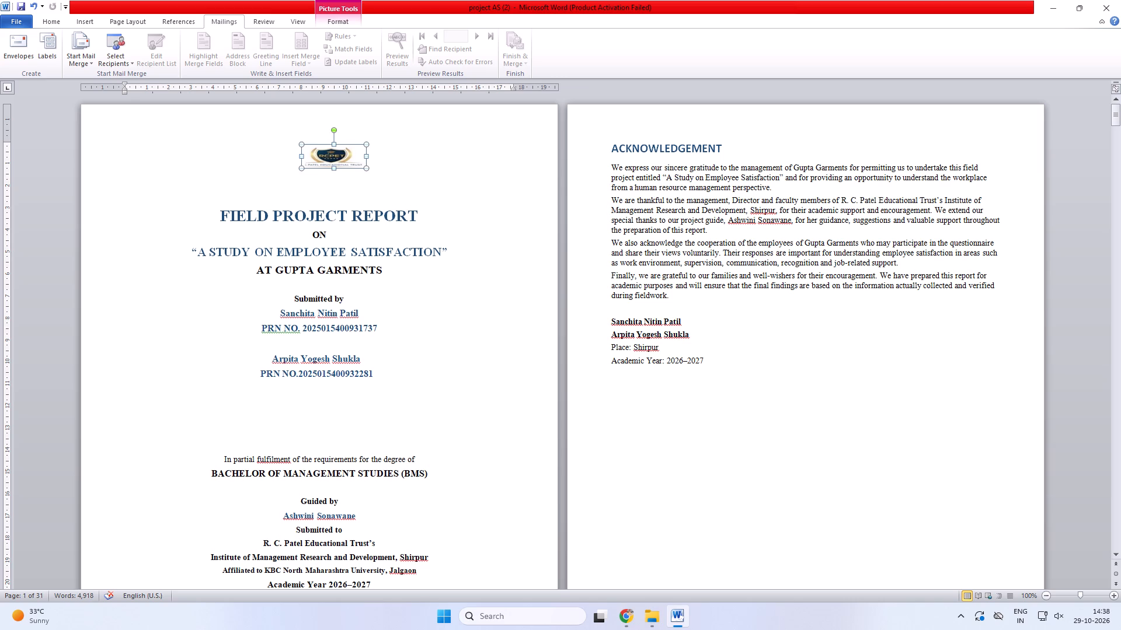
click(329, 171)
click(333, 158)
click(331, 167)
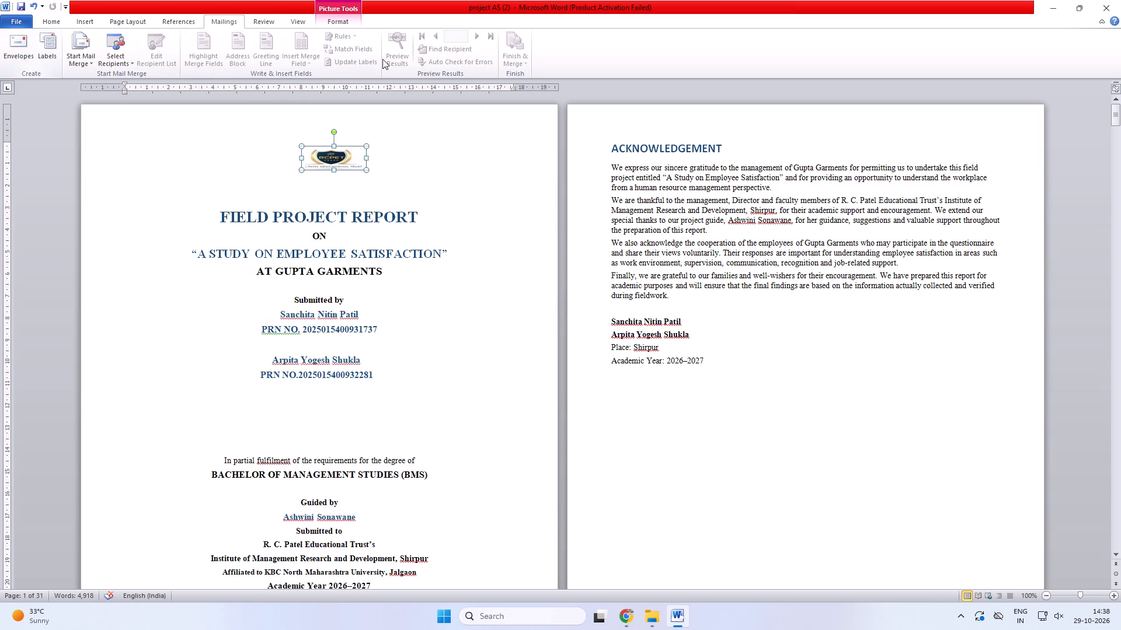
click(83, 22)
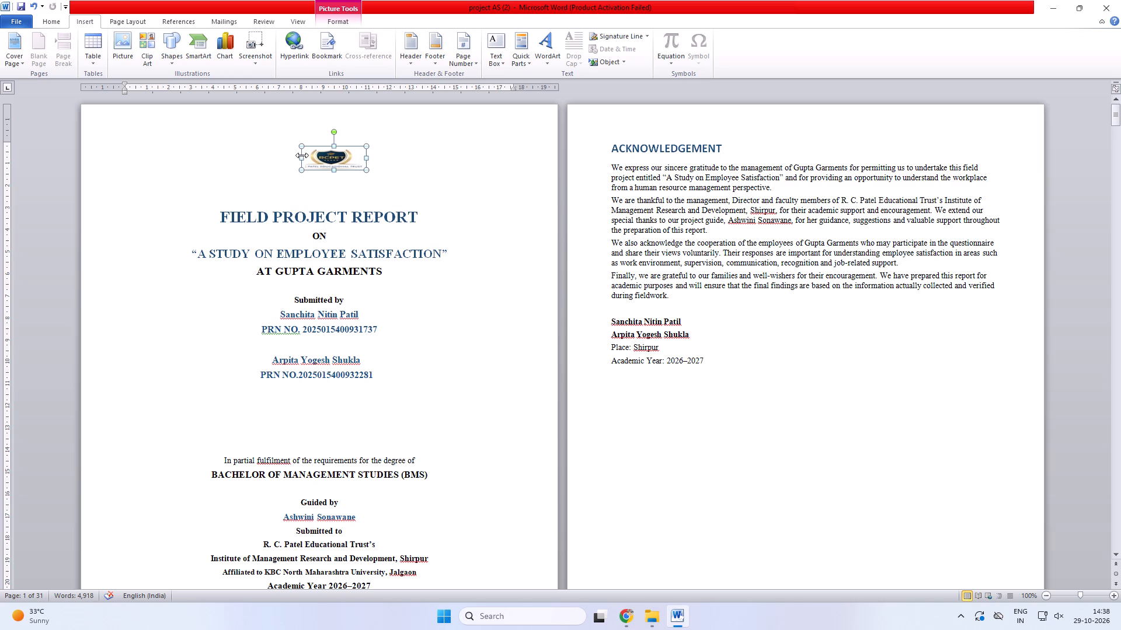
drag(298, 155, 285, 158)
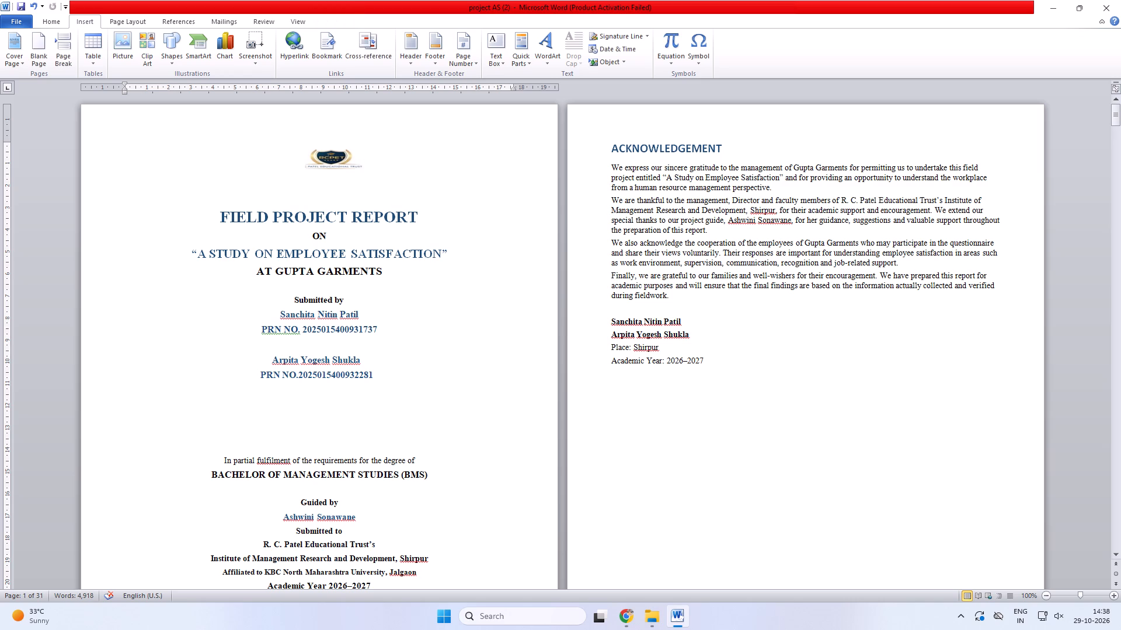
click(326, 158)
drag(335, 171, 336, 185)
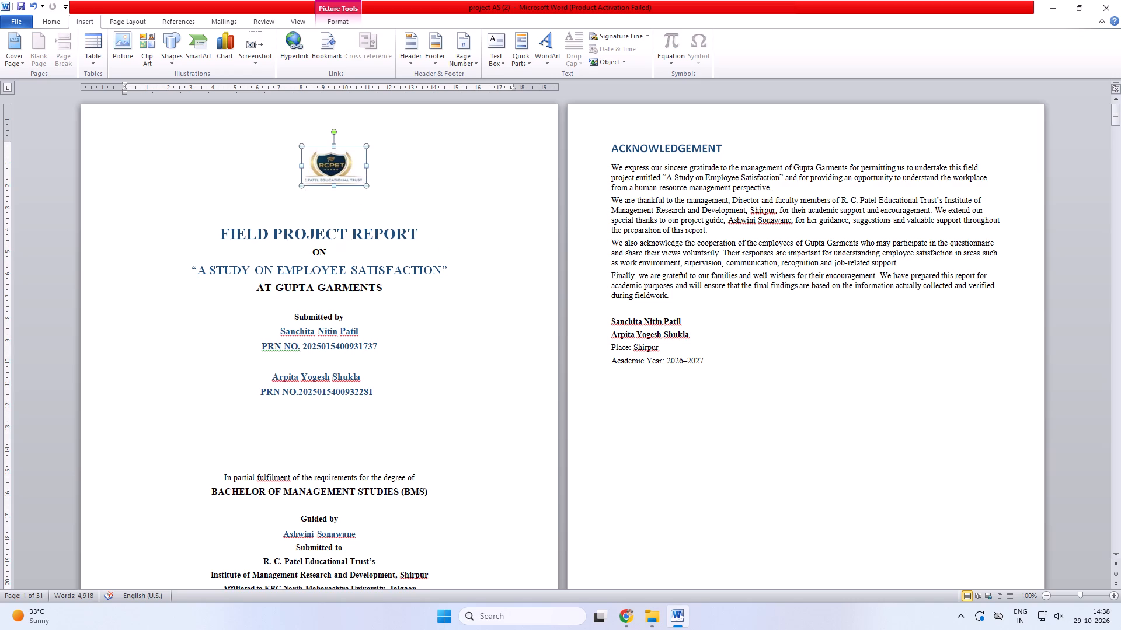
drag(335, 144, 336, 136)
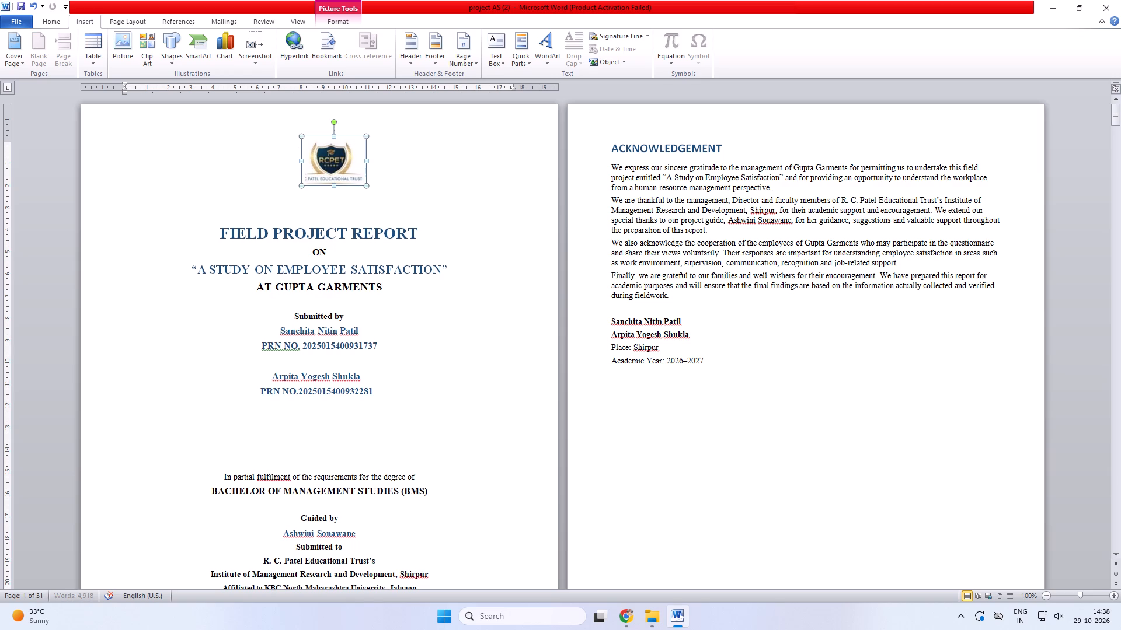
click(441, 169)
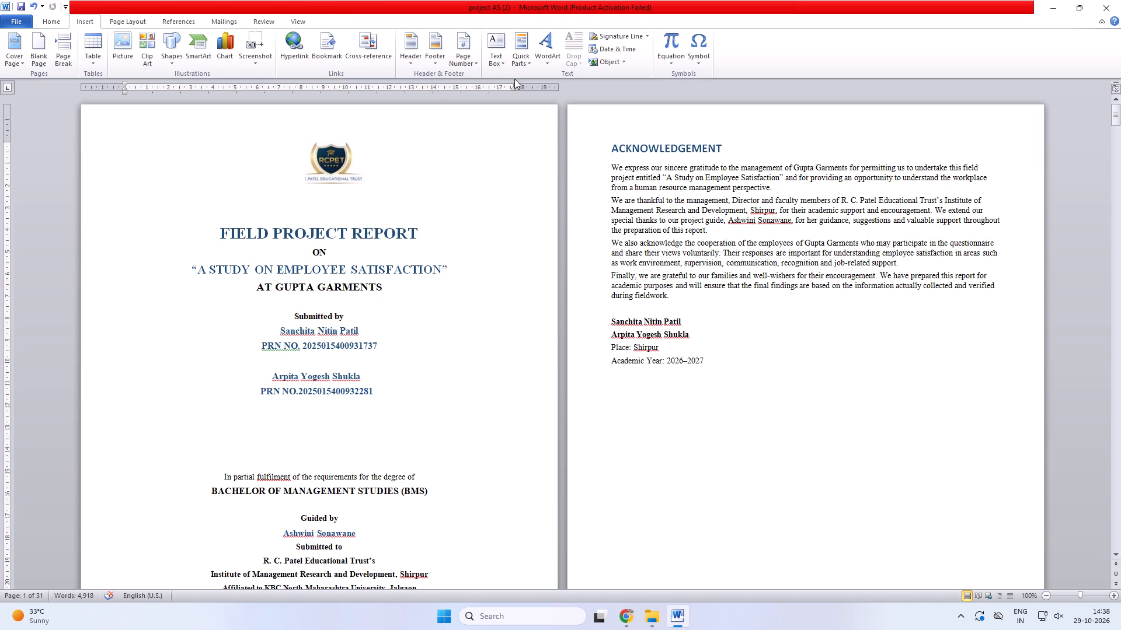
Fine-tune the trust logo's position so it sits centred above the Field Project Report title, then deselect it.
click(343, 160)
drag(335, 166, 339, 157)
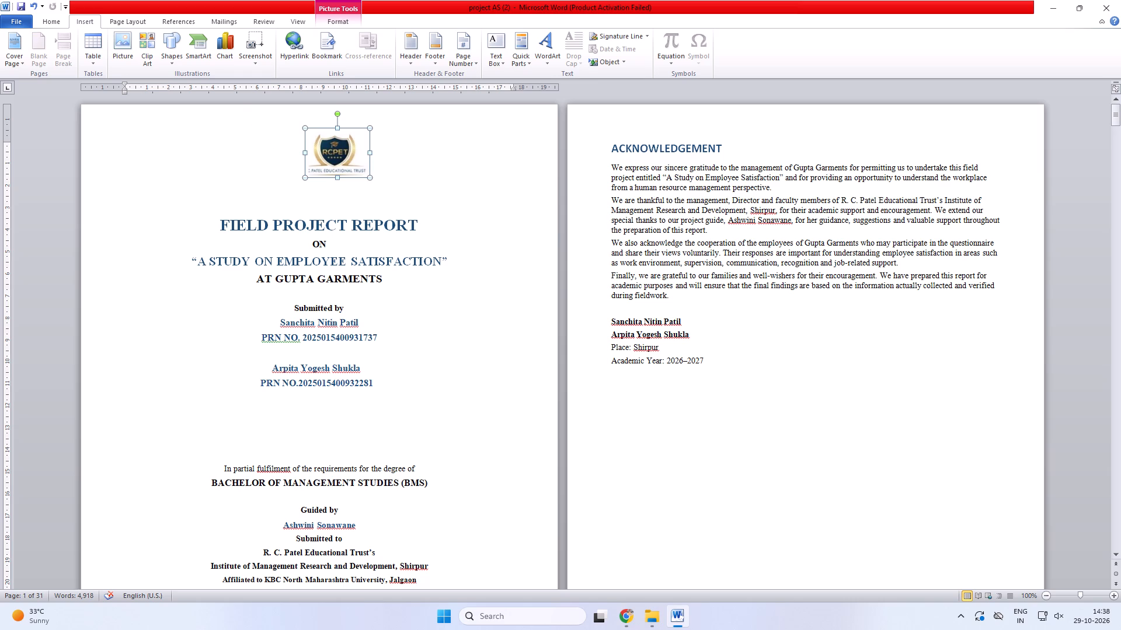
click(244, 171)
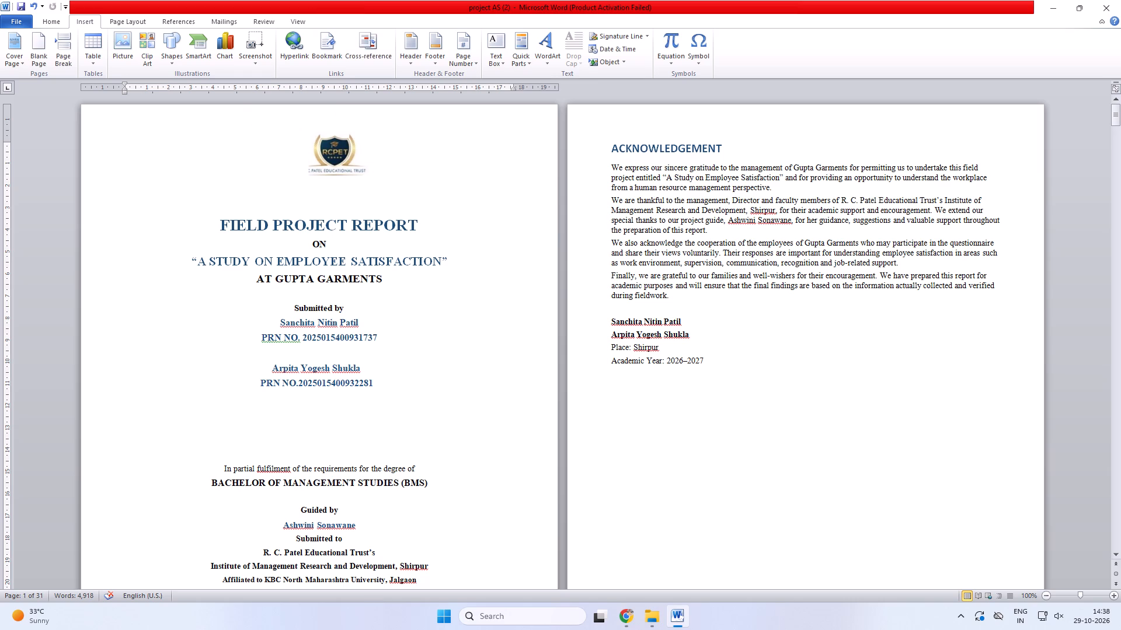
click(316, 152)
drag(332, 150, 304, 150)
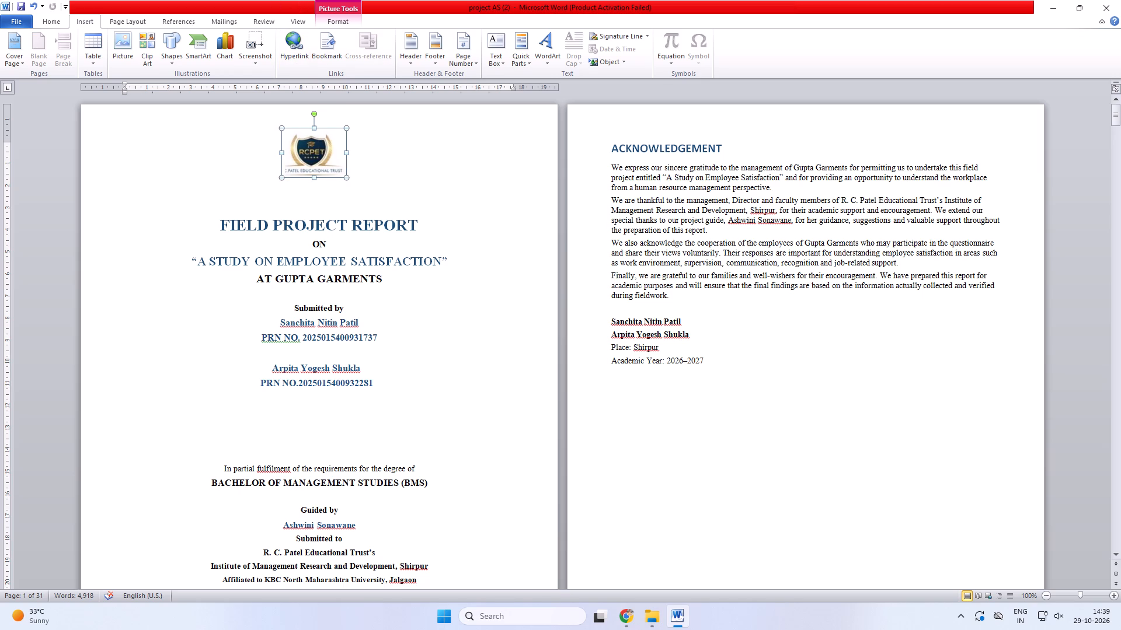
drag(306, 152, 310, 157)
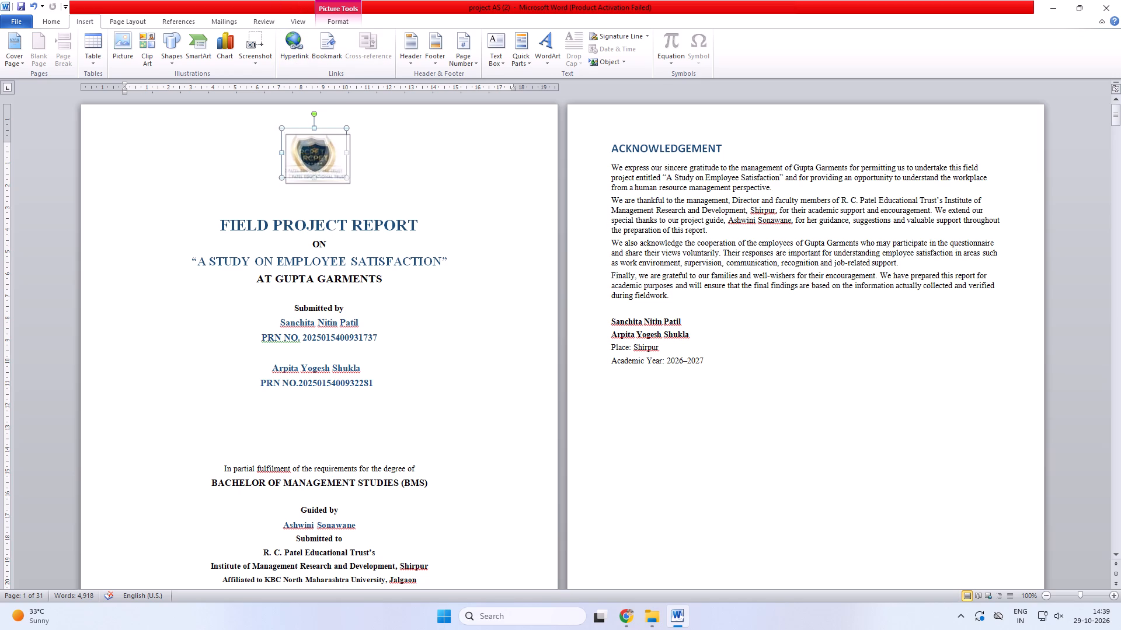
drag(310, 157, 310, 158)
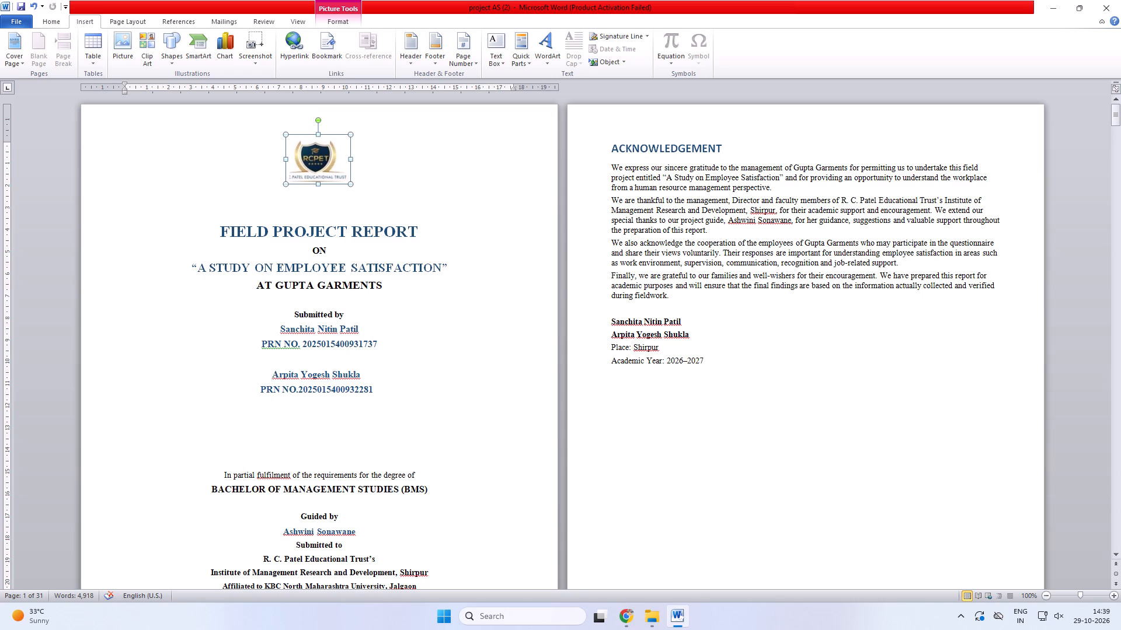
click(447, 167)
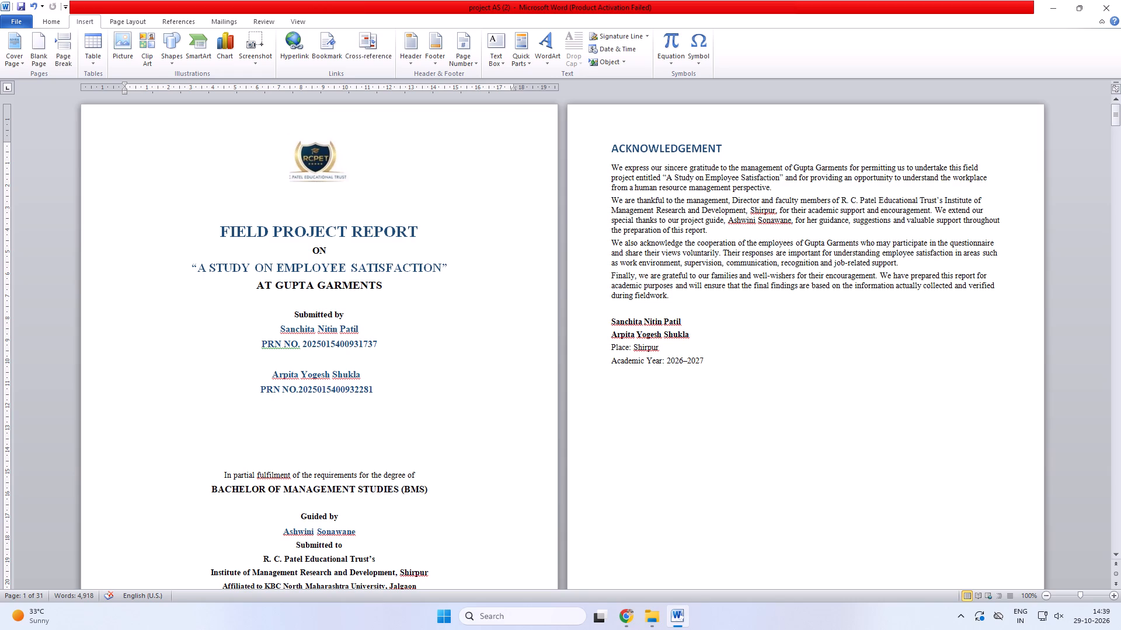
Enter a trial letter A on the left-aligned blank line below the logo, then delete it together with its line.
click(308, 209)
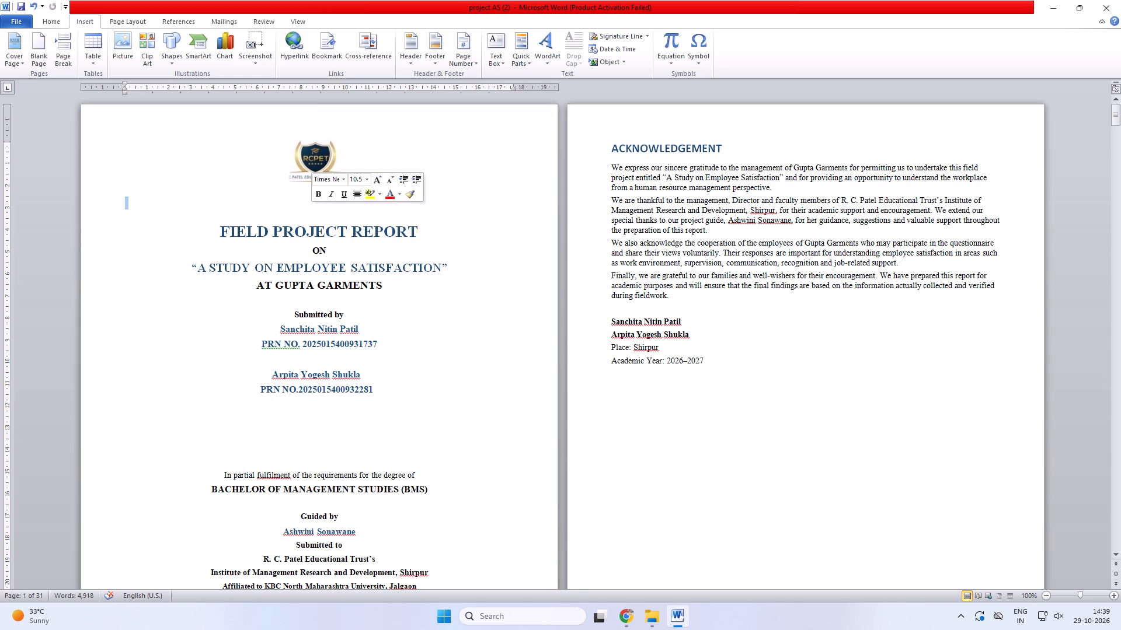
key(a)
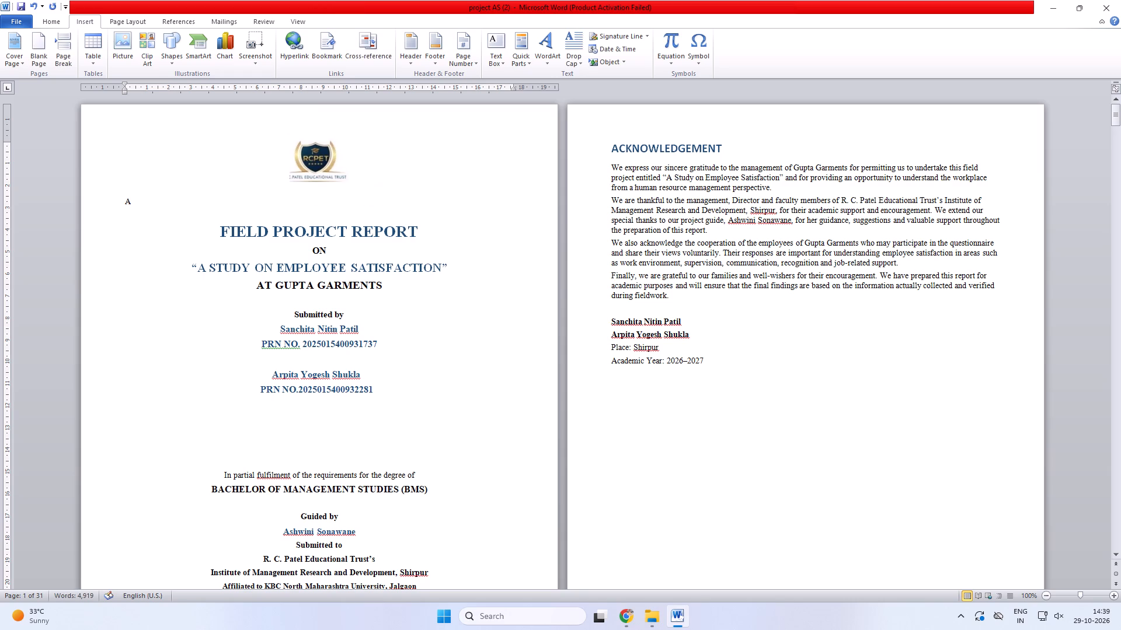
drag(117, 201, 126, 198)
key(Delete)
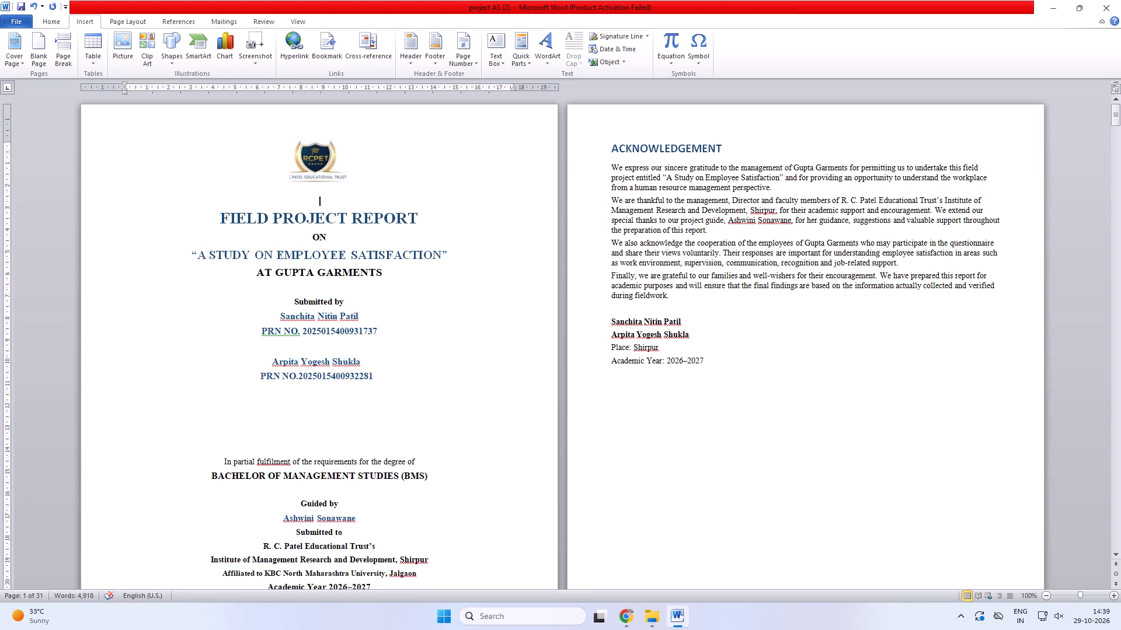
Add the letter A on the centred blank line directly above the Field Project Report title.
click(316, 201)
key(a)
Format the letter A above the title as bold, 26 pt and dark blue, then deselect it.
drag(317, 201, 321, 197)
drag(321, 197, 323, 197)
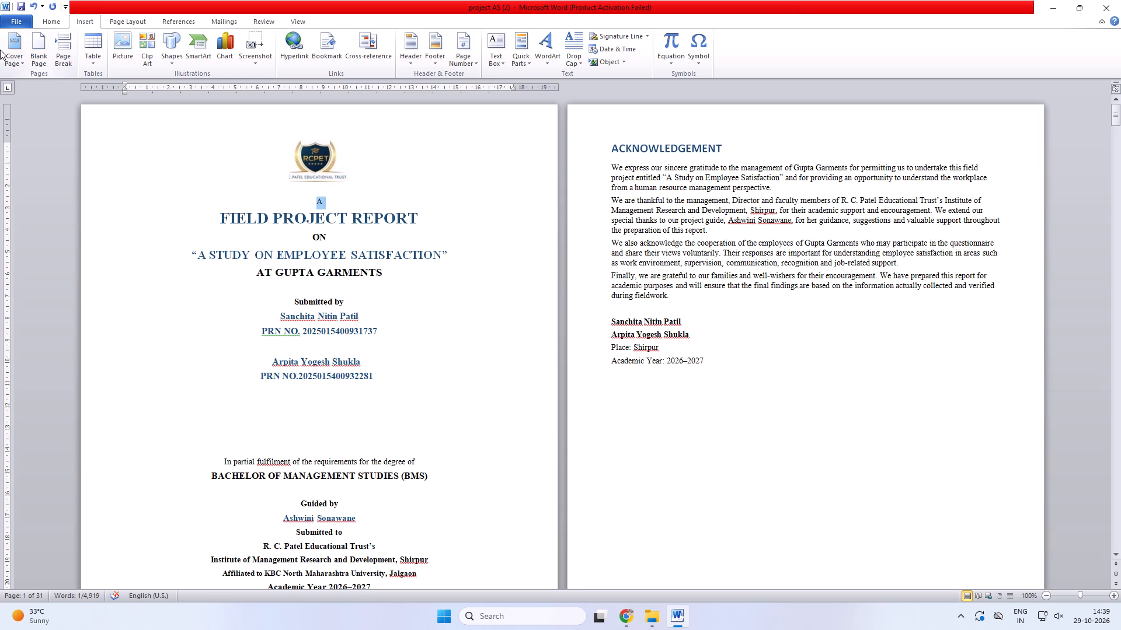
click(42, 19)
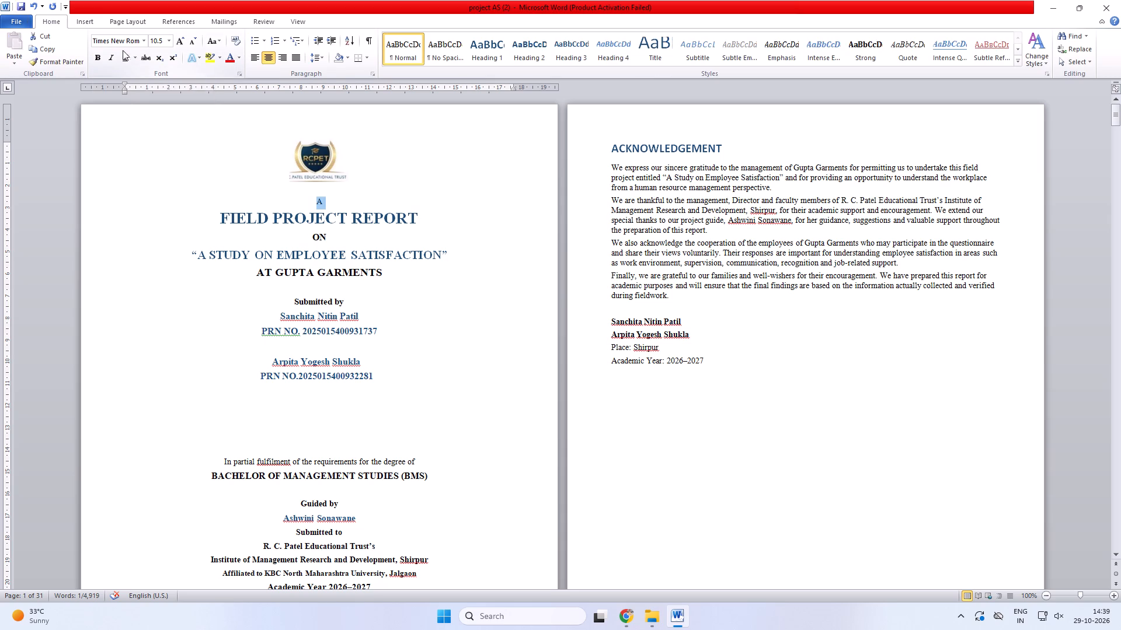
click(102, 52)
click(100, 55)
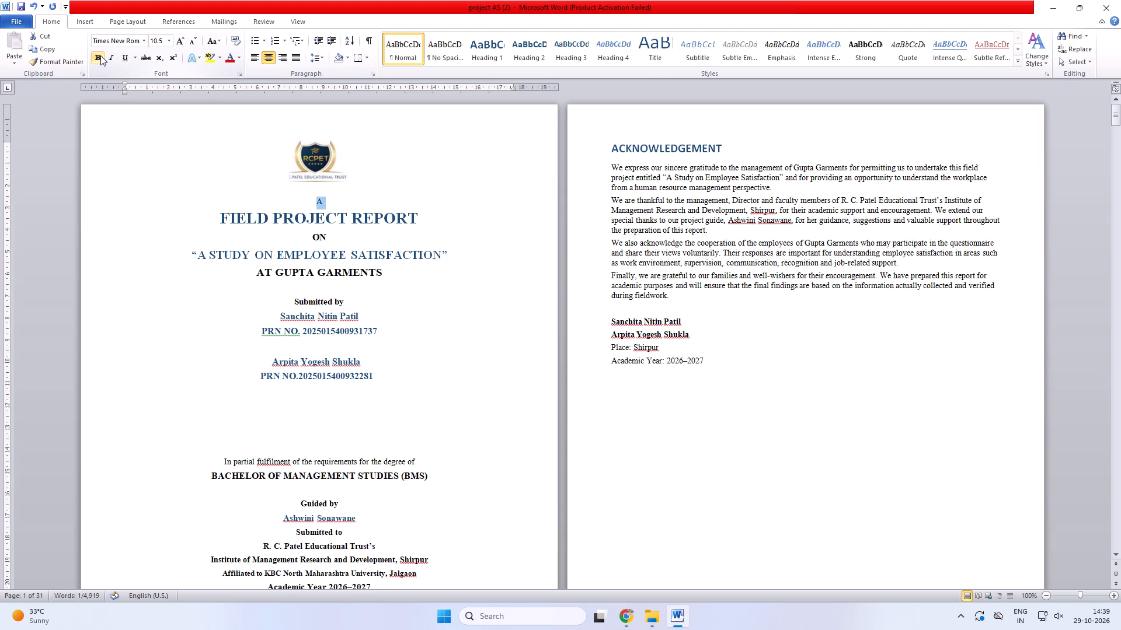
click(100, 55)
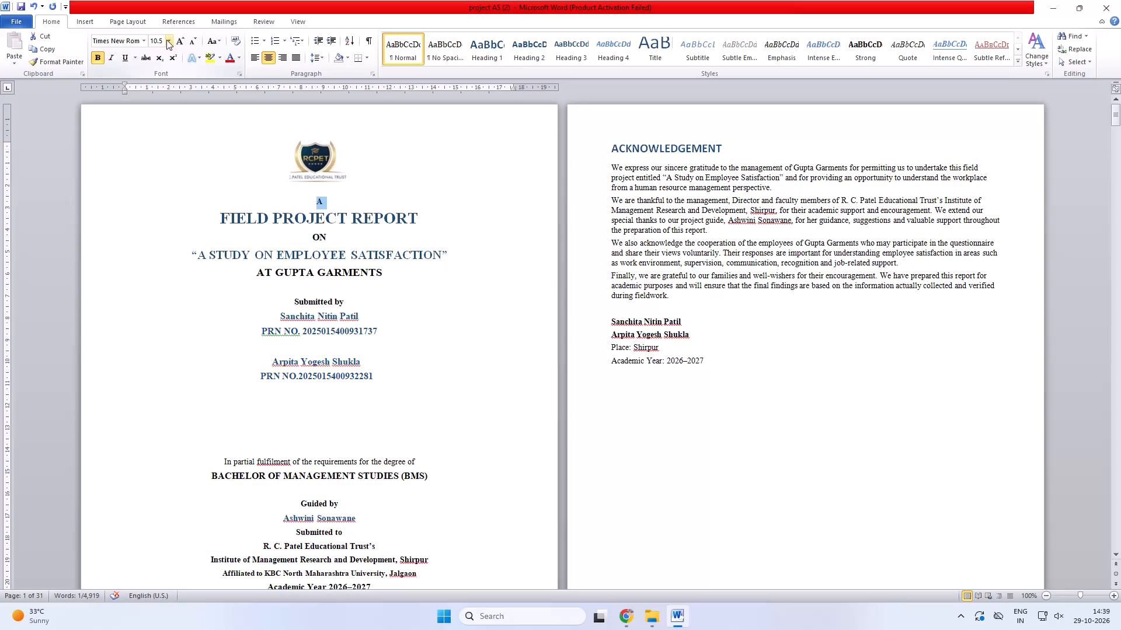
click(168, 40)
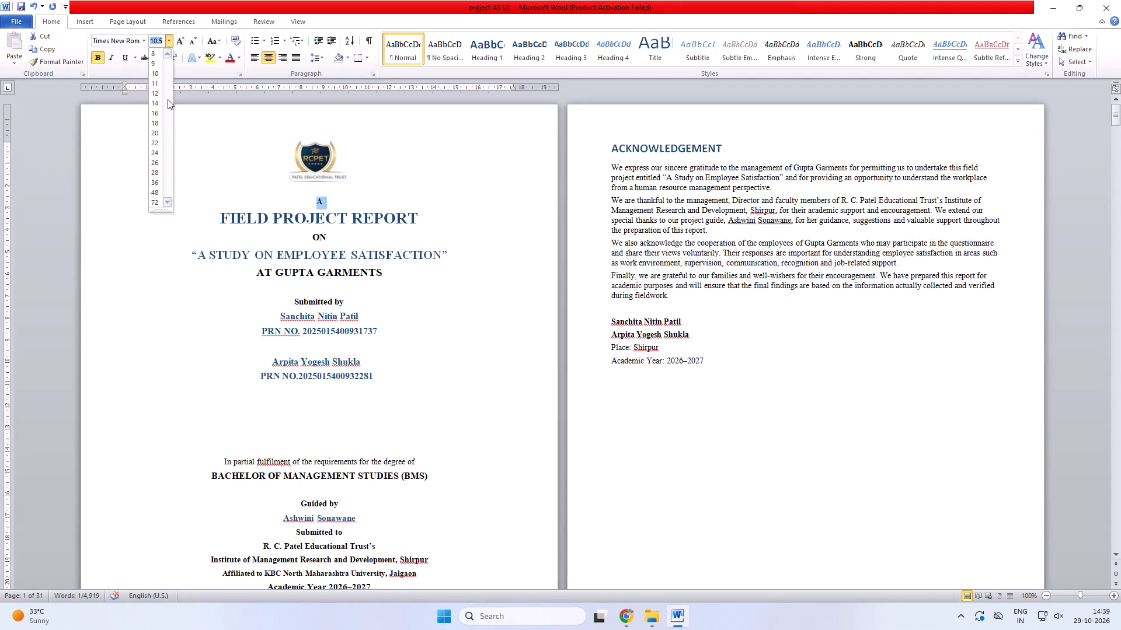
click(161, 163)
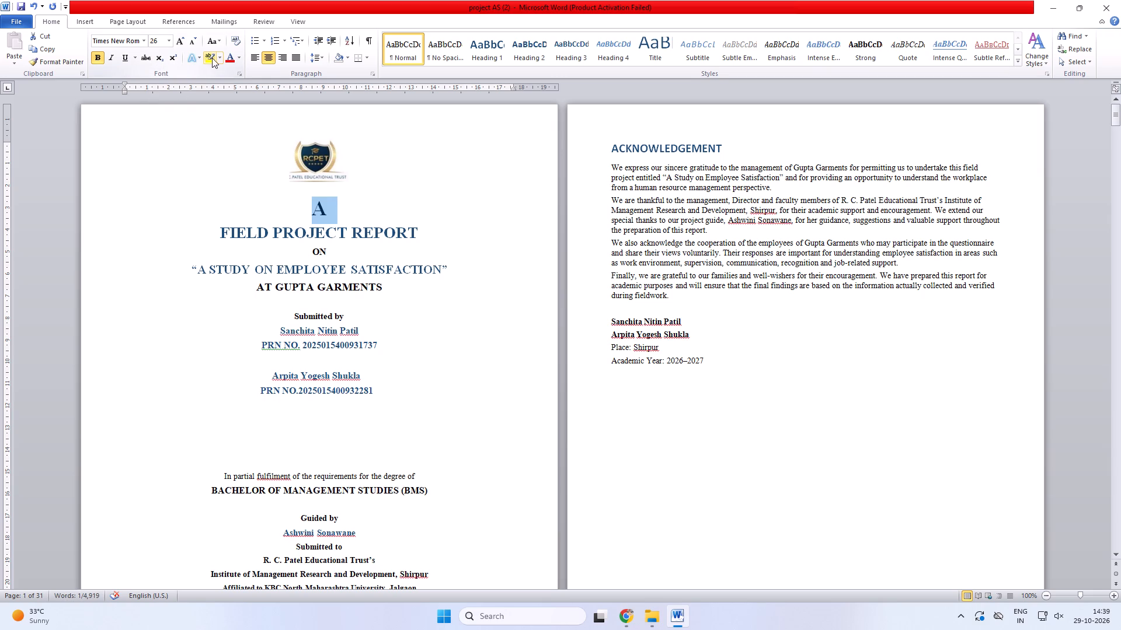
click(237, 62)
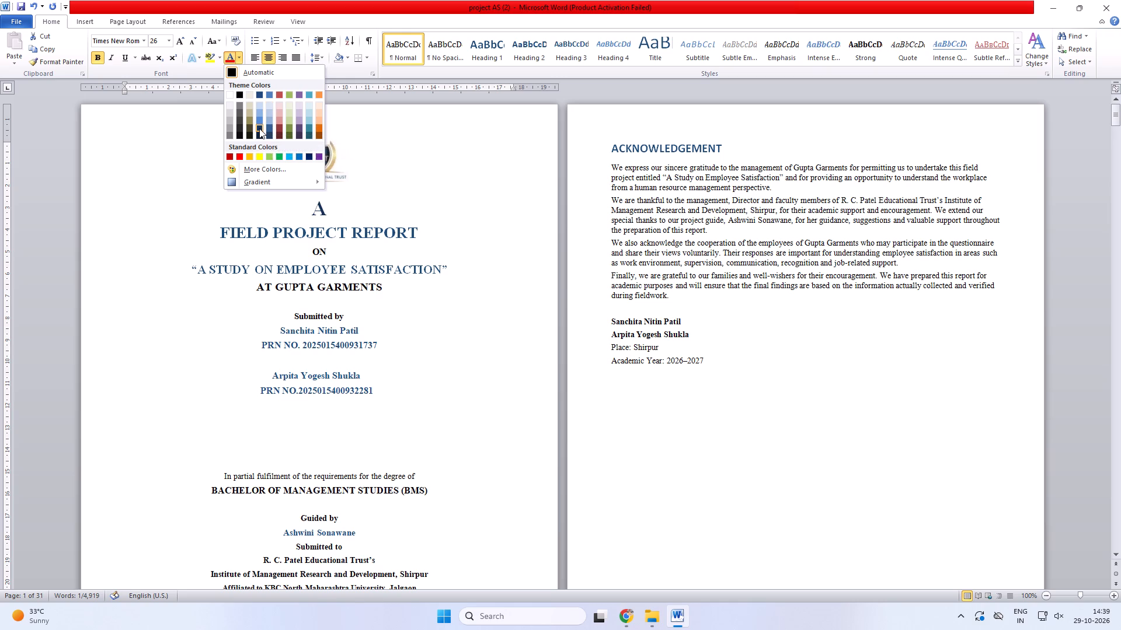
click(259, 128)
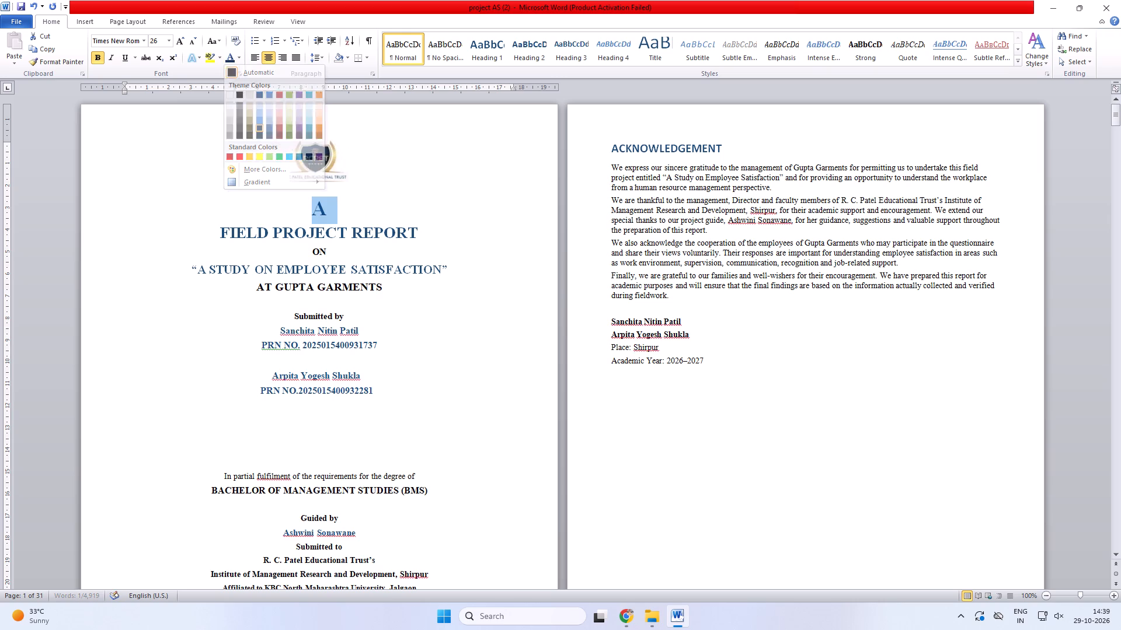
click(437, 181)
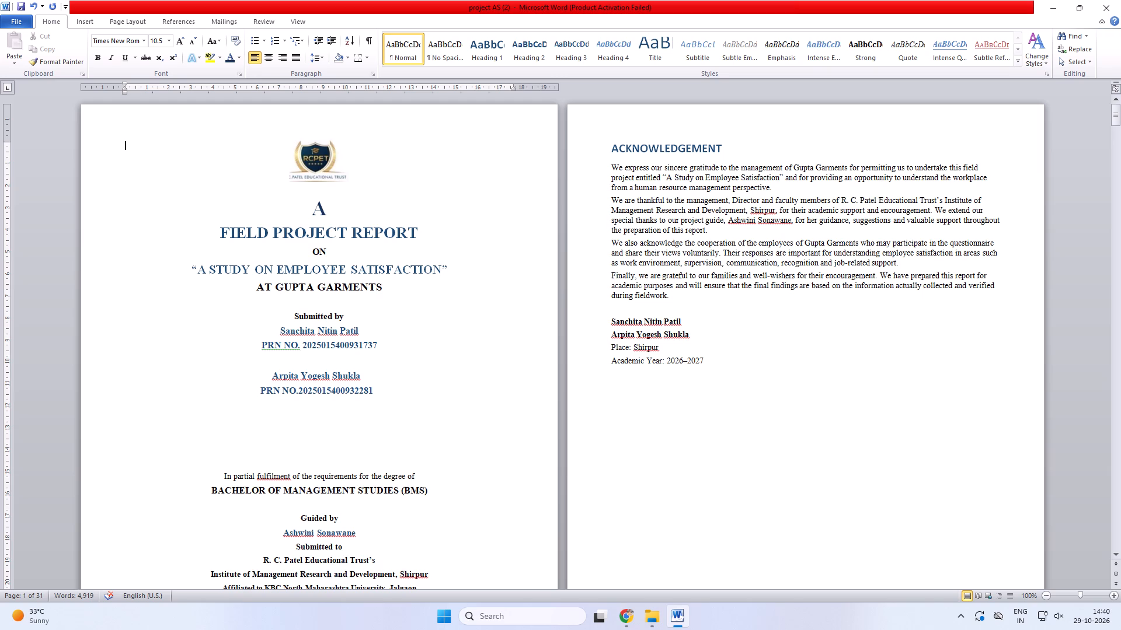
Enter a trial letter S on the blank line below the second student's PRN number, then delete it together with its line.
click(329, 427)
click(295, 409)
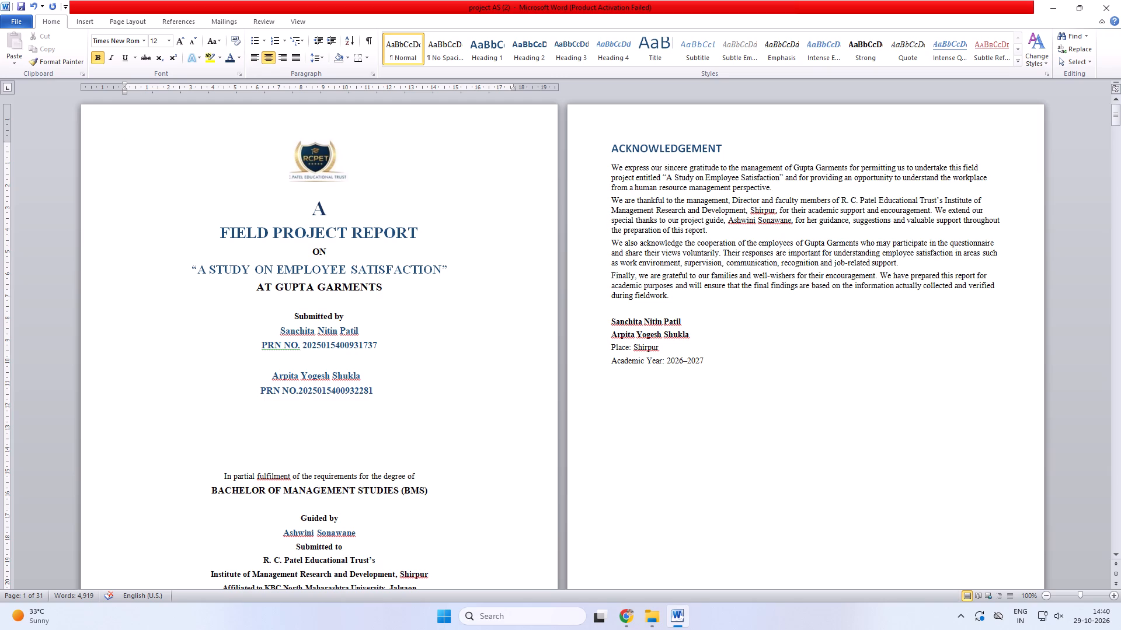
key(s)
drag(314, 405, 340, 404)
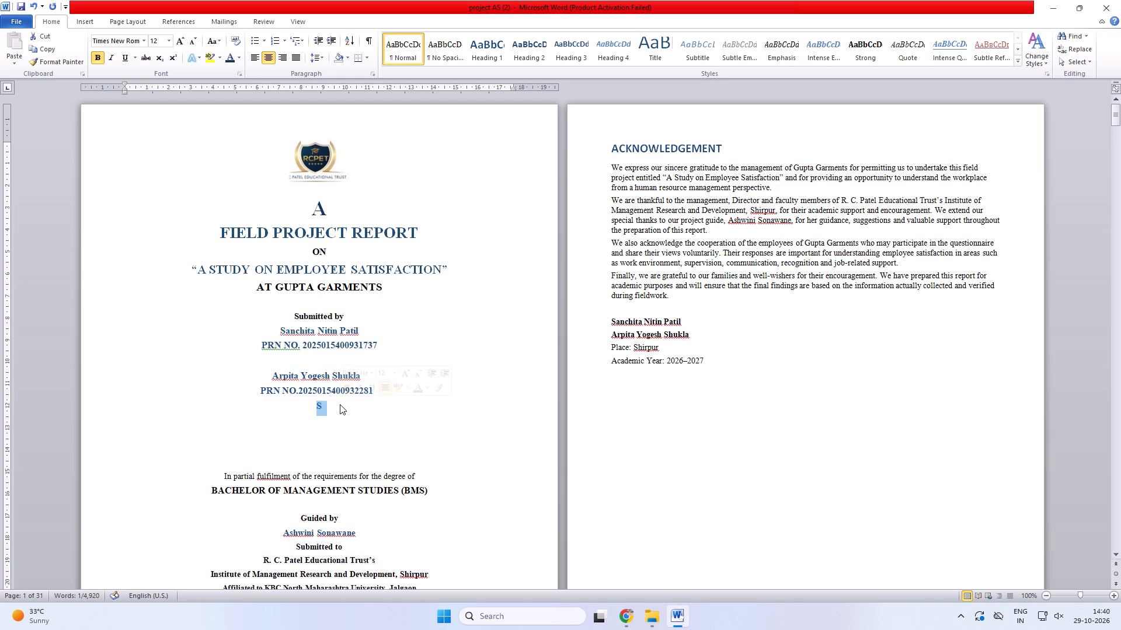
key(Delete)
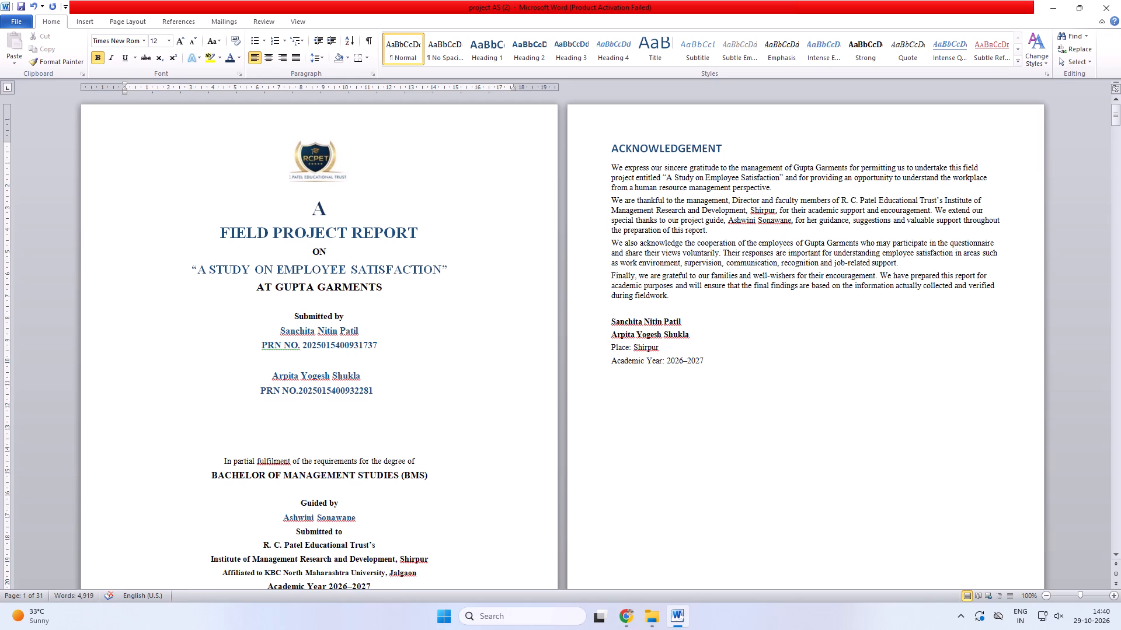
Choose black as the font colour and add the text SY-BMS on the blank line below the second student's PRN number.
click(240, 55)
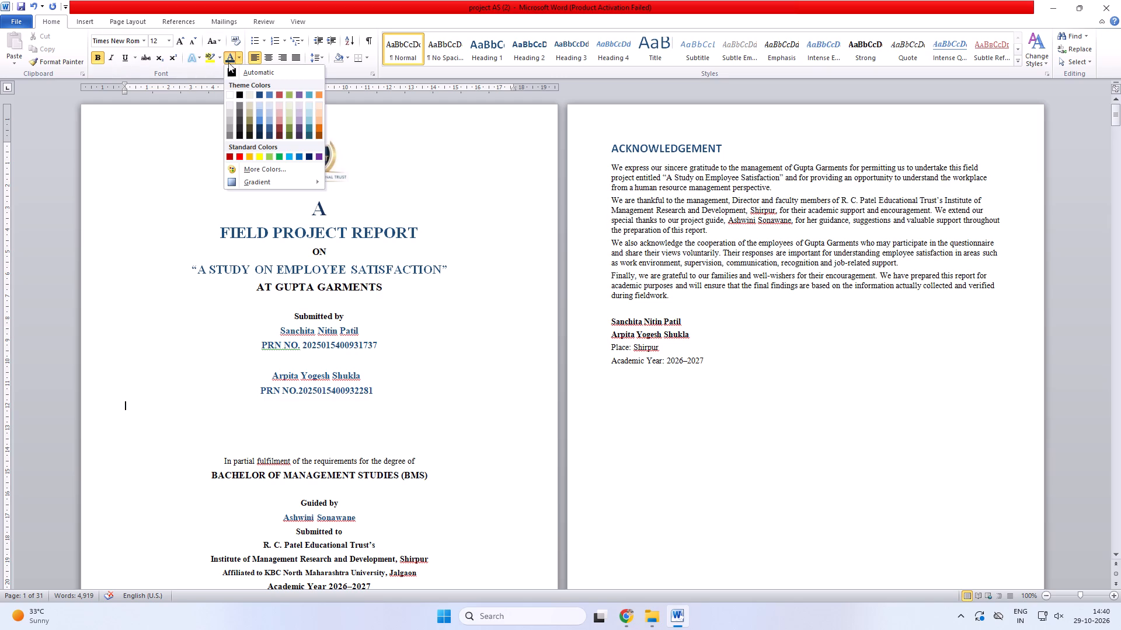
click(239, 93)
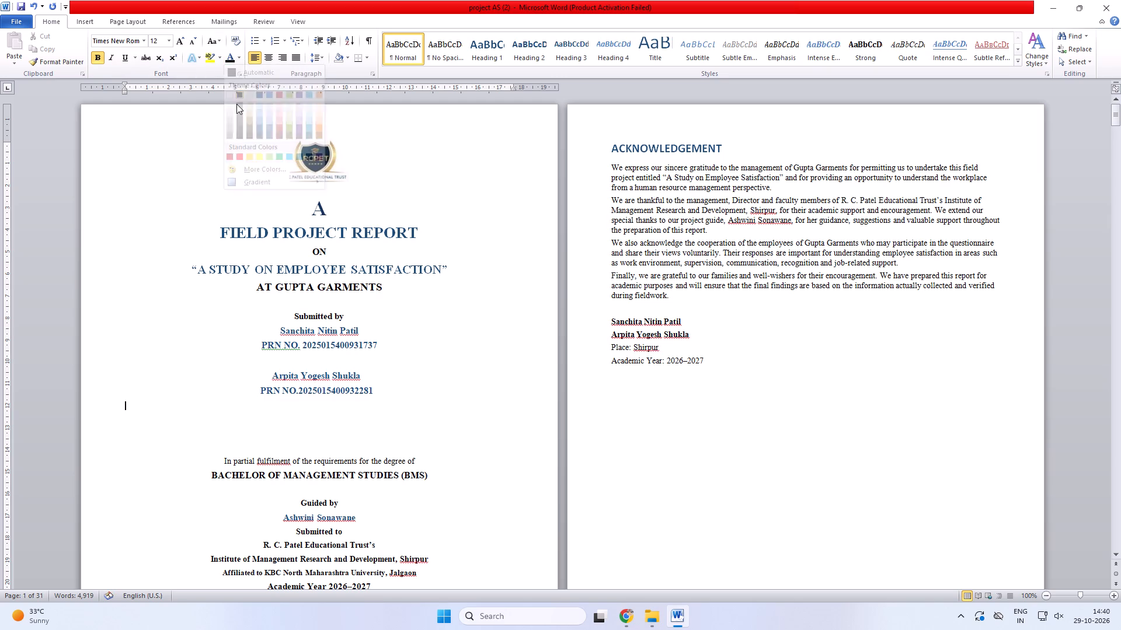
click(320, 414)
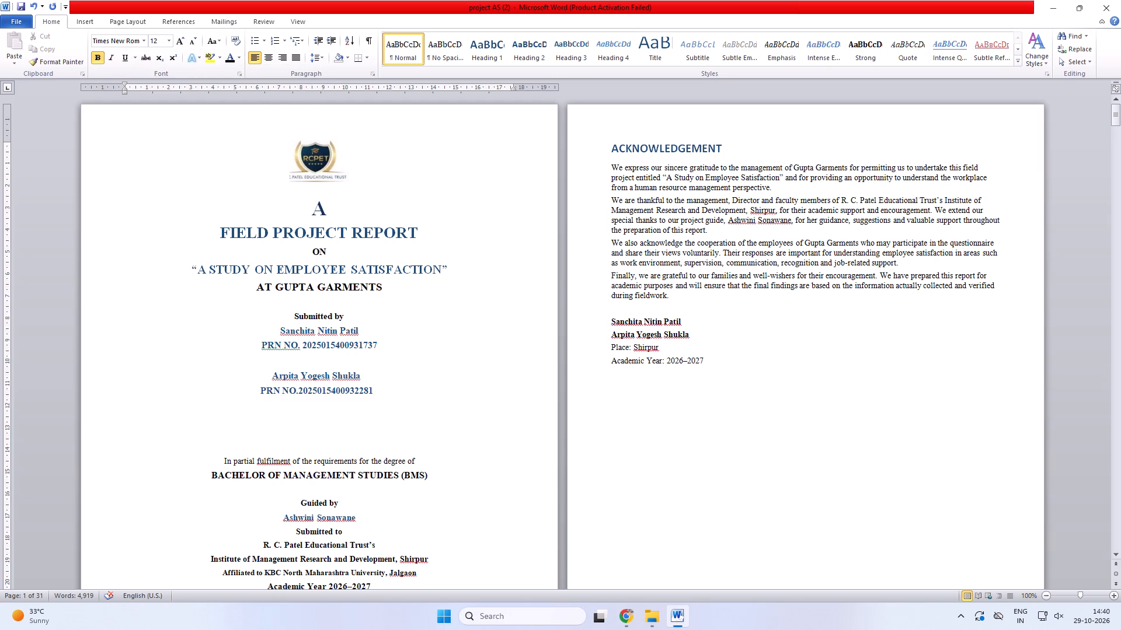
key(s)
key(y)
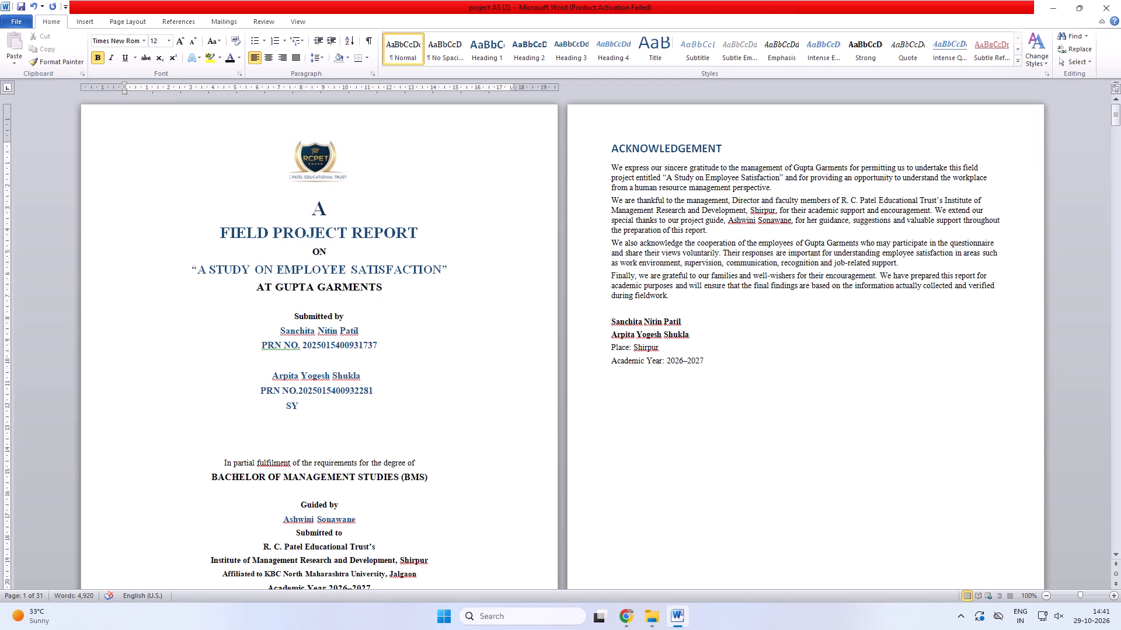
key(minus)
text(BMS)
Recolour the SY-BMS text black.
drag(286, 407, 337, 405)
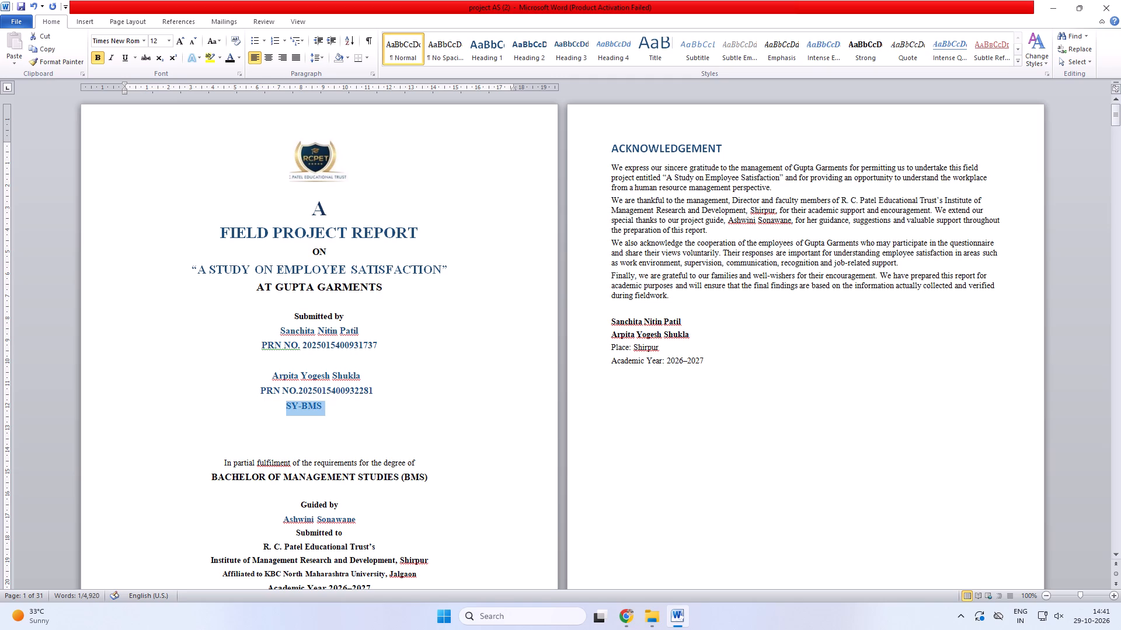
click(241, 58)
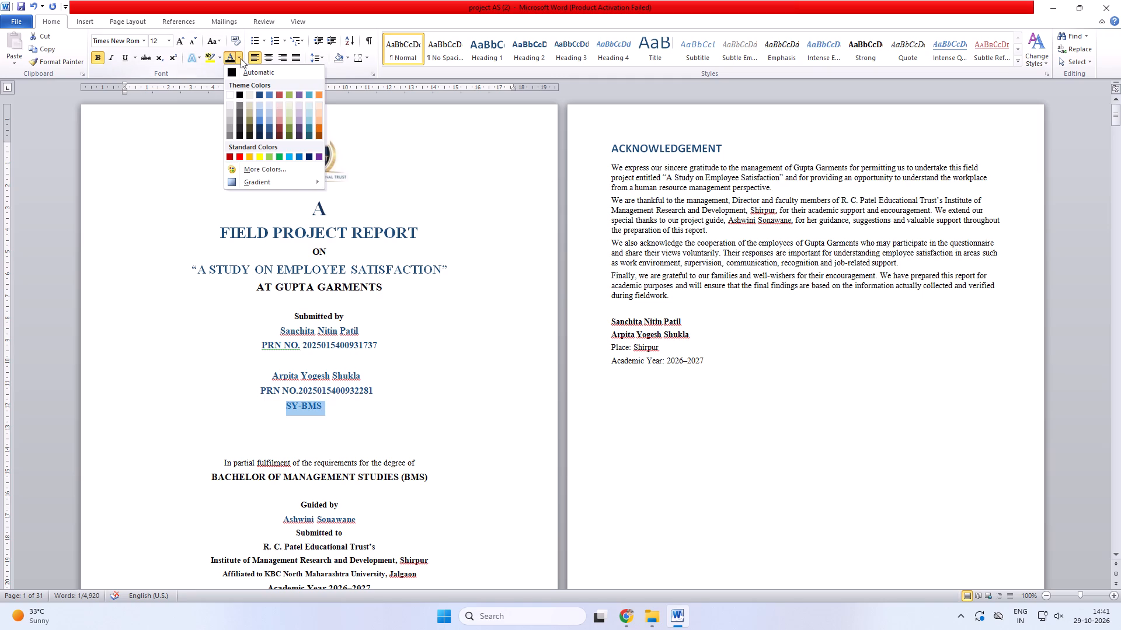
click(241, 92)
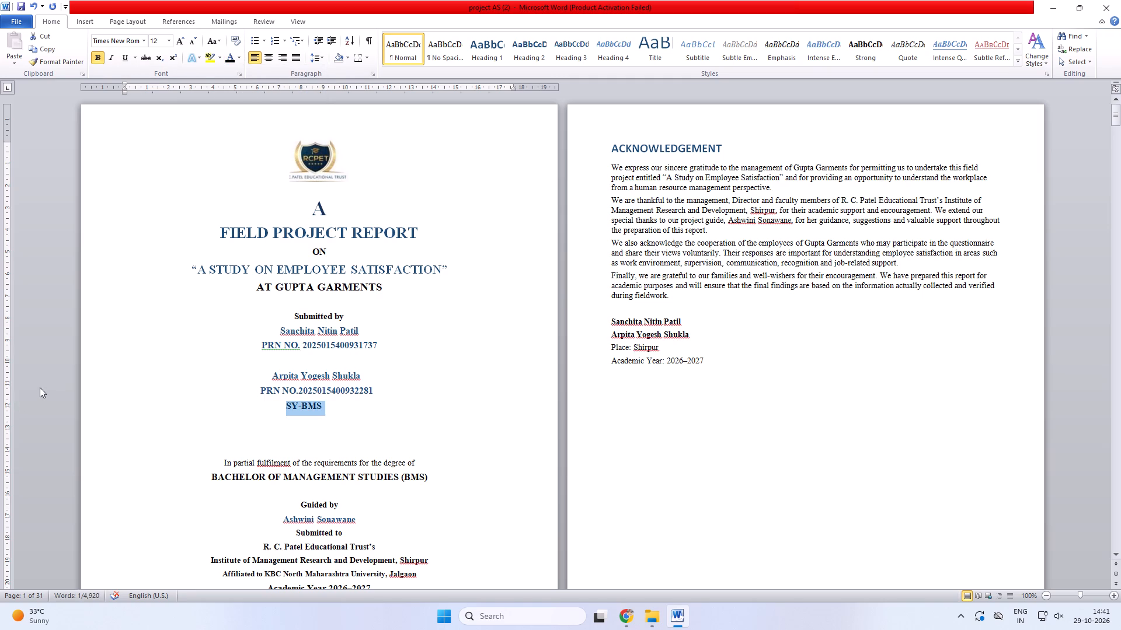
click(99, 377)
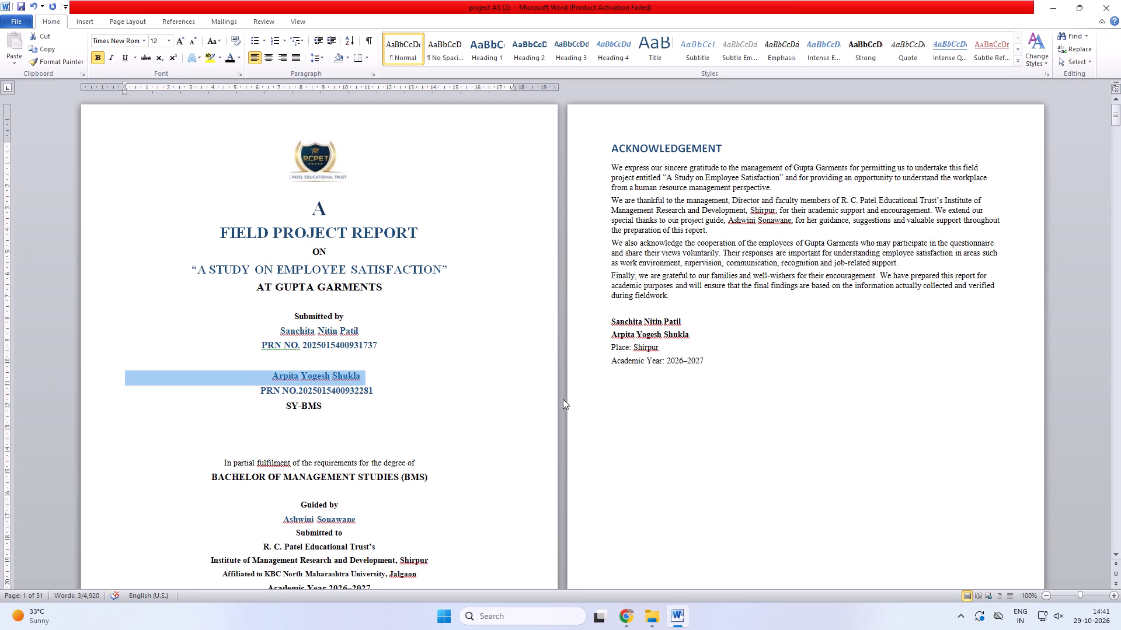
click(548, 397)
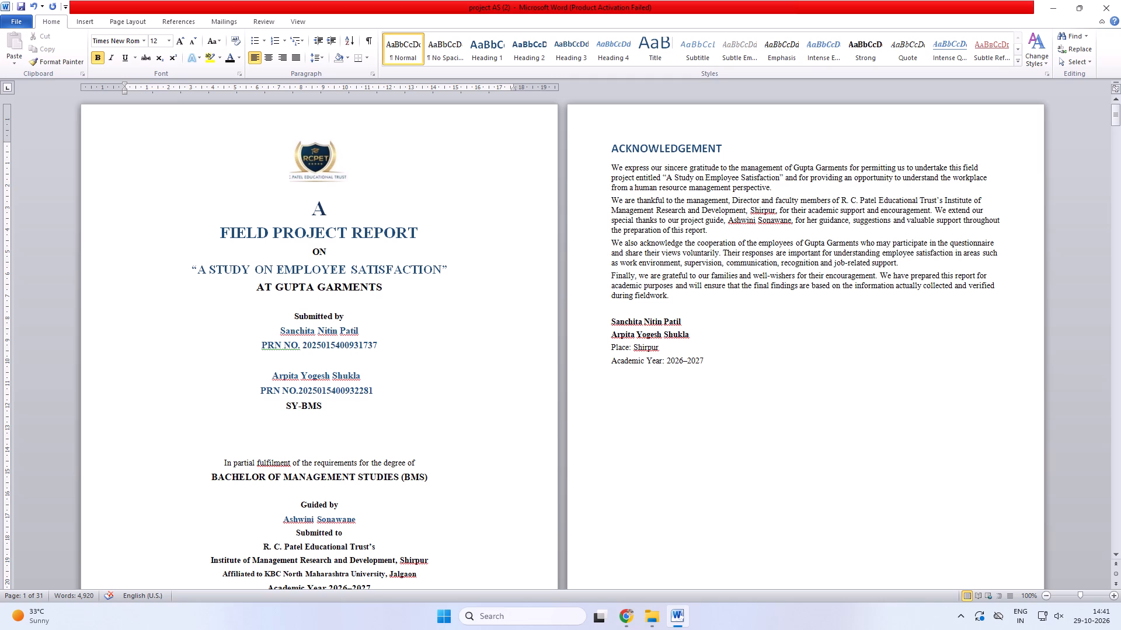
Try black on the cover page's degree statement, from In partial fulfilment to BACHELOR OF MANAGEMENT STUDIES (BMS), and delete those lines.
drag(220, 462, 245, 461)
drag(245, 461, 429, 492)
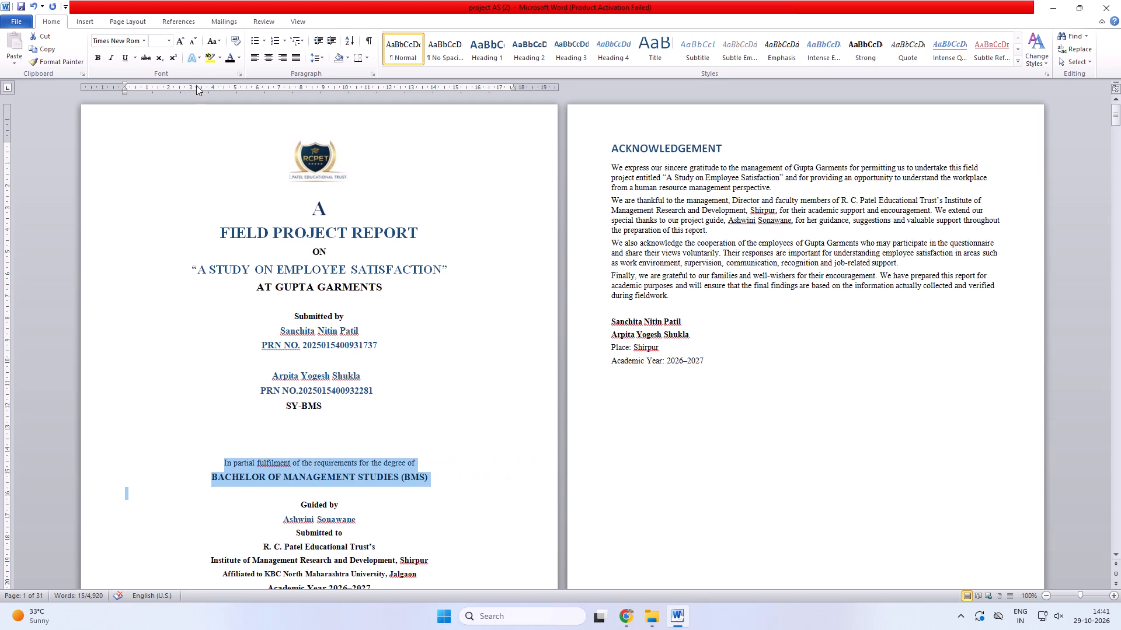
click(238, 55)
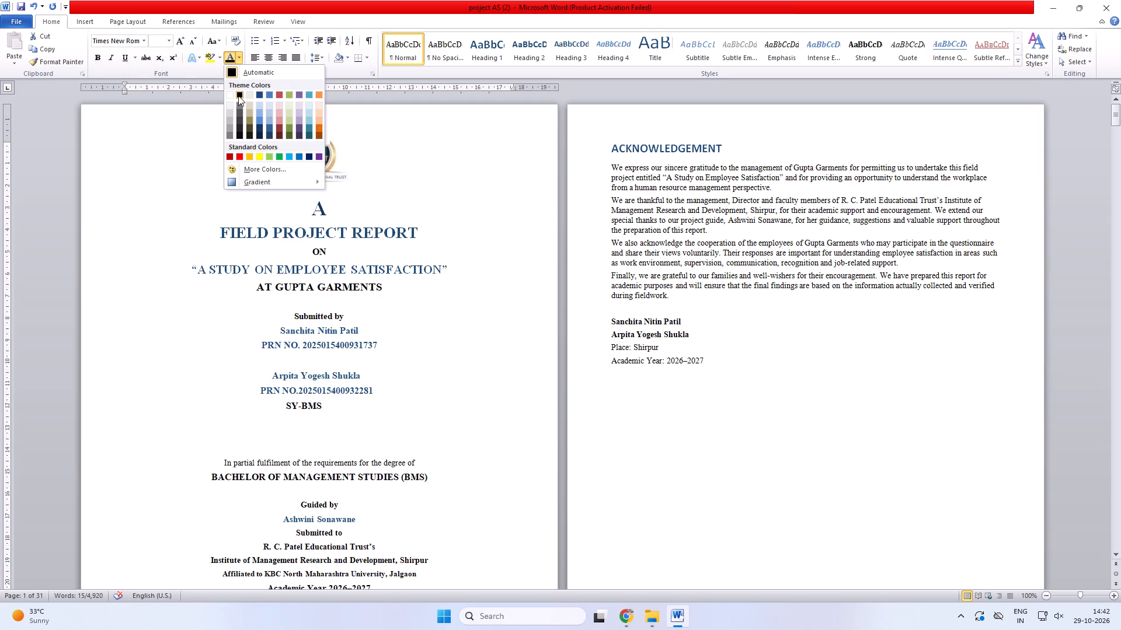
click(238, 96)
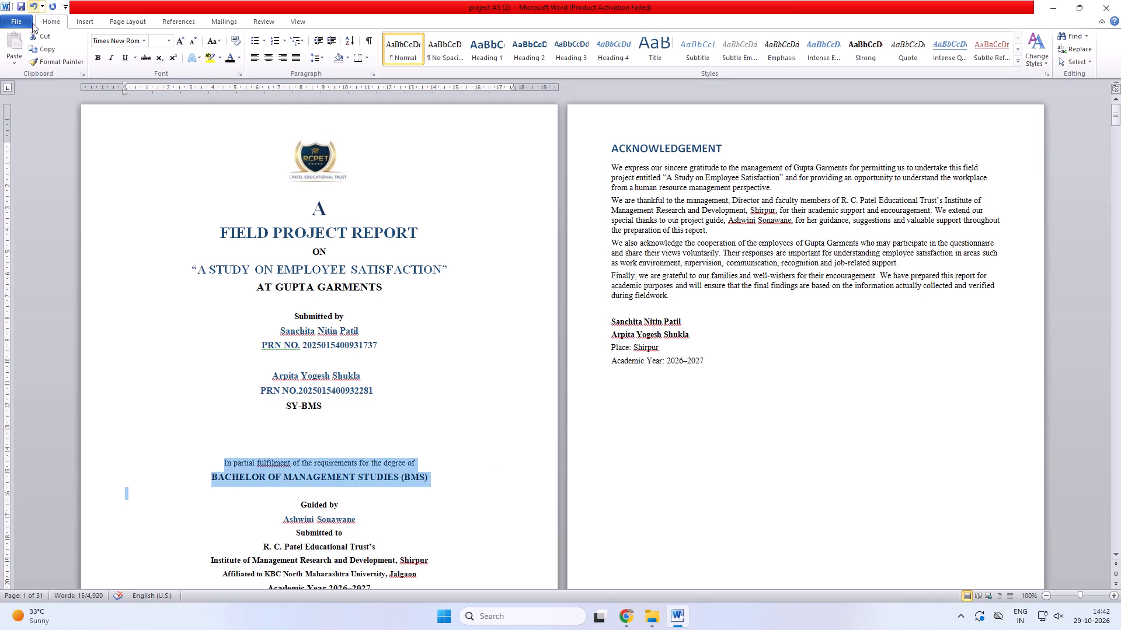
click(170, 43)
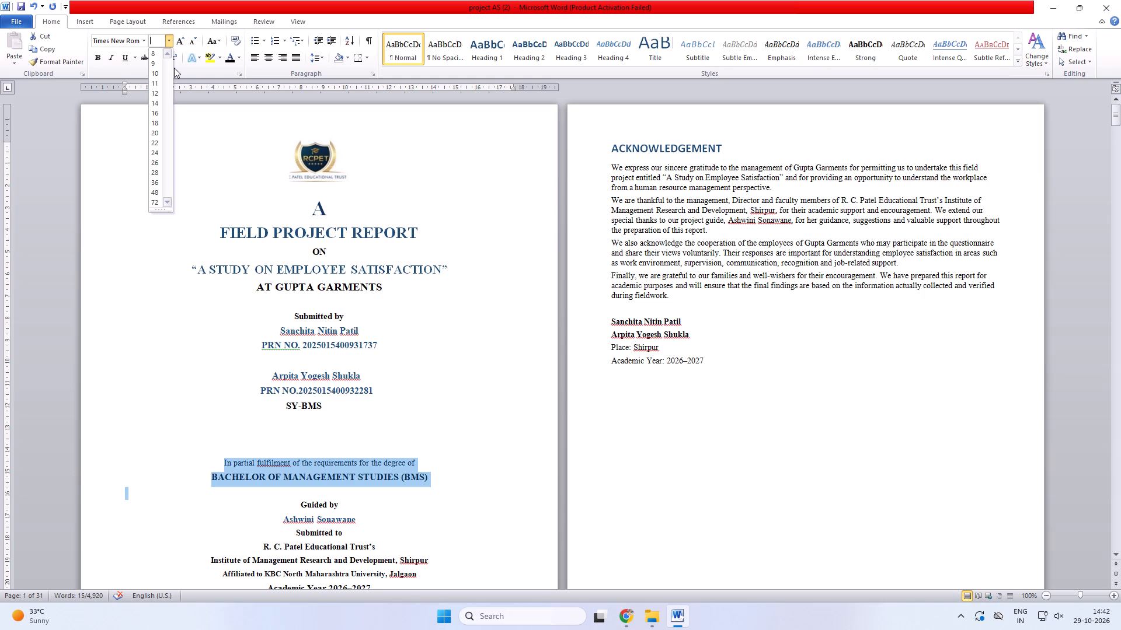
click(170, 43)
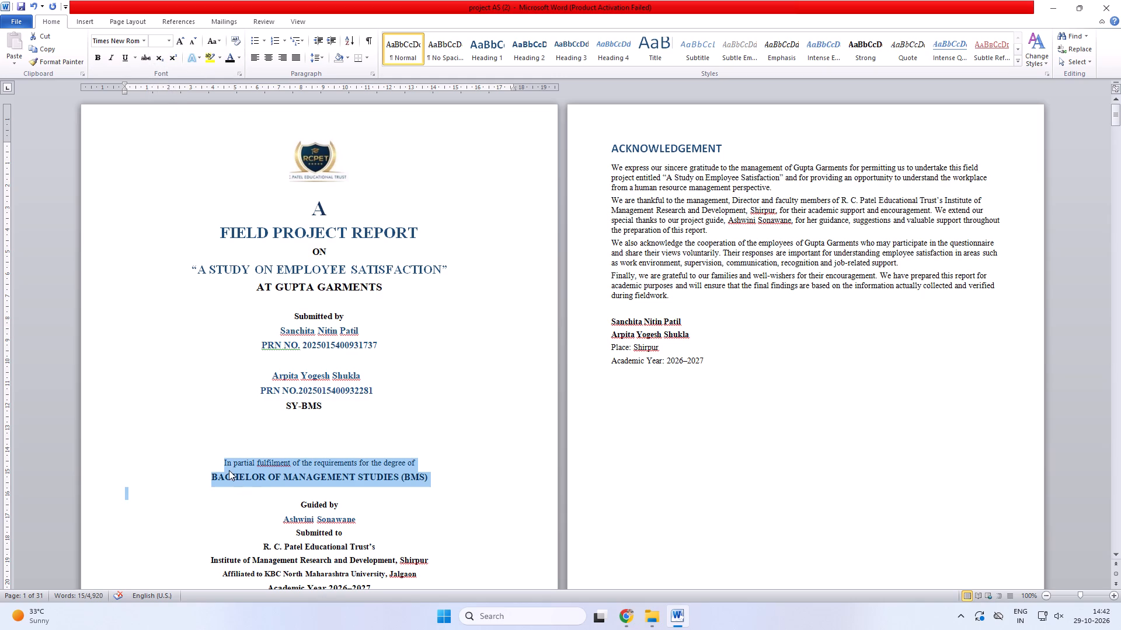
key(Delete)
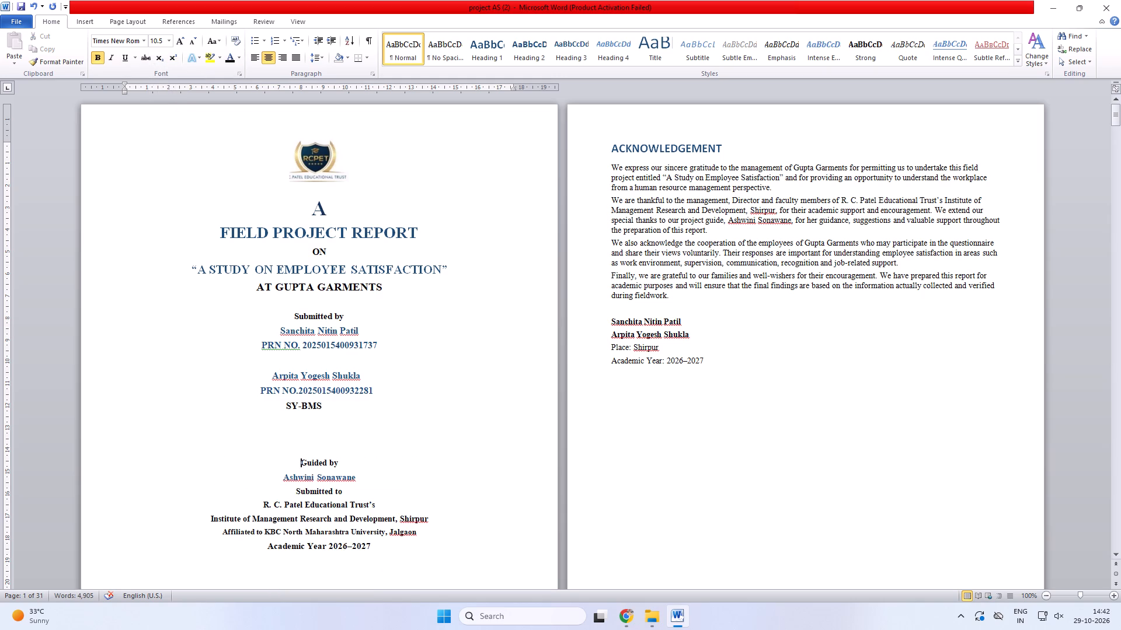
Enter a trial letter i on the blank line above Guided by, and delete it together with its line.
click(288, 435)
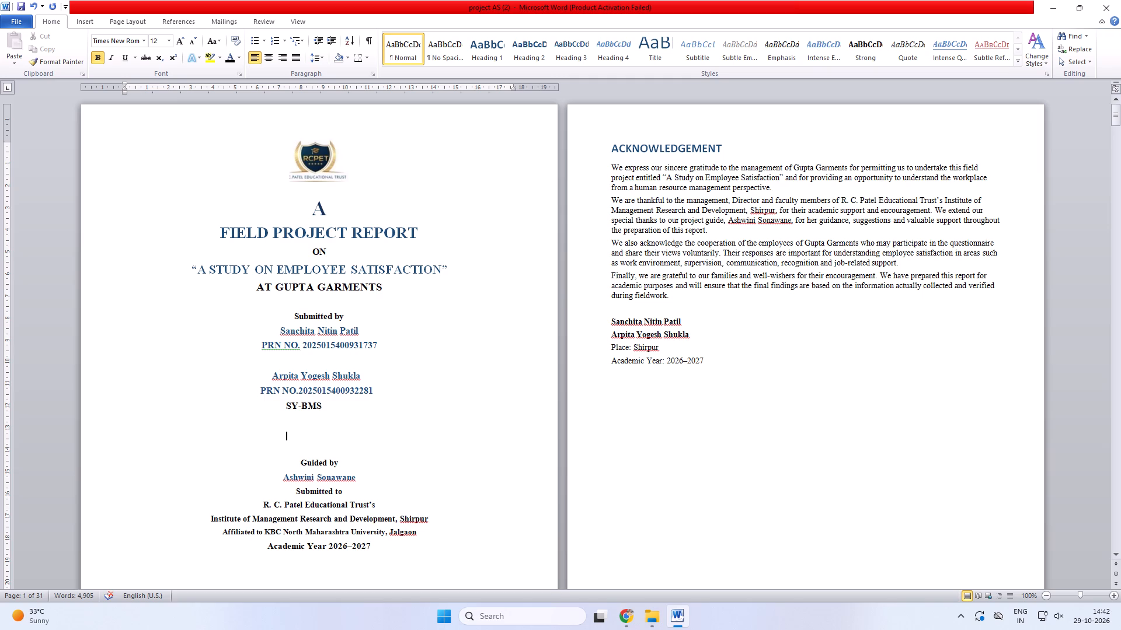
click(215, 443)
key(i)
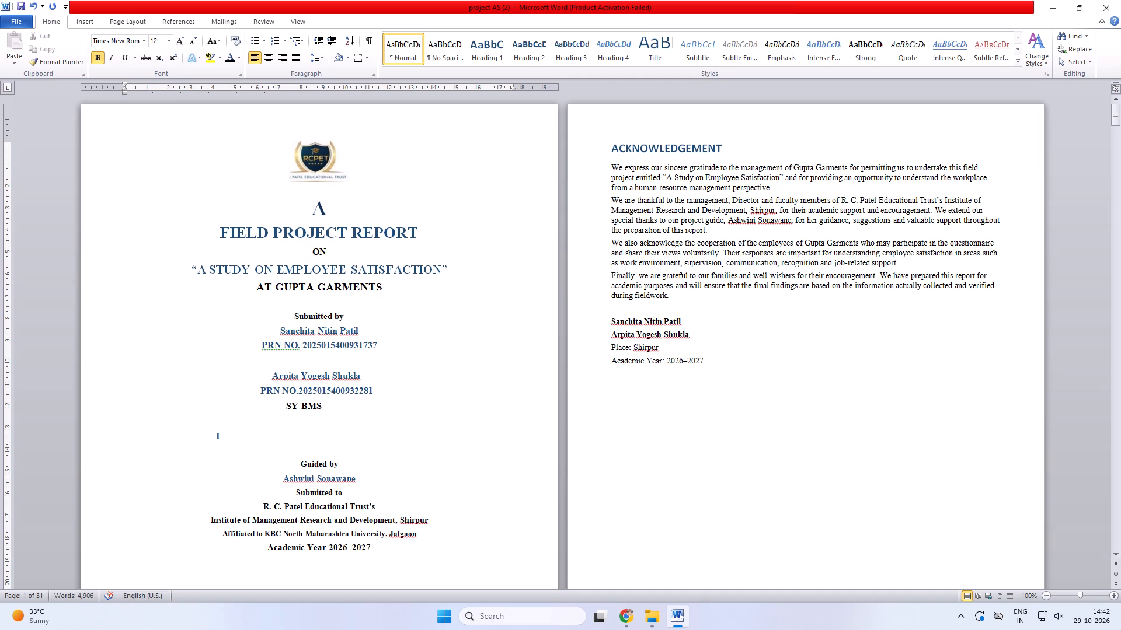
drag(213, 433, 239, 441)
key(Delete)
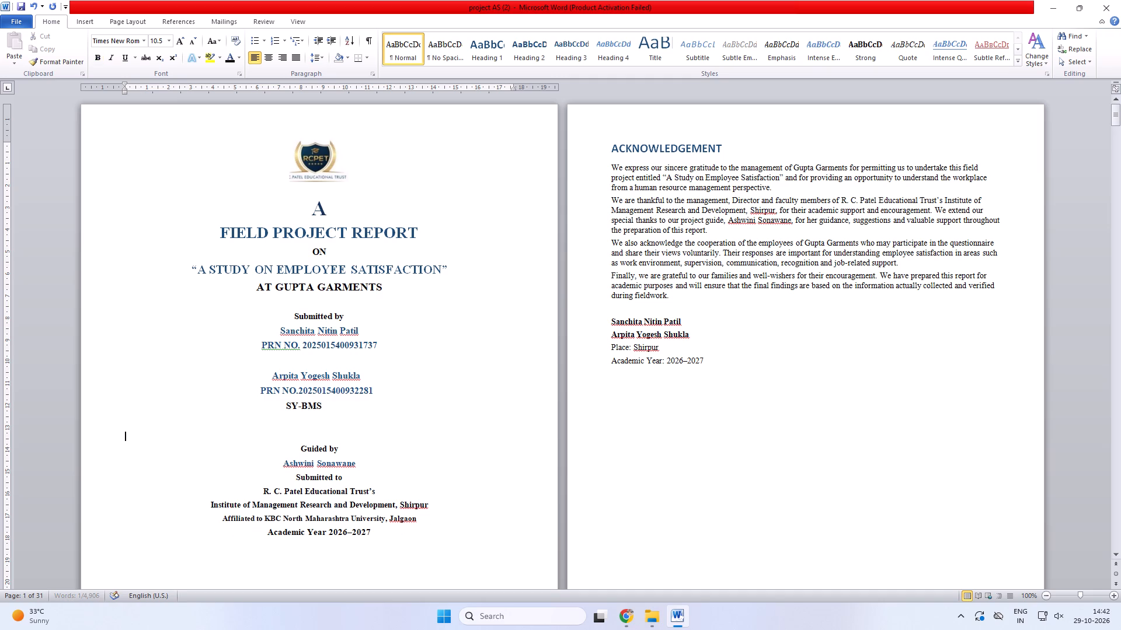
Choose black as the font colour, enter the trial text IN above Guided by, and delete it together with its line.
click(239, 61)
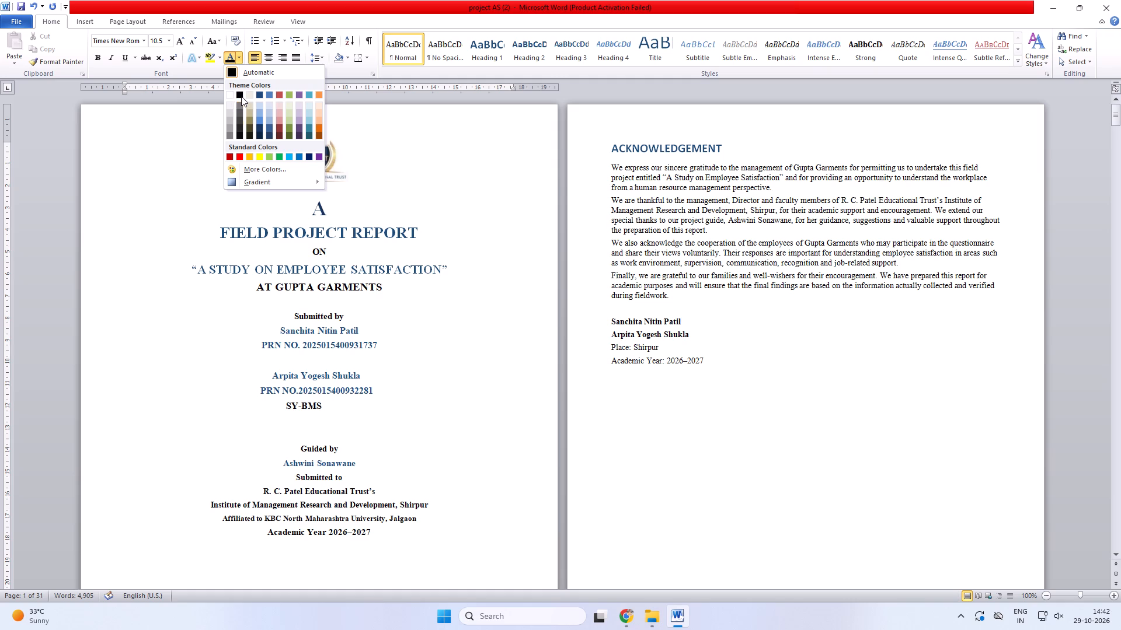
click(241, 94)
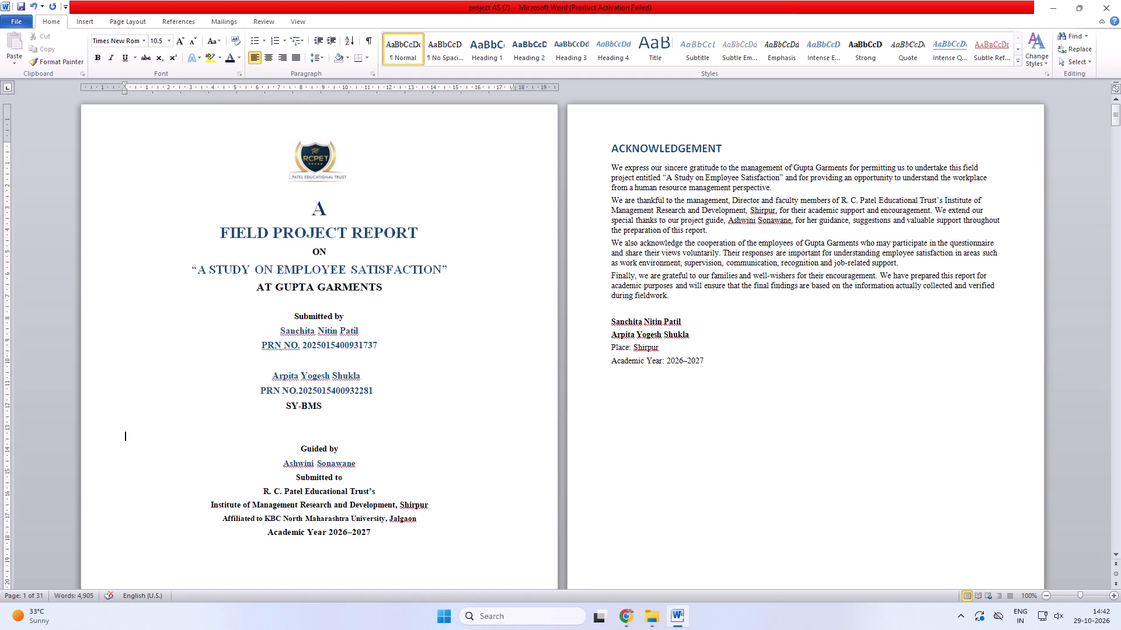
click(192, 435)
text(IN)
drag(123, 433, 137, 444)
drag(137, 444, 164, 444)
key(Delete)
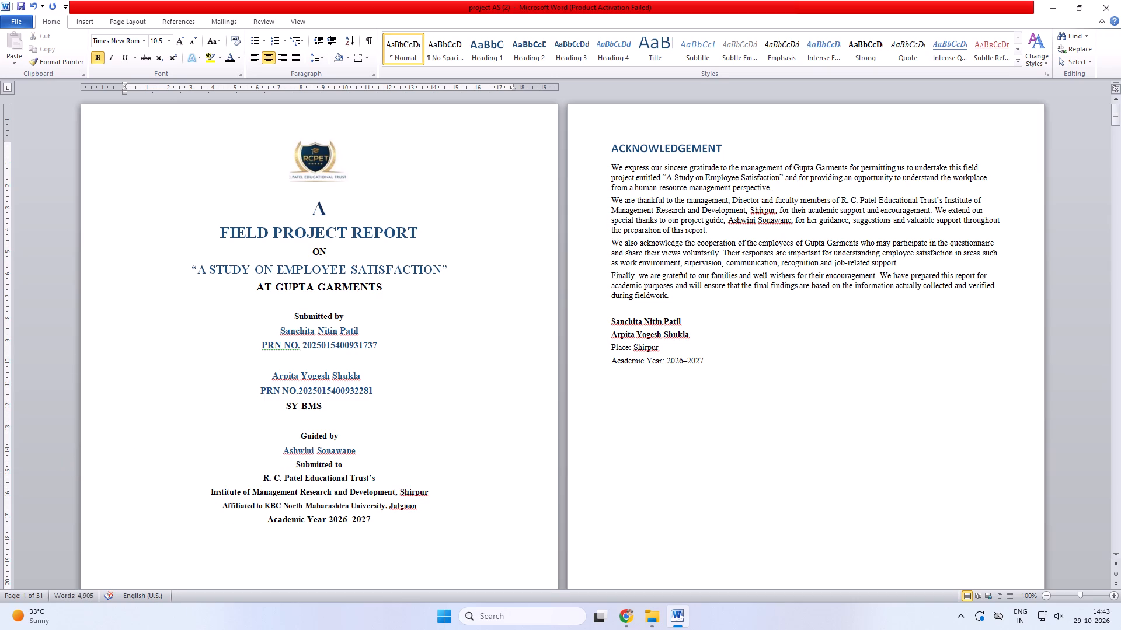
Change the blank line between SY-BMS and Guided by from centred to left alignment.
click(180, 419)
key(BackSpace)
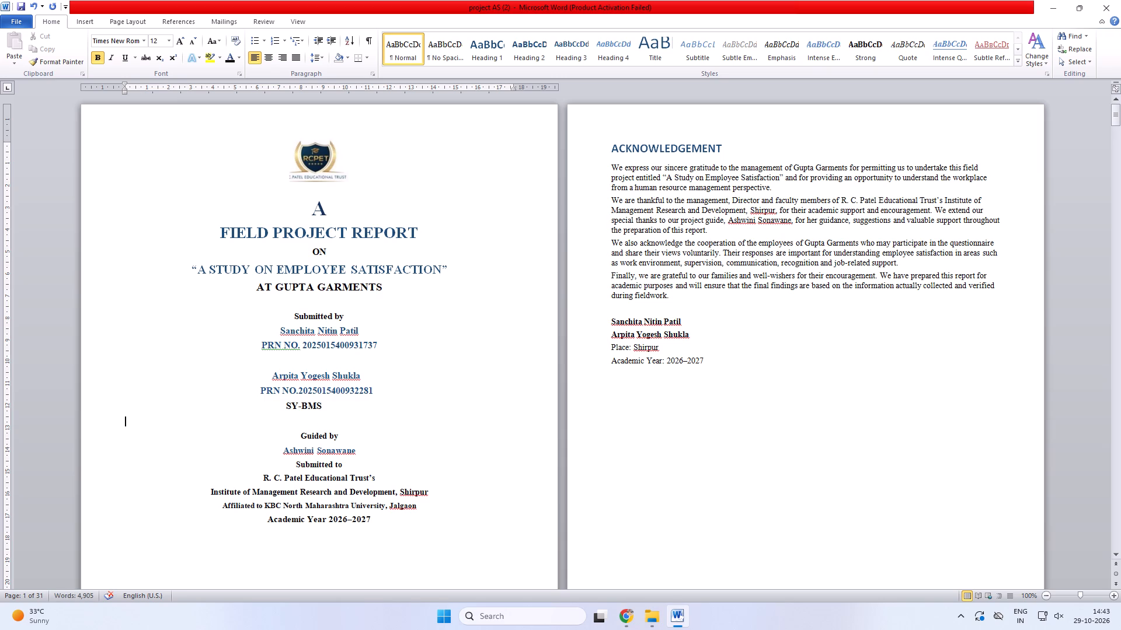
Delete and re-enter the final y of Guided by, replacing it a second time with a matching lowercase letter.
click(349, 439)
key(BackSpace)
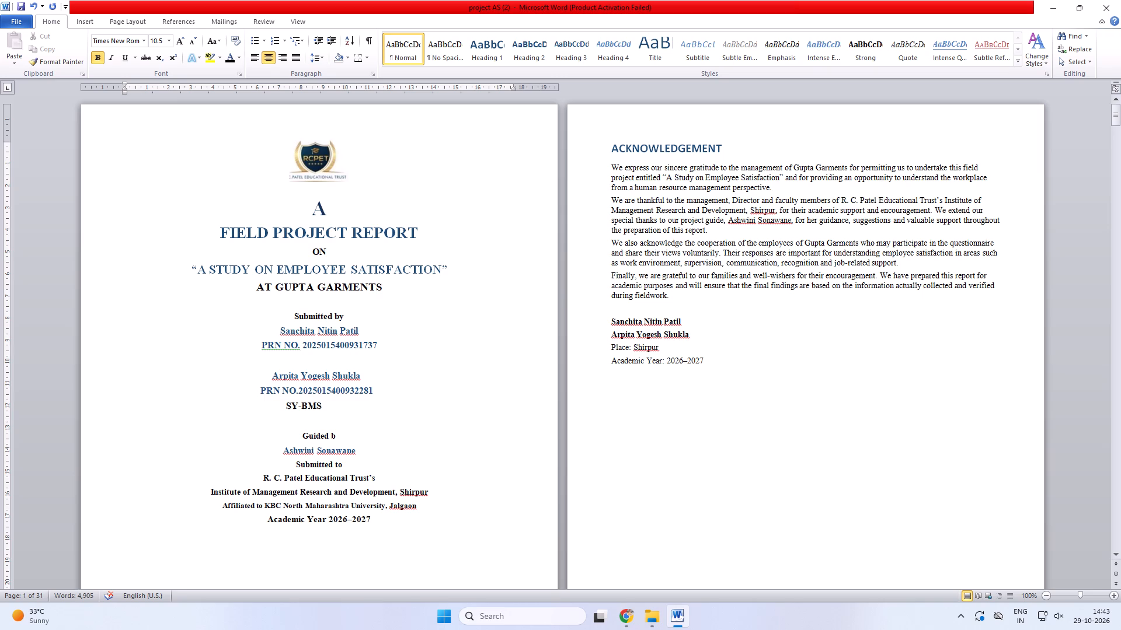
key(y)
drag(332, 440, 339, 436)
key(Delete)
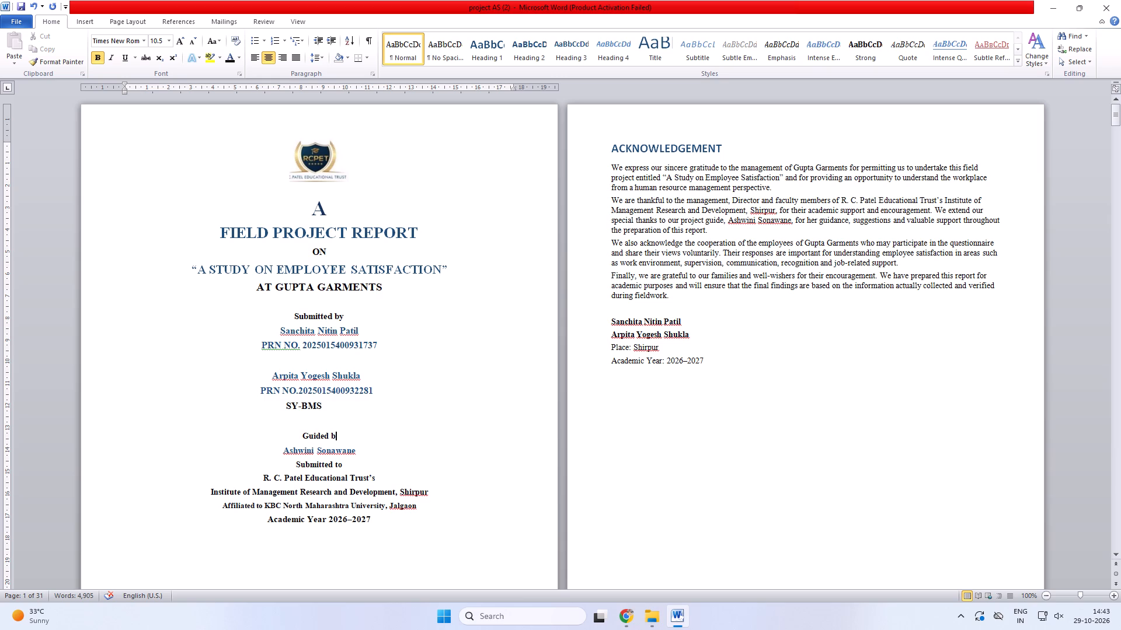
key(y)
Enter the letter i on the blank line below SY-BMS, colour it black and deselect it.
click(194, 418)
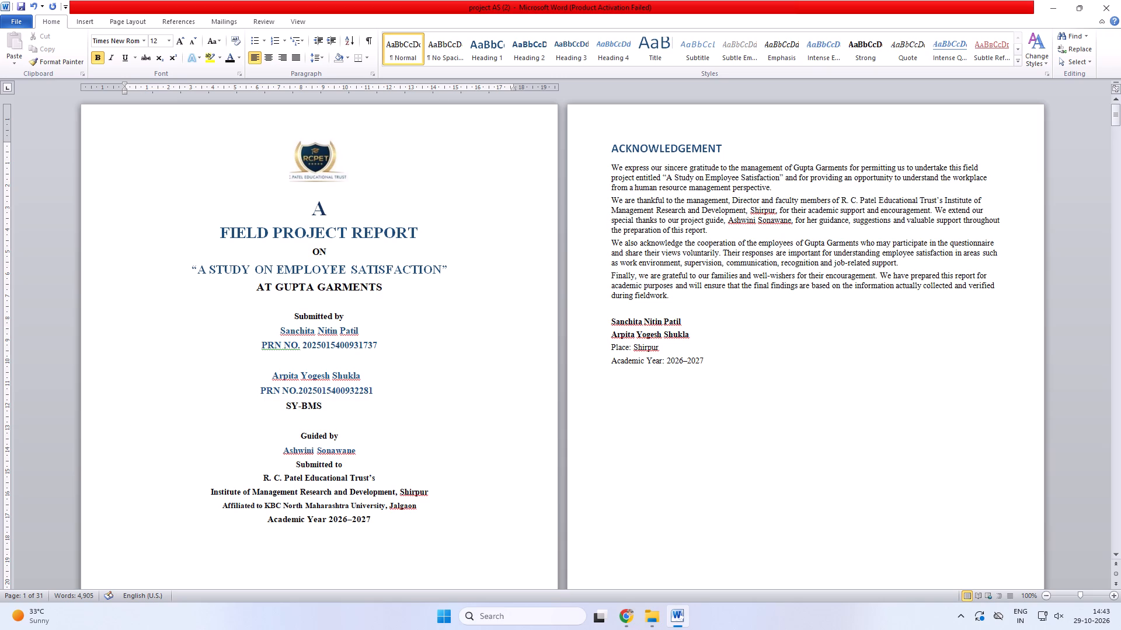
click(194, 418)
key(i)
drag(123, 419, 142, 415)
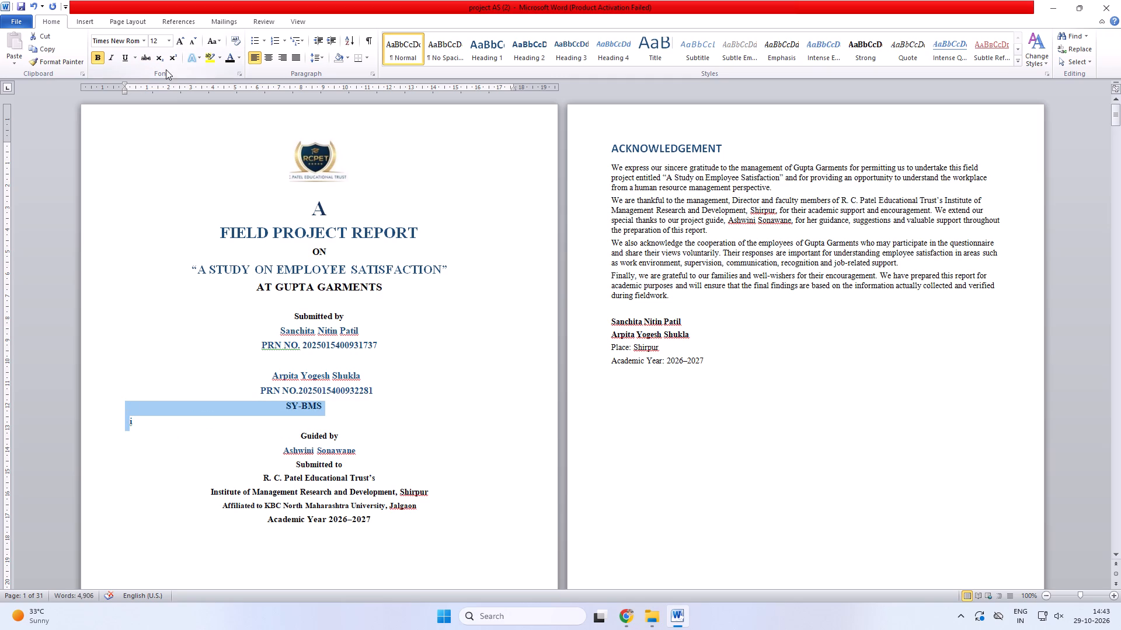
click(239, 60)
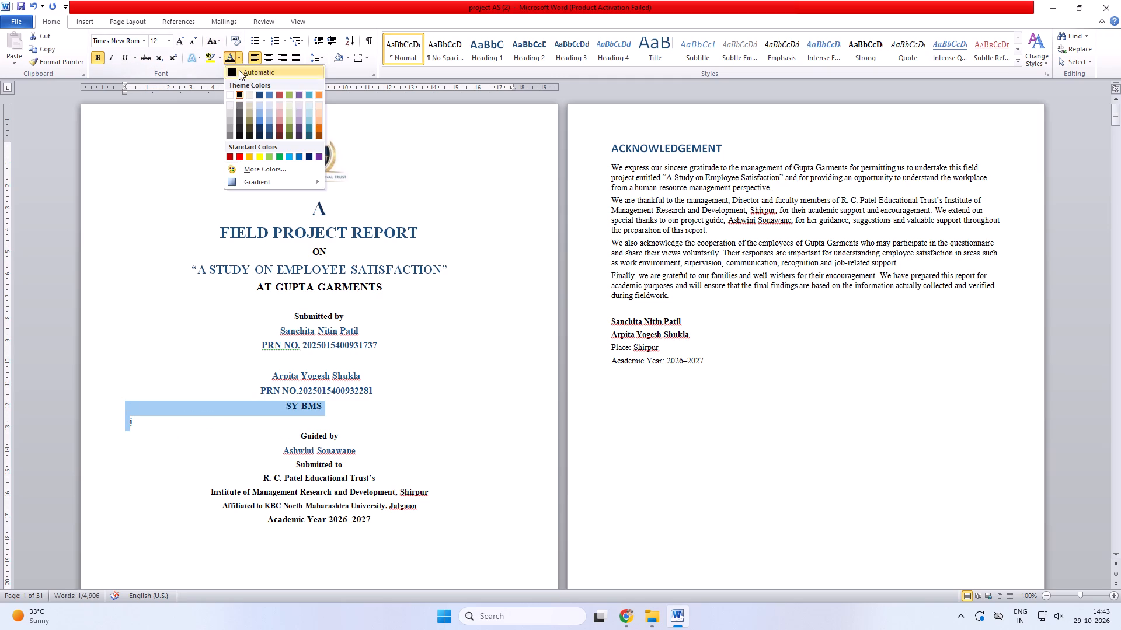
click(236, 88)
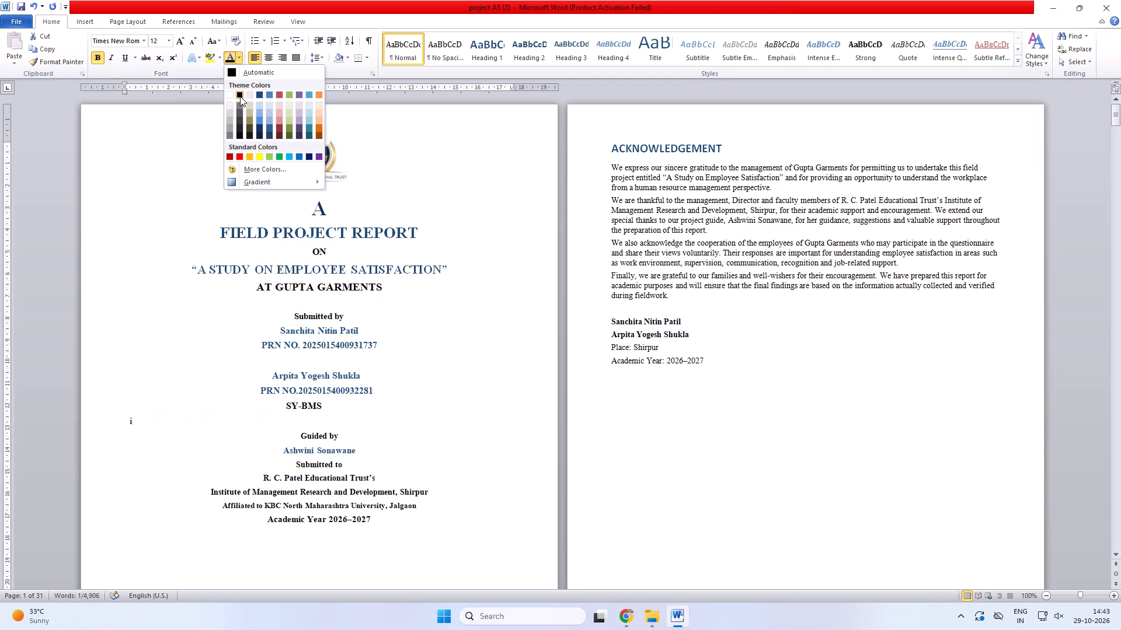
click(240, 96)
click(240, 96)
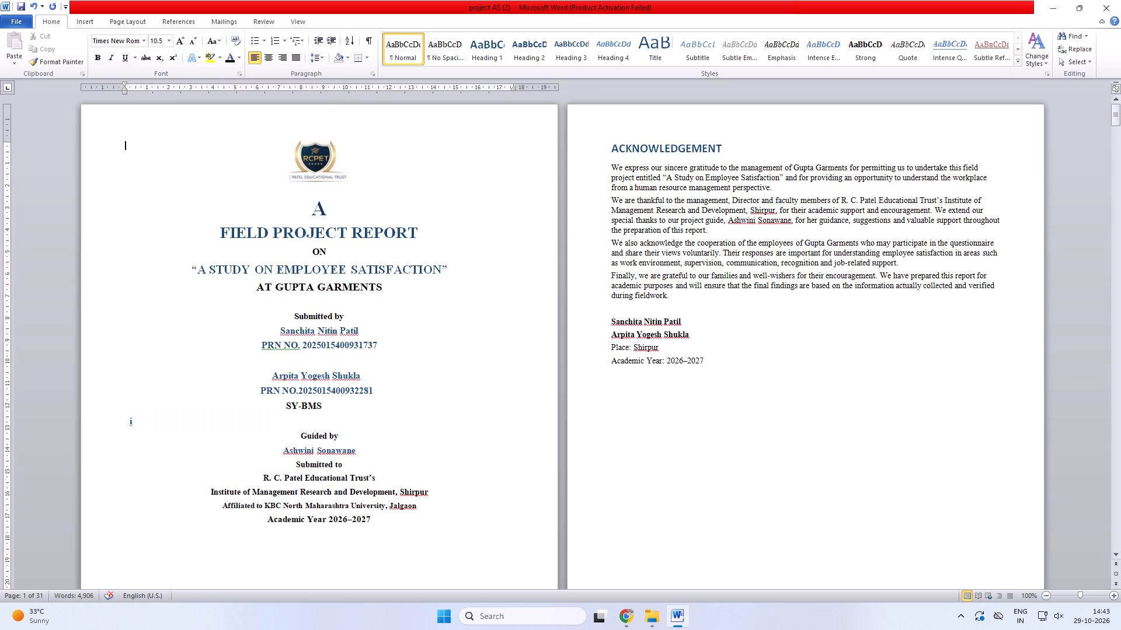
drag(124, 425, 143, 422)
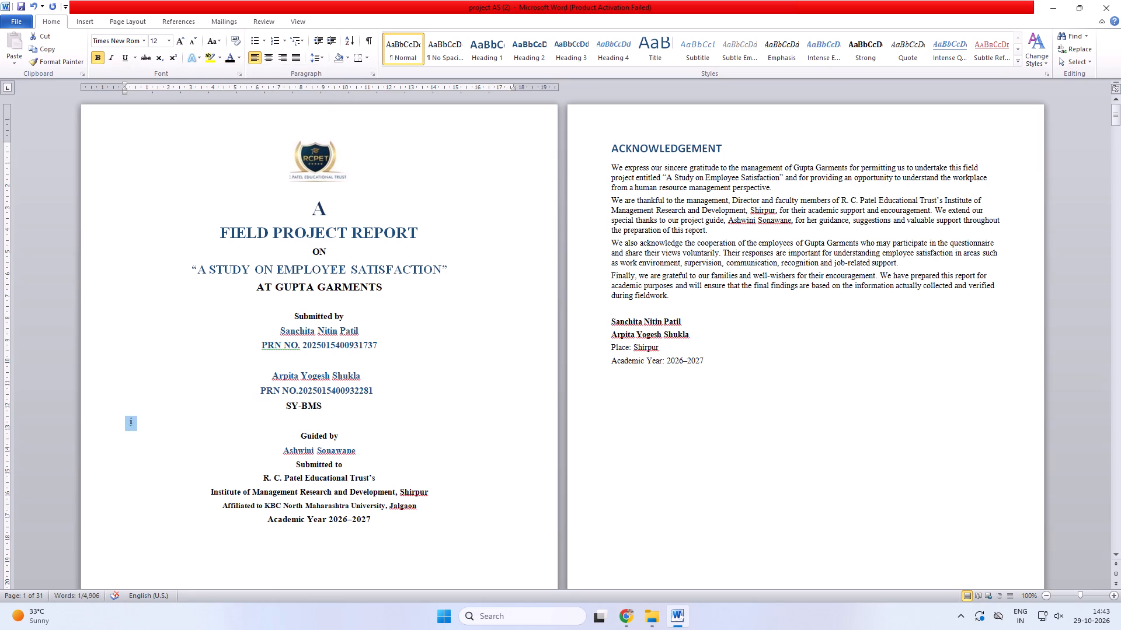
drag(240, 61, 243, 69)
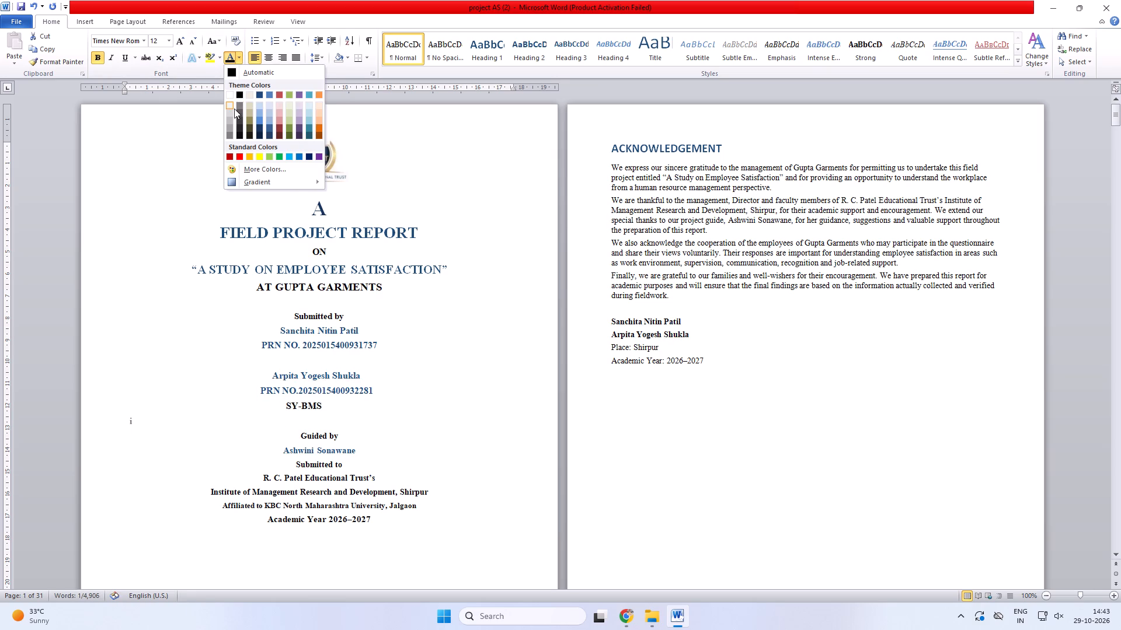
click(239, 94)
click(162, 412)
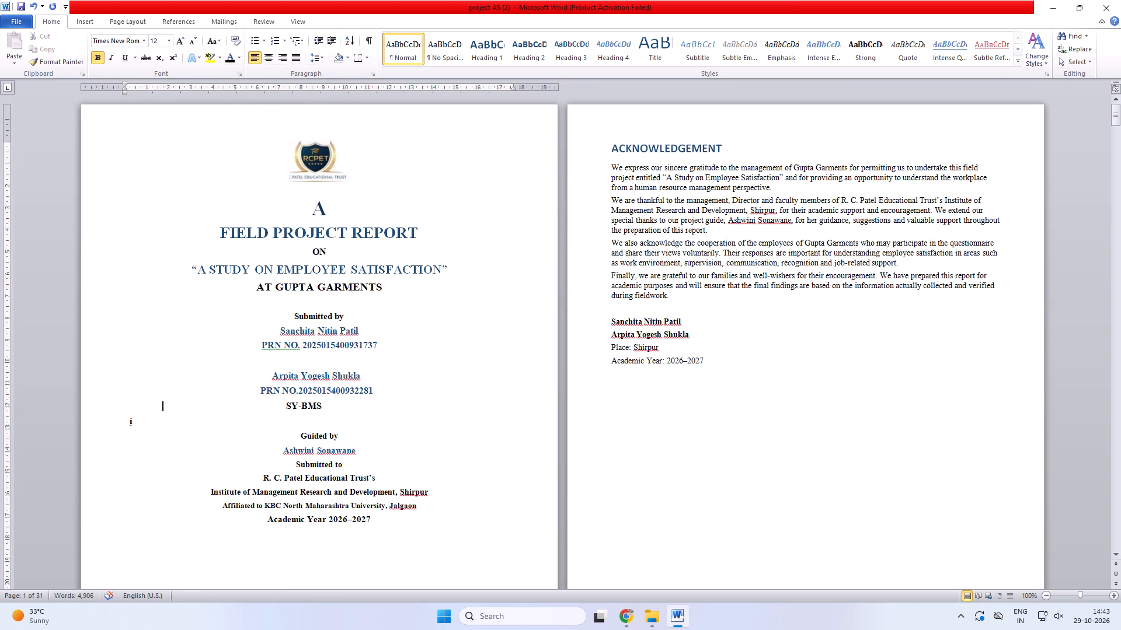
Delete the letter i and the spacing between SY-BMS and Guided by, running into the first letter of Guided by.
drag(125, 423, 149, 394)
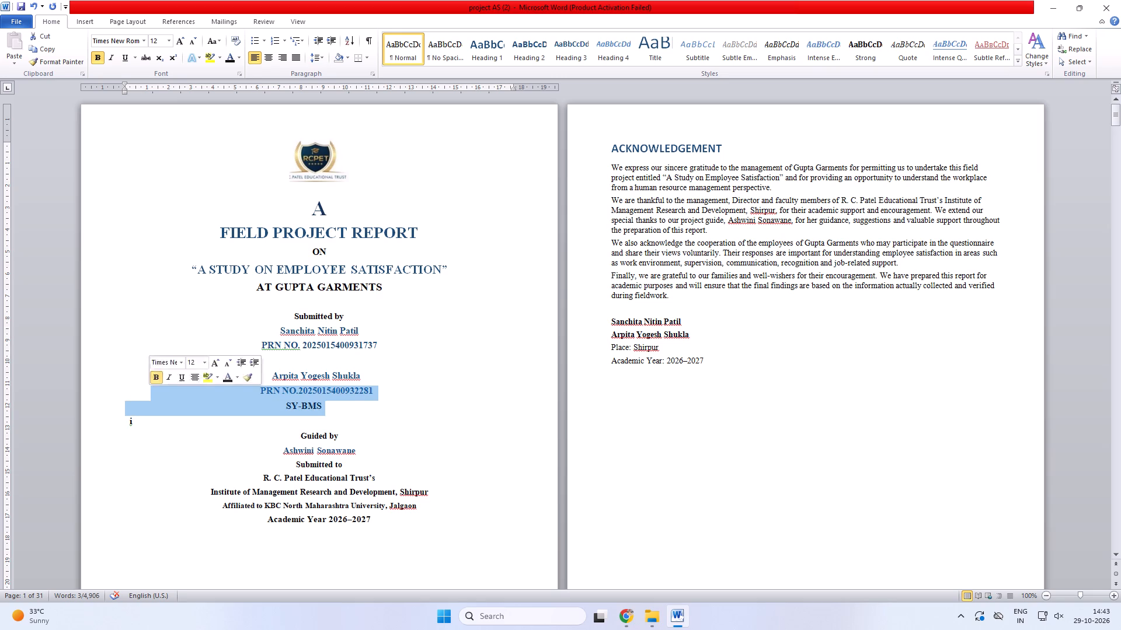
click(127, 445)
drag(110, 449, 113, 444)
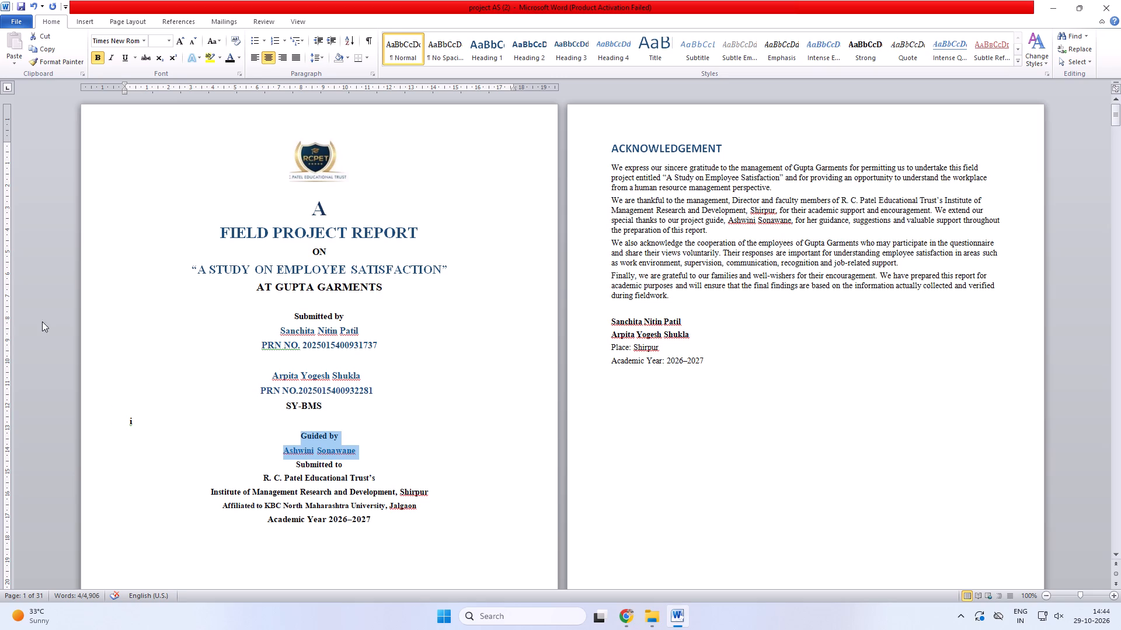
click(99, 335)
click(129, 427)
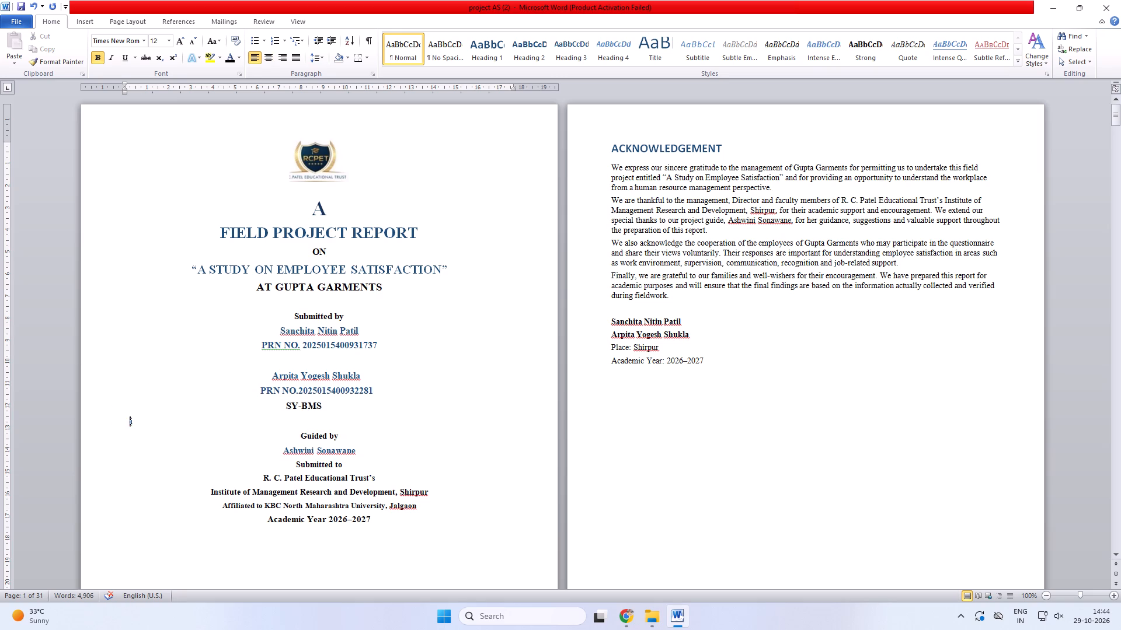
drag(127, 421, 168, 411)
drag(122, 412, 122, 412)
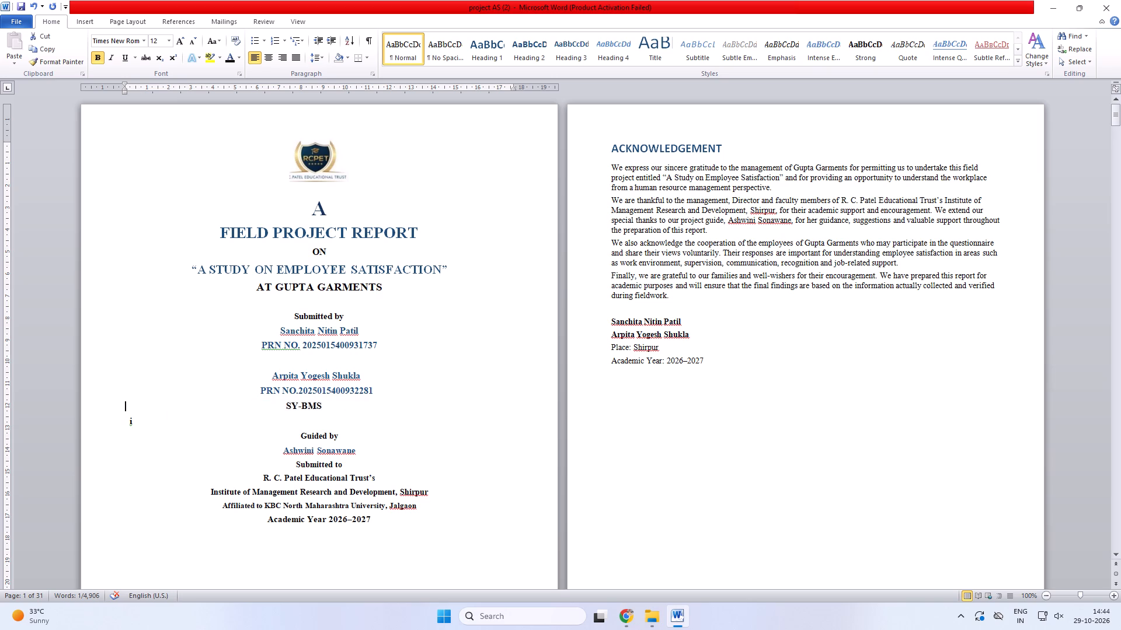
drag(122, 412, 130, 421)
drag(130, 454, 131, 448)
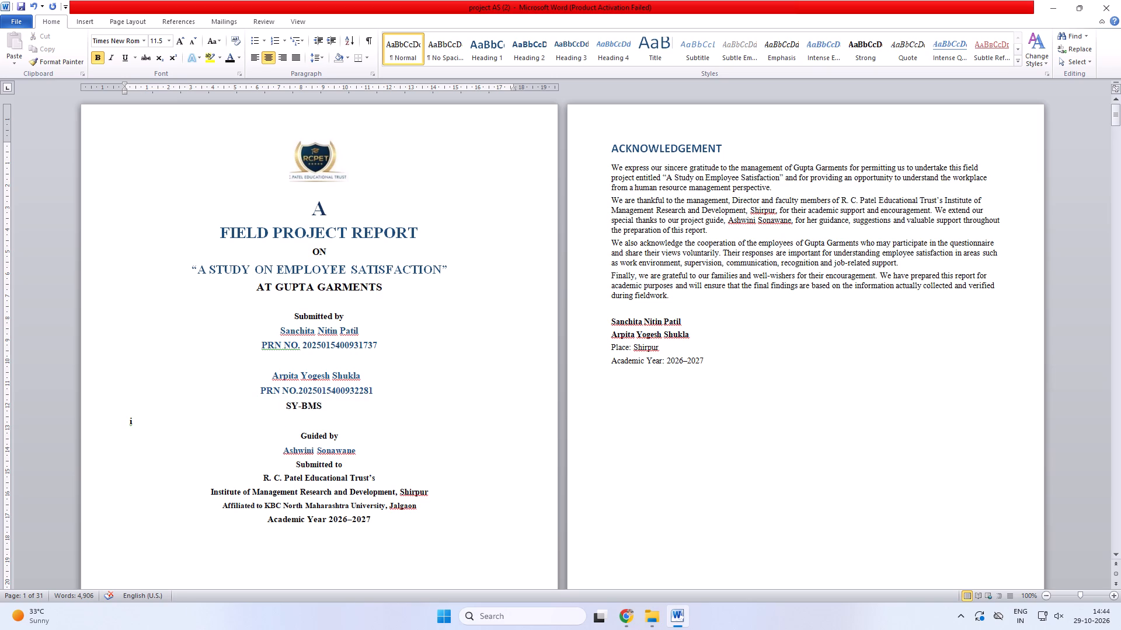
drag(125, 422, 134, 418)
key(Delete)
key(Delete)
key(Delete)
key(Delete)
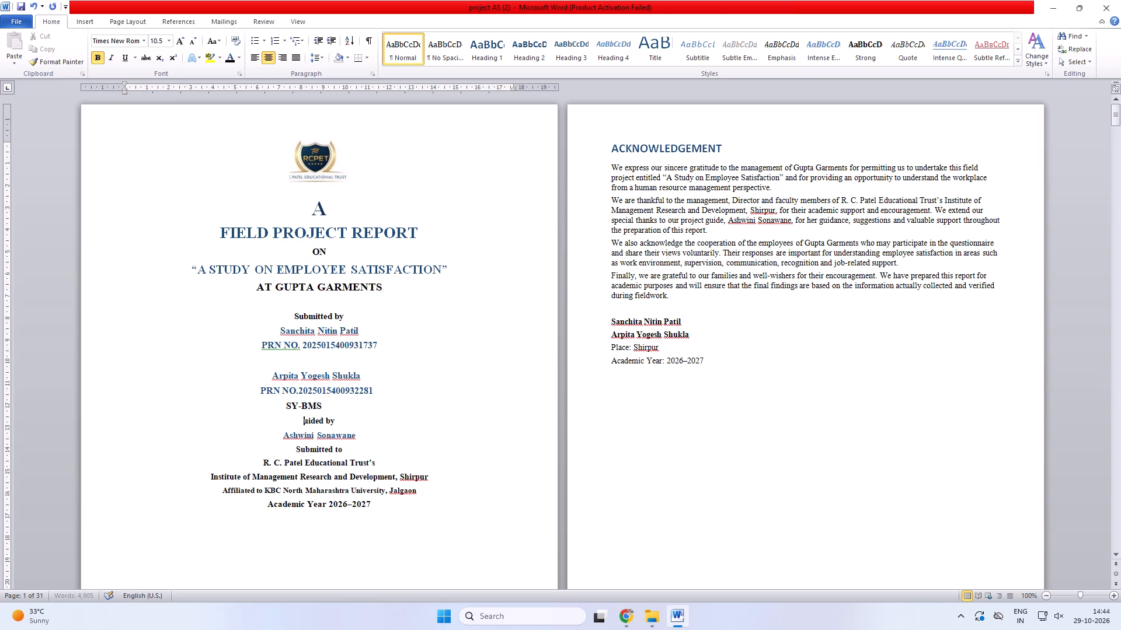
Re-enter the missing first letter of Guided by, replacing the lowercase g until it is a capital G.
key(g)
key(Delete)
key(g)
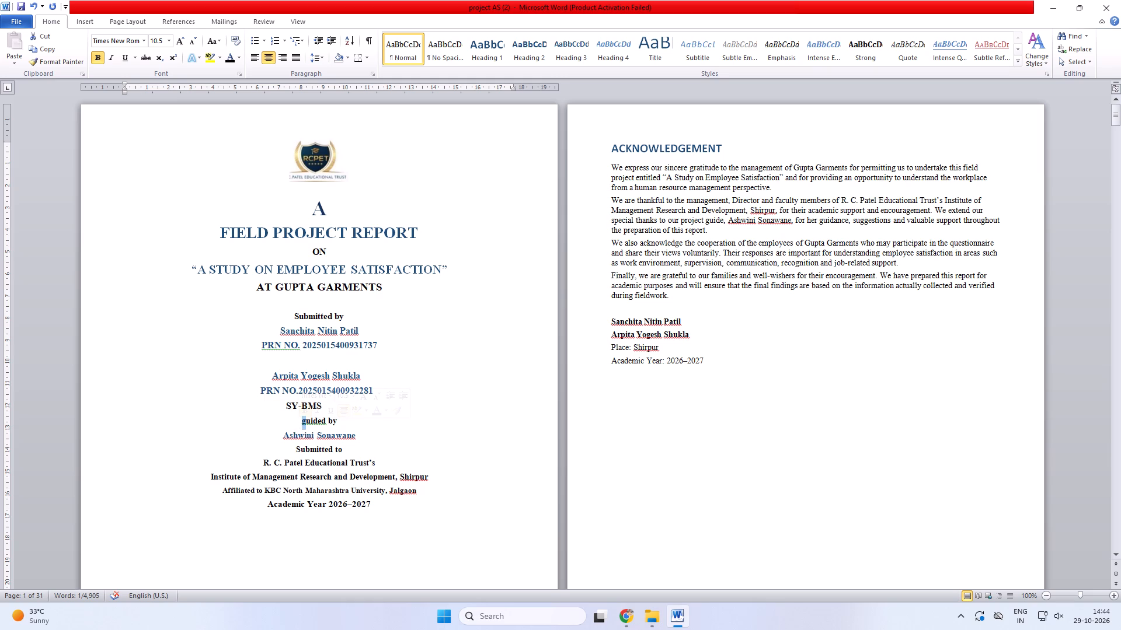
key(Delete)
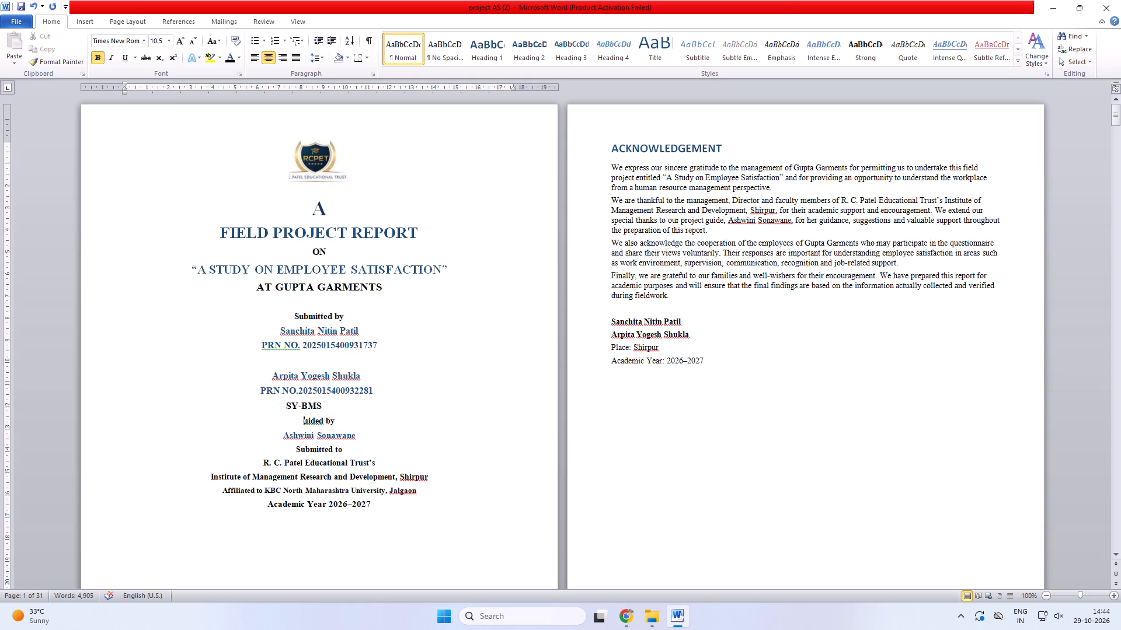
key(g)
Insert four blank lines between SY-BMS and Guided by.
click(393, 405)
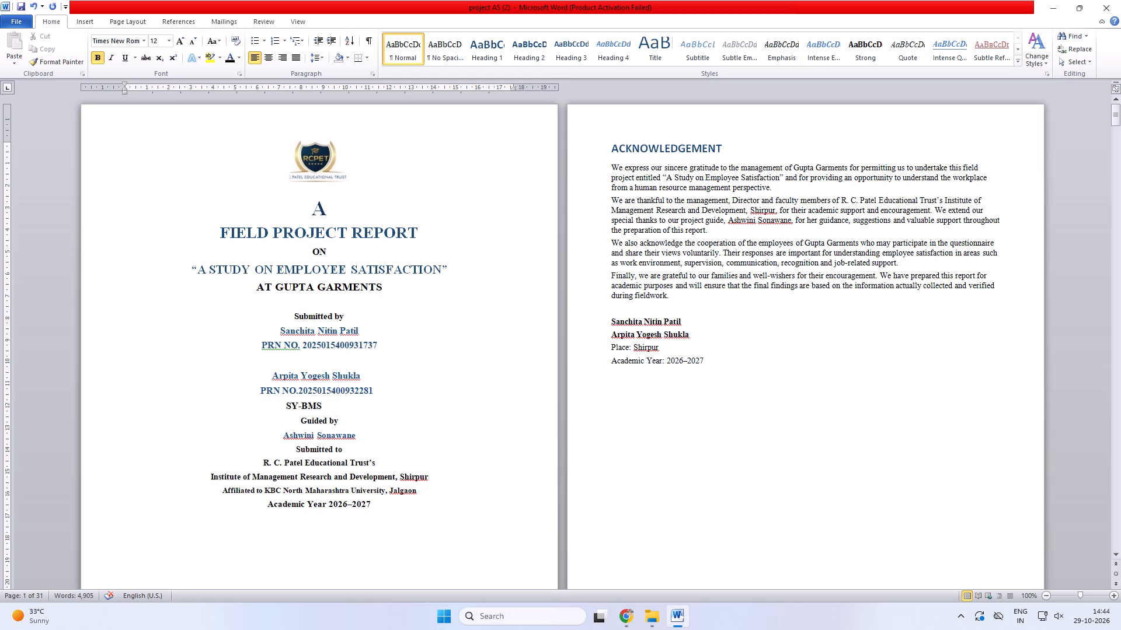
key(Return)
key(Return)
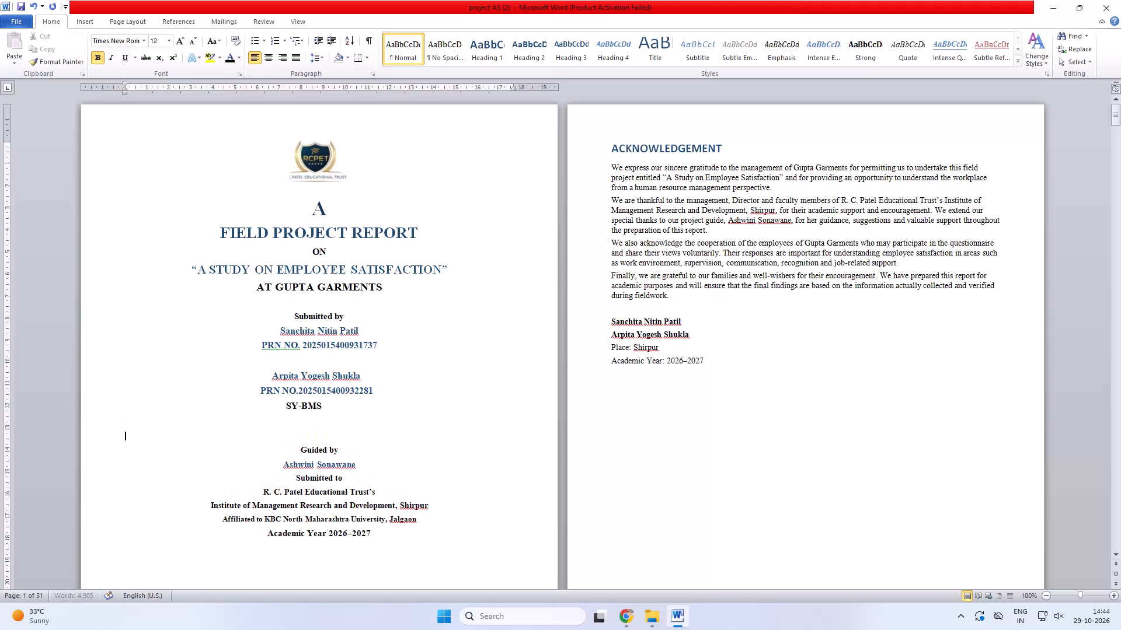
key(Return)
key(Return)
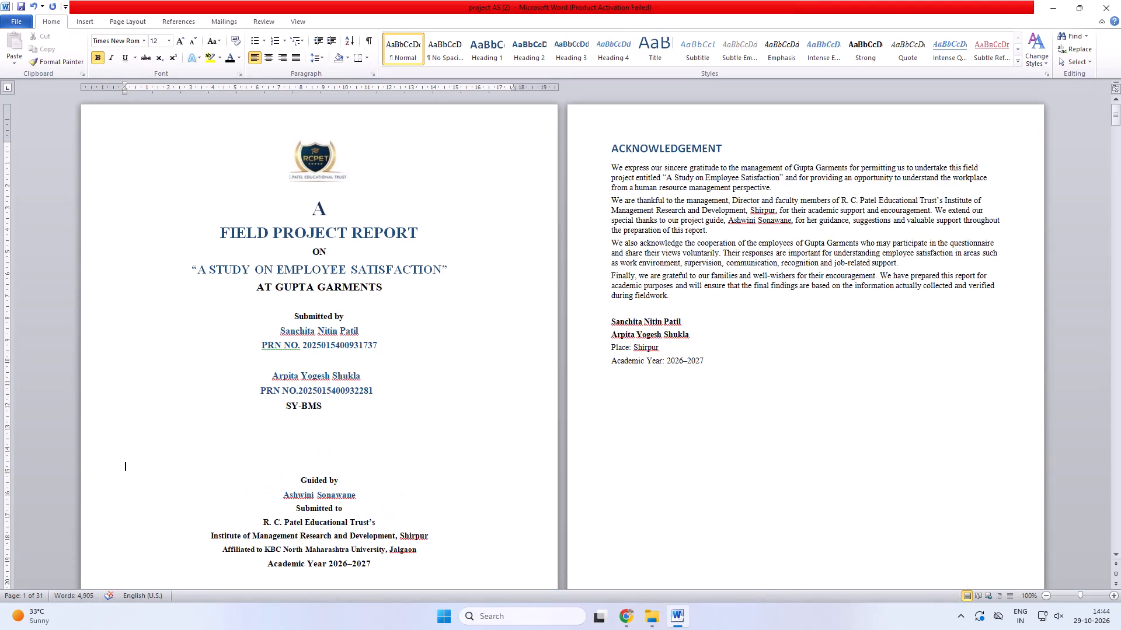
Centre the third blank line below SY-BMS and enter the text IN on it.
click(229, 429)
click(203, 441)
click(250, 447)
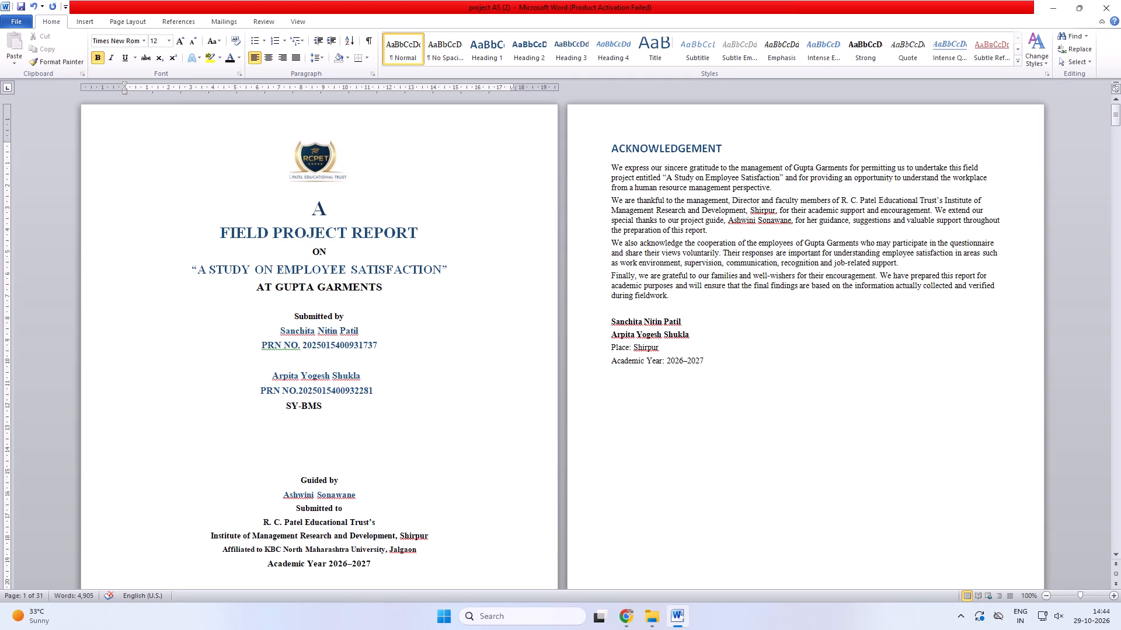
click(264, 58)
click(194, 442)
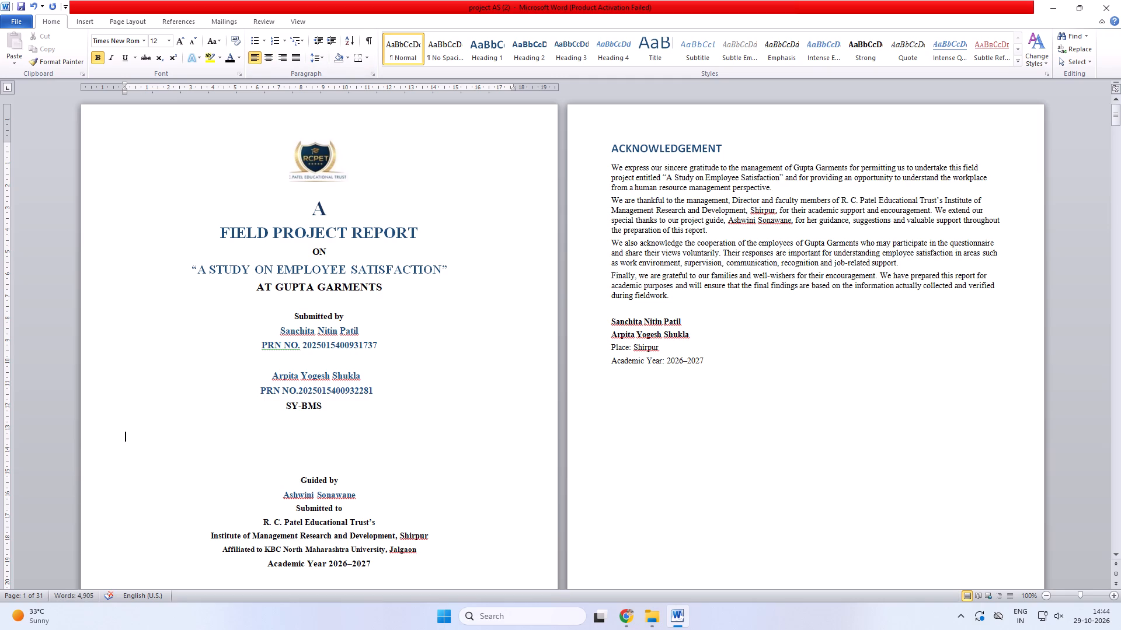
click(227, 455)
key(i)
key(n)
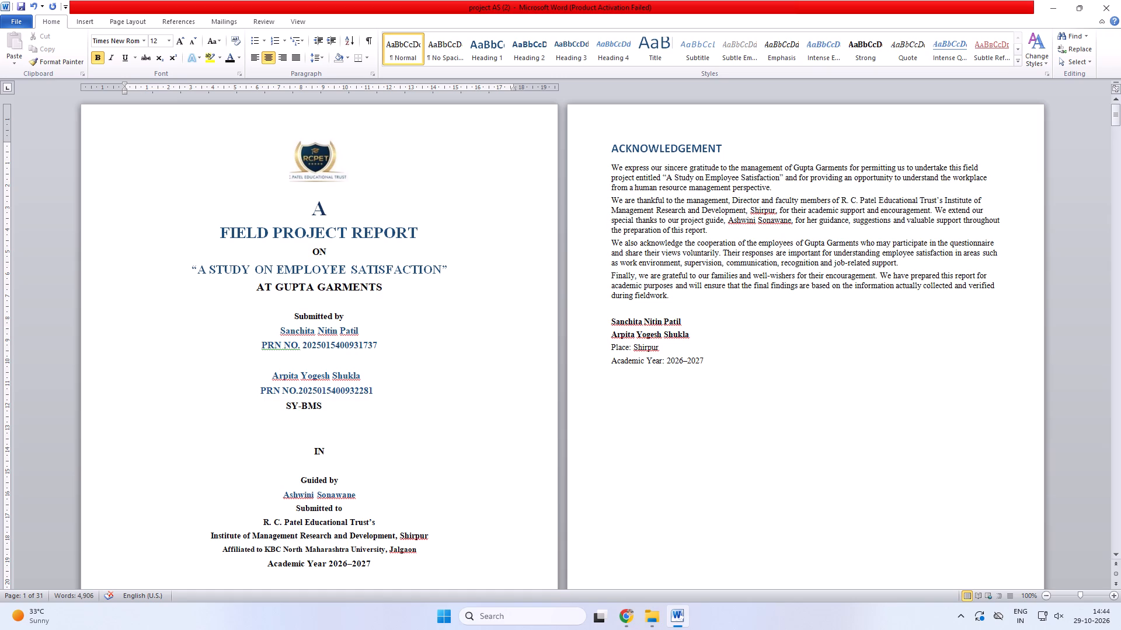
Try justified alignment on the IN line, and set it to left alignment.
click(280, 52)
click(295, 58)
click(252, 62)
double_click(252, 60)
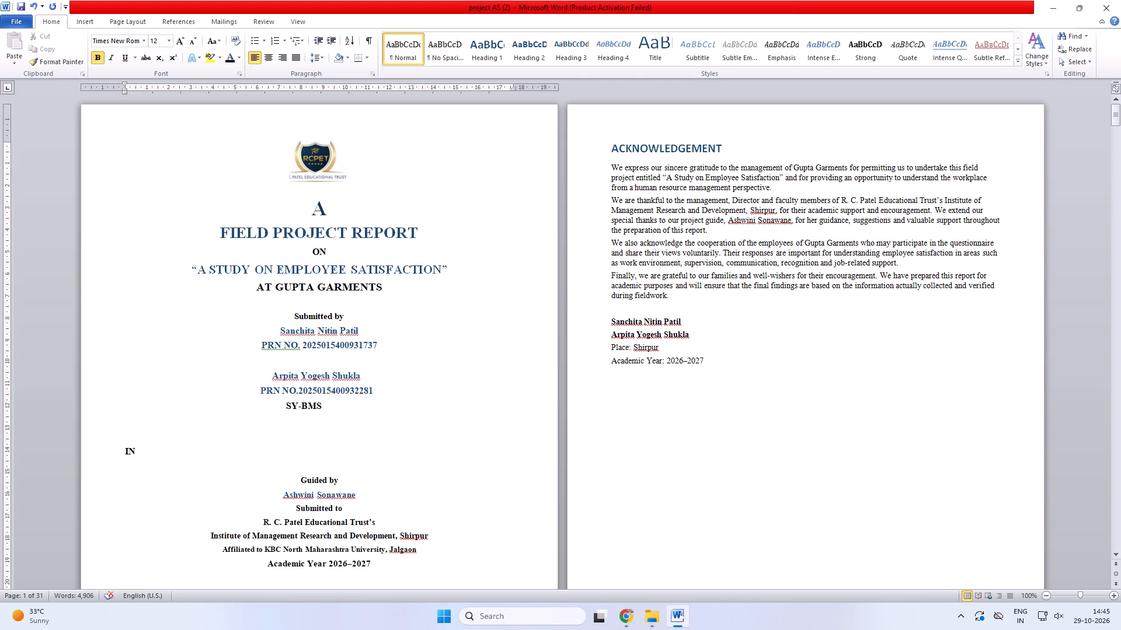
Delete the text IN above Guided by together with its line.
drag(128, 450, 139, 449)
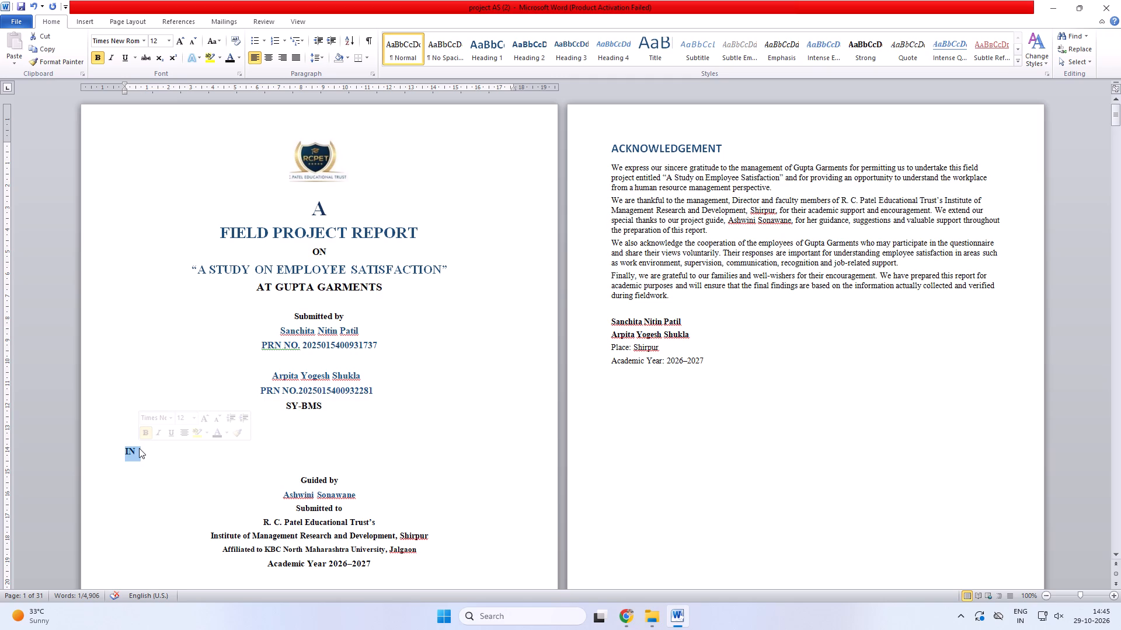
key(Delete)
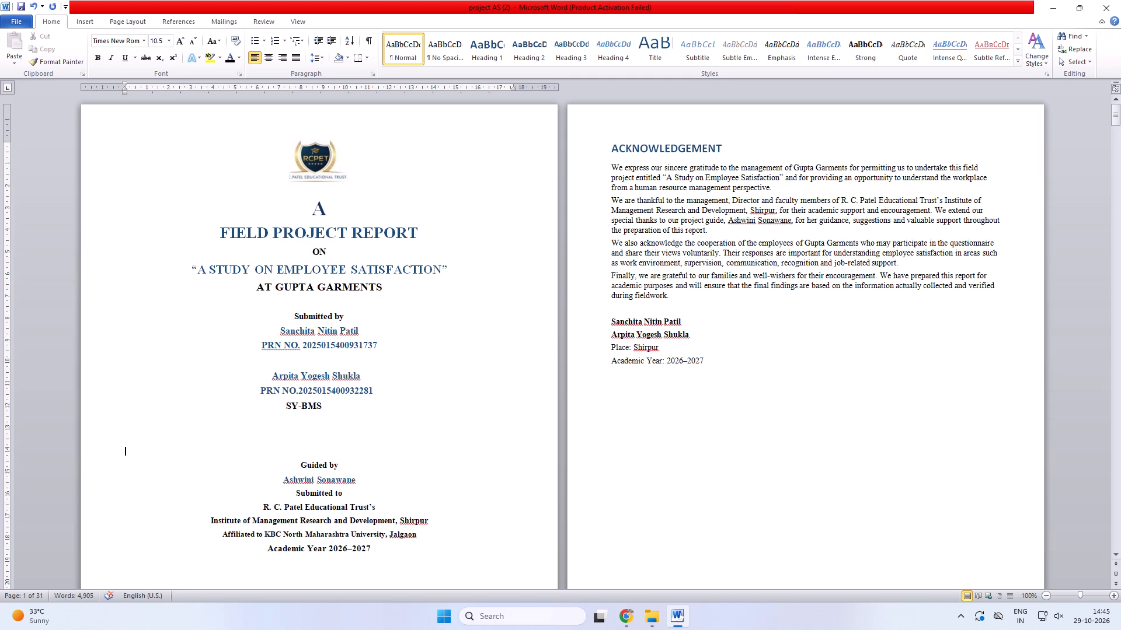
Enter the text "In the partial fulfillment of" on the second blank line below SY-BMS.
click(141, 436)
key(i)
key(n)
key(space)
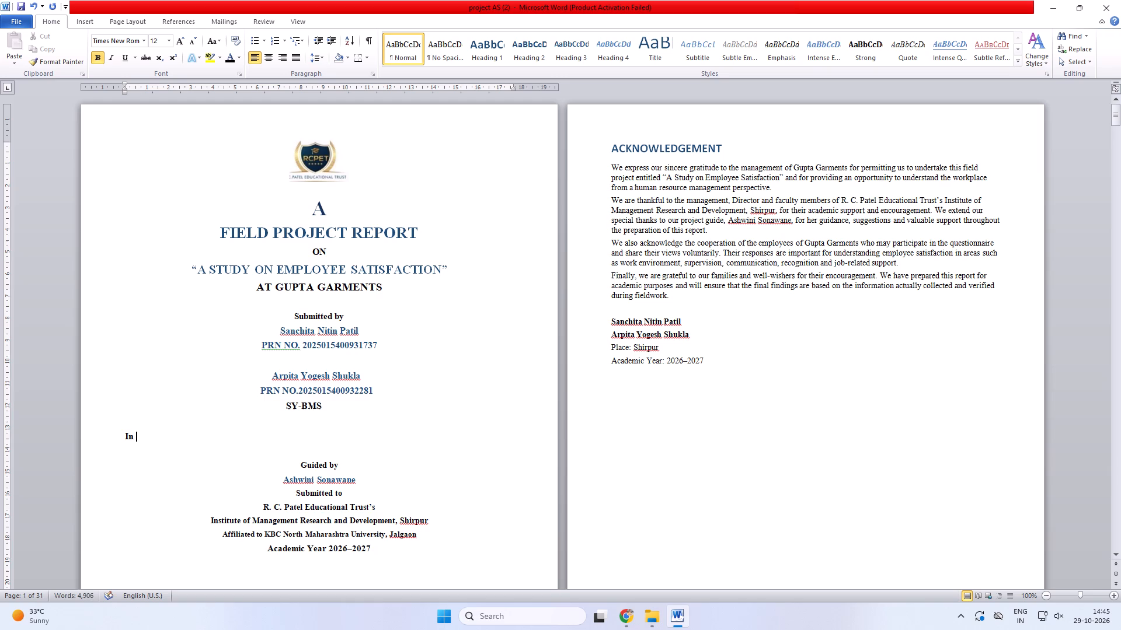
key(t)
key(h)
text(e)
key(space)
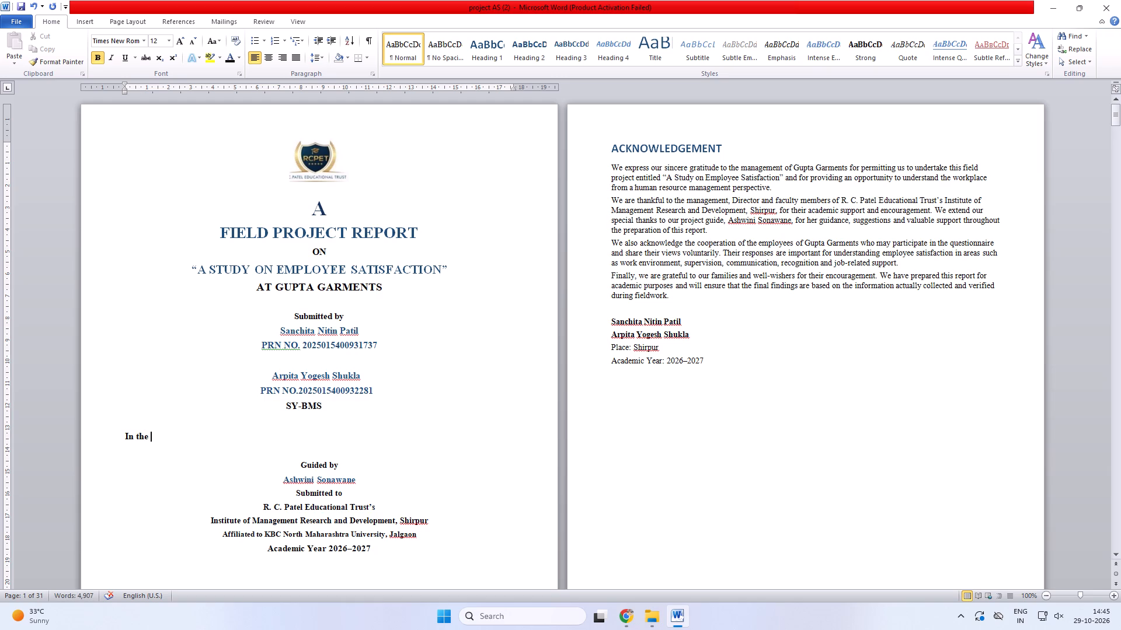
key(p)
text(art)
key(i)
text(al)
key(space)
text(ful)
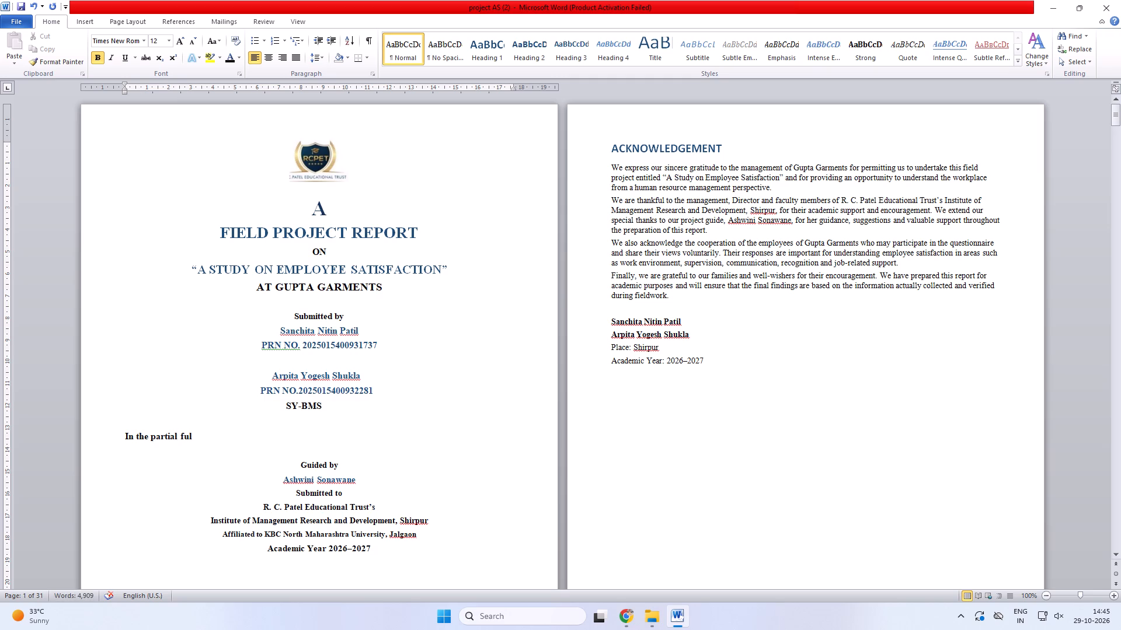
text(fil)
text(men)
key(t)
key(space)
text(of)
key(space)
Continue the statement above Guided by with "Bachelor Degree", correcting the word spacing and removing any stray letter.
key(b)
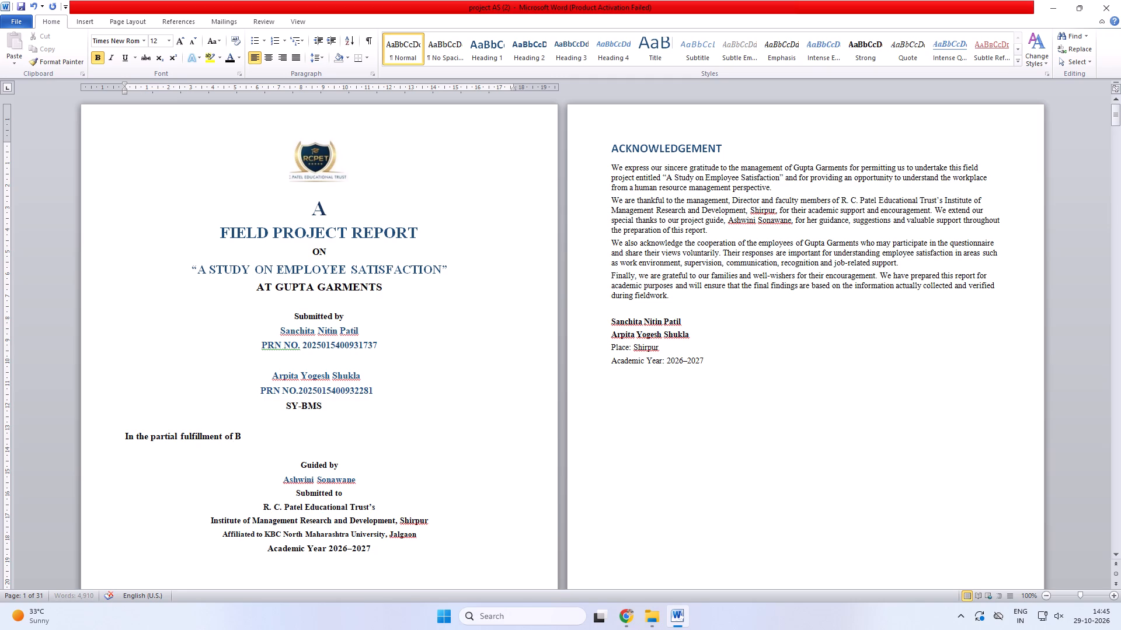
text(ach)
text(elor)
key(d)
click(268, 434)
click(270, 436)
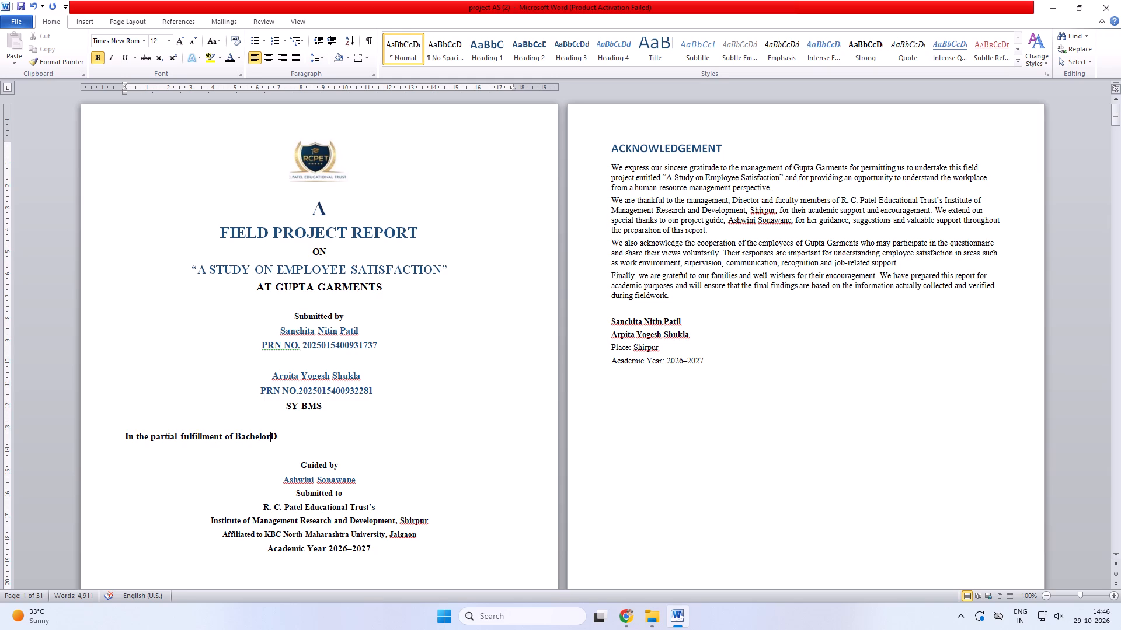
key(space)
click(280, 436)
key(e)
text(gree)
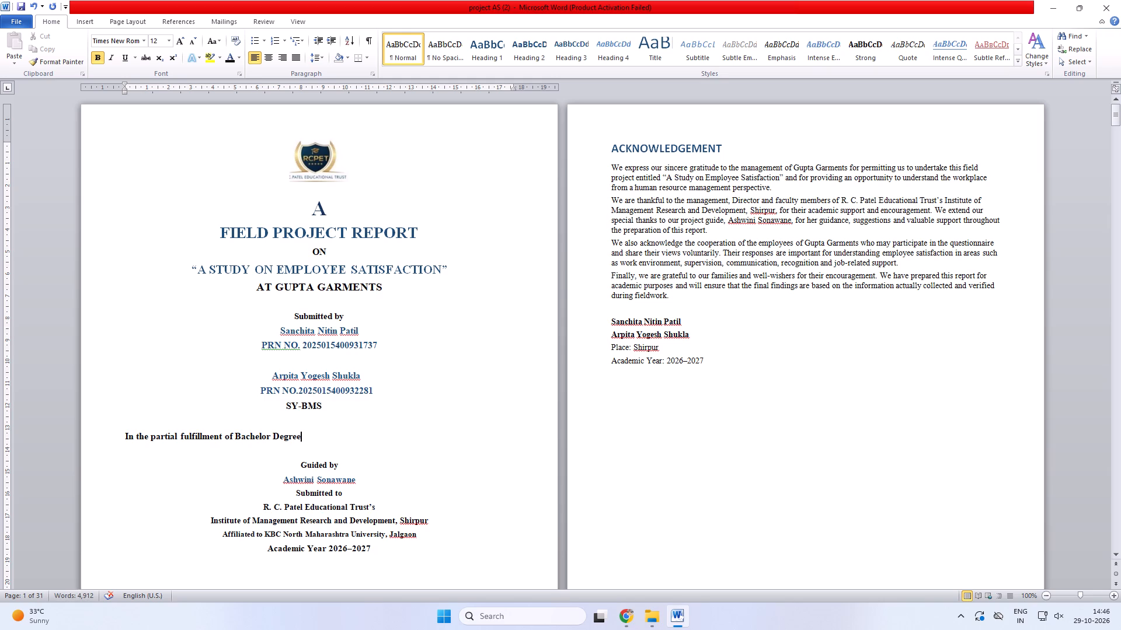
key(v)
click(301, 440)
key(Delete)
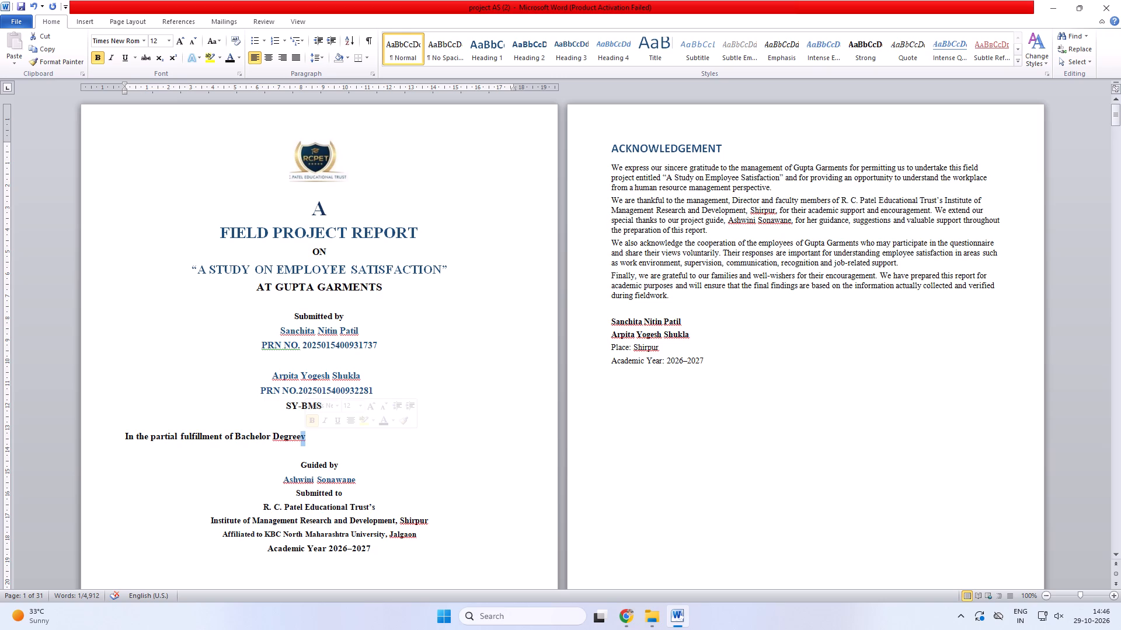
key(Delete)
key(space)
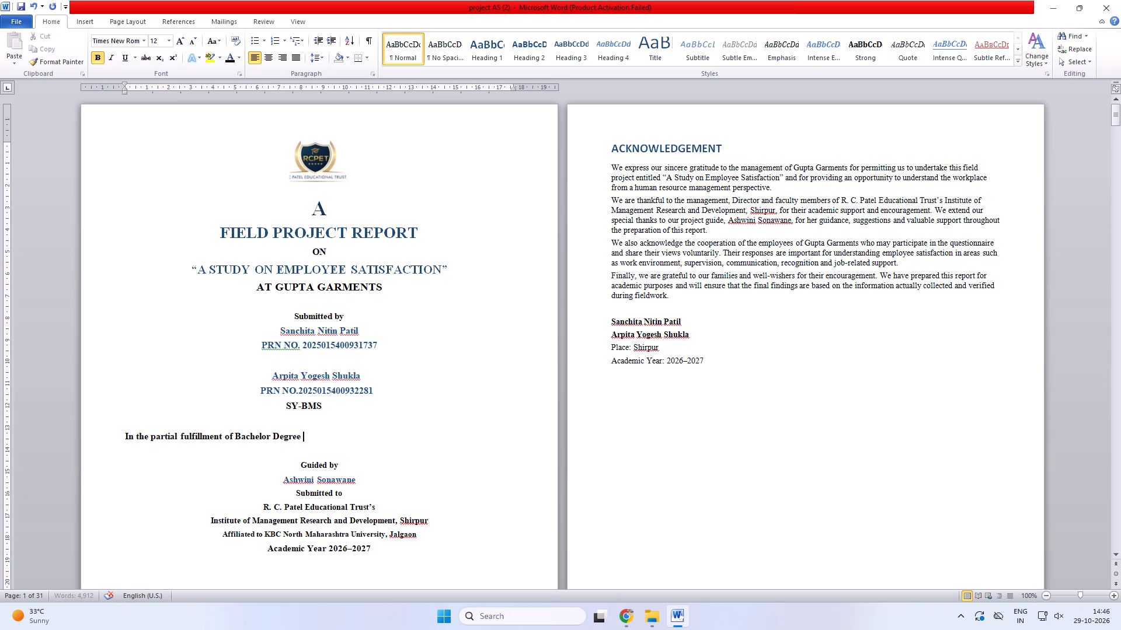
Complete the degree statement with the words "of Business Administration".
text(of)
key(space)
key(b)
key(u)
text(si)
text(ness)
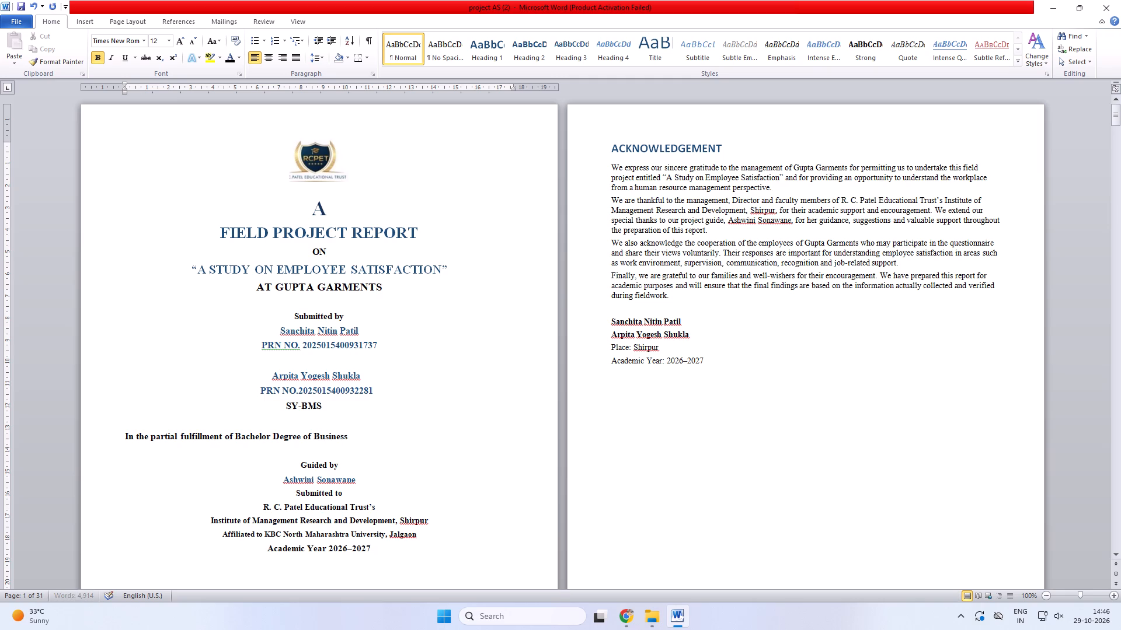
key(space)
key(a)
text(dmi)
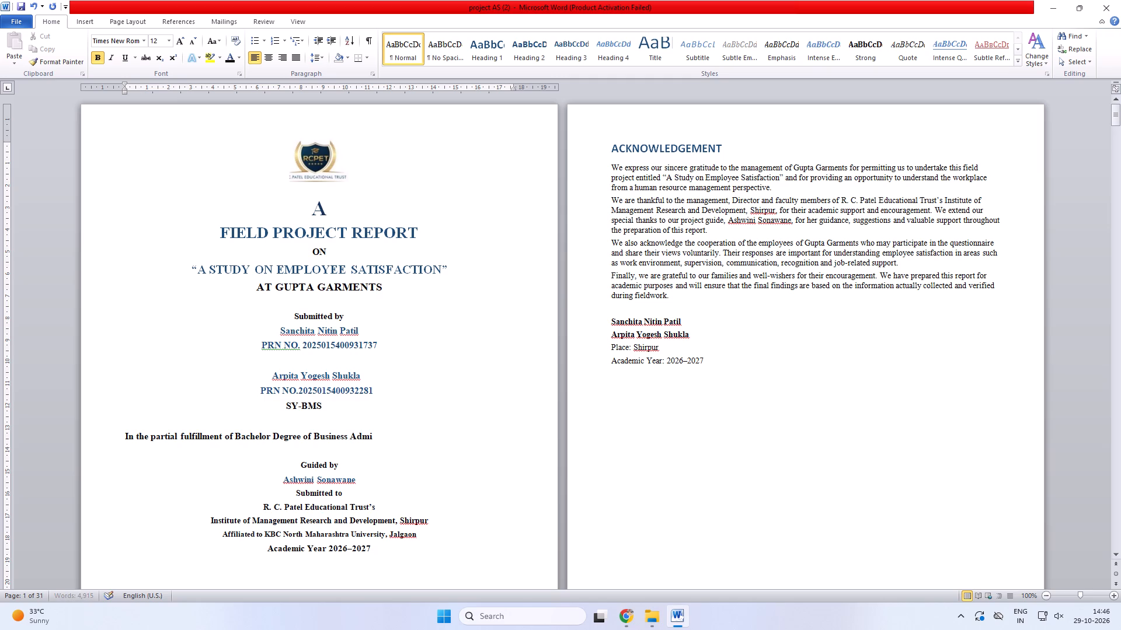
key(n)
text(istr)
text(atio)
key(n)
Centre the degree statement below SY-BMS together with the blank line under it.
drag(123, 436, 253, 461)
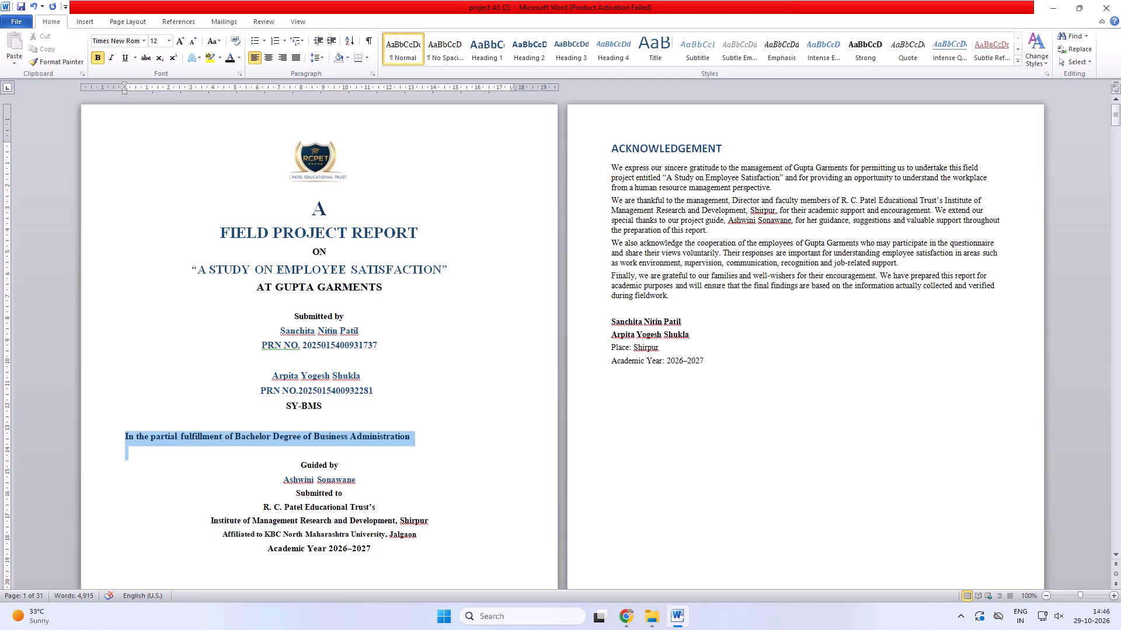
drag(253, 461, 264, 461)
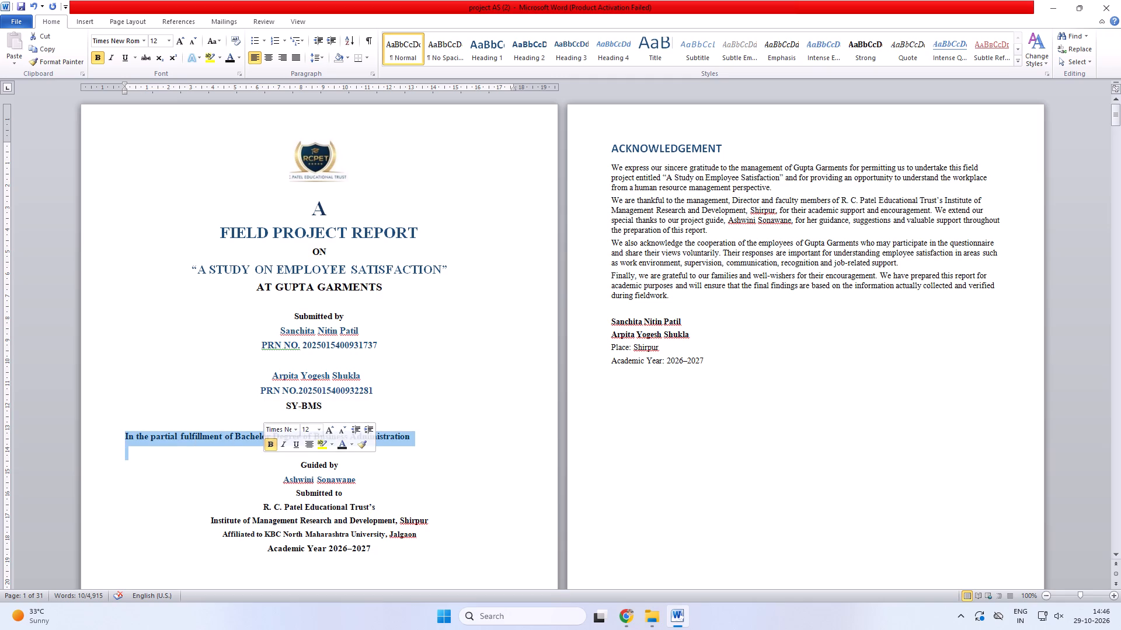
click(312, 442)
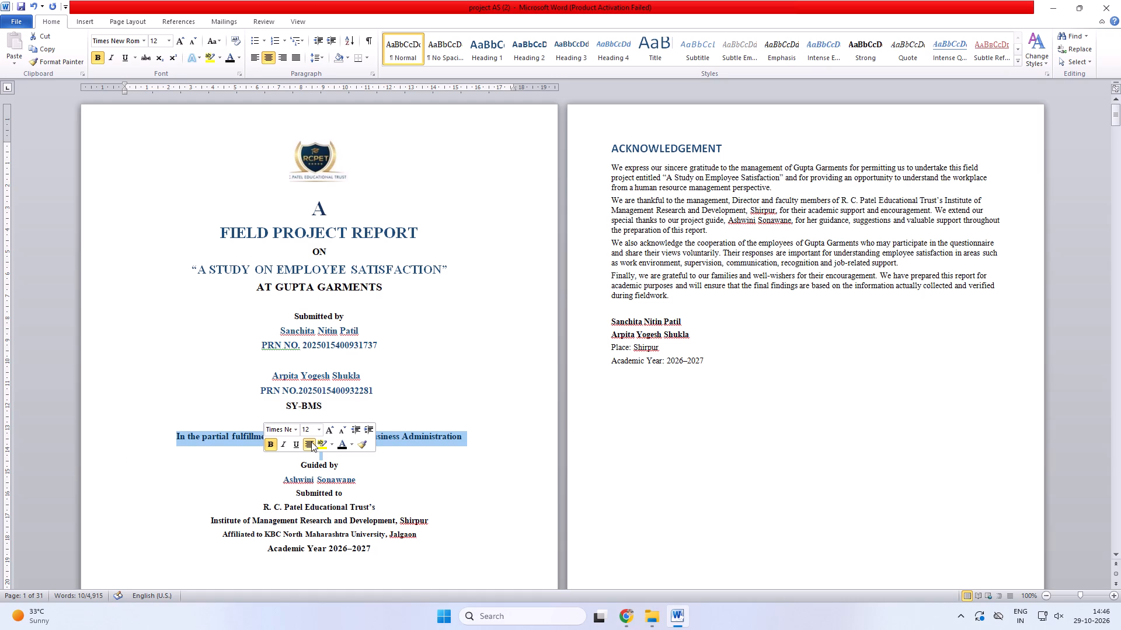
click(311, 442)
click(311, 442)
click(510, 402)
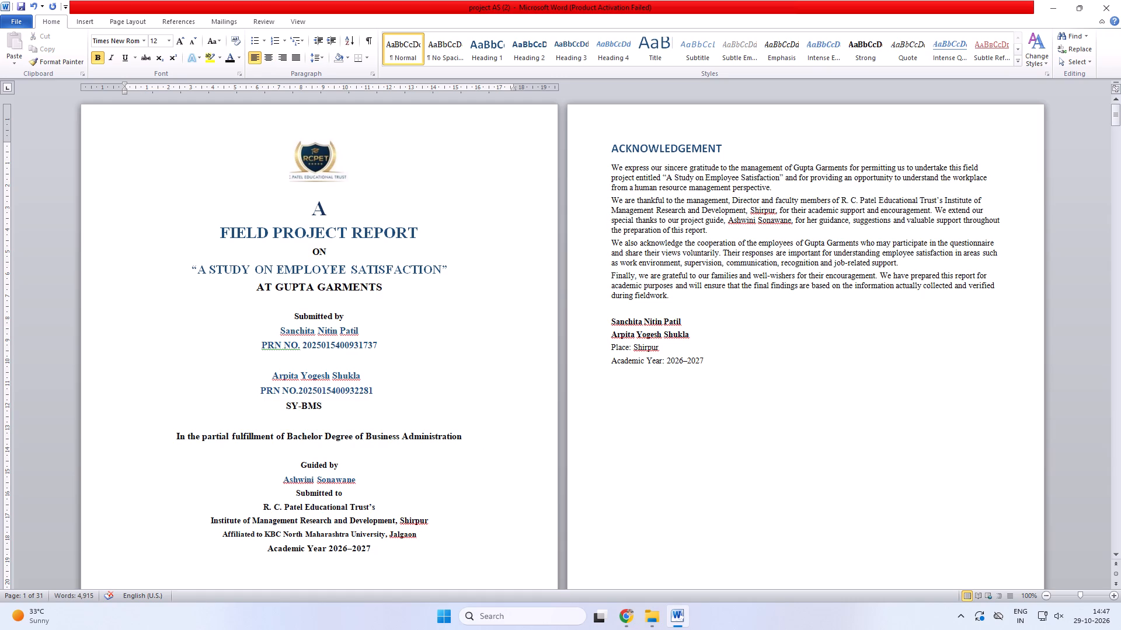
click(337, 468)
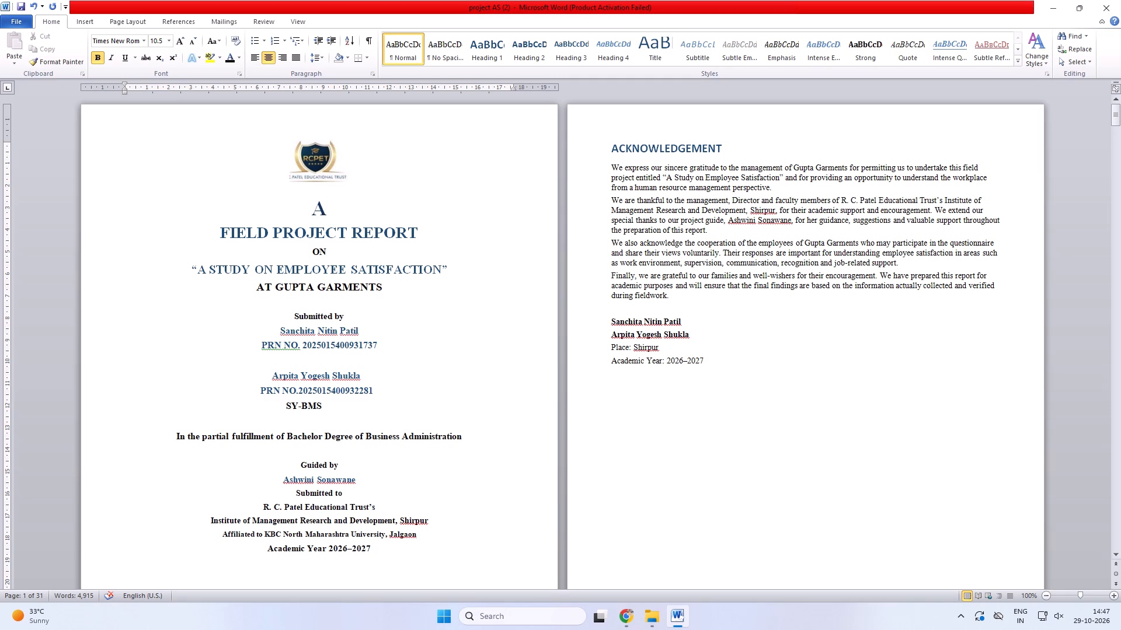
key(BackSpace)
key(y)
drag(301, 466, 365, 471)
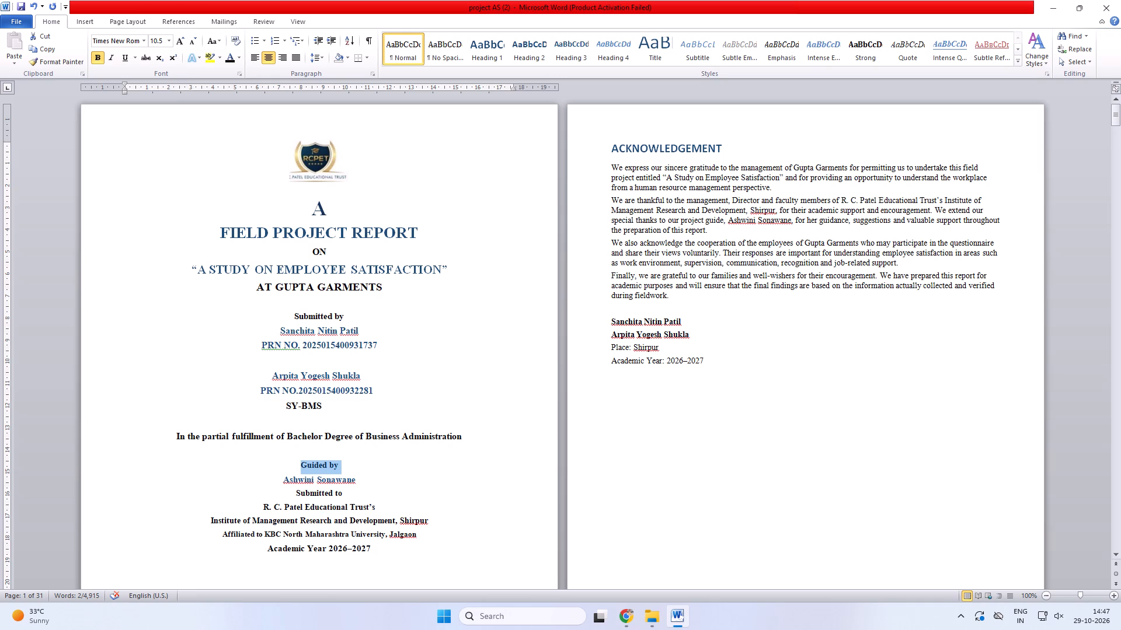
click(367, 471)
Set the font size of the degree statement and the blank line below it to 12.
drag(173, 437, 434, 452)
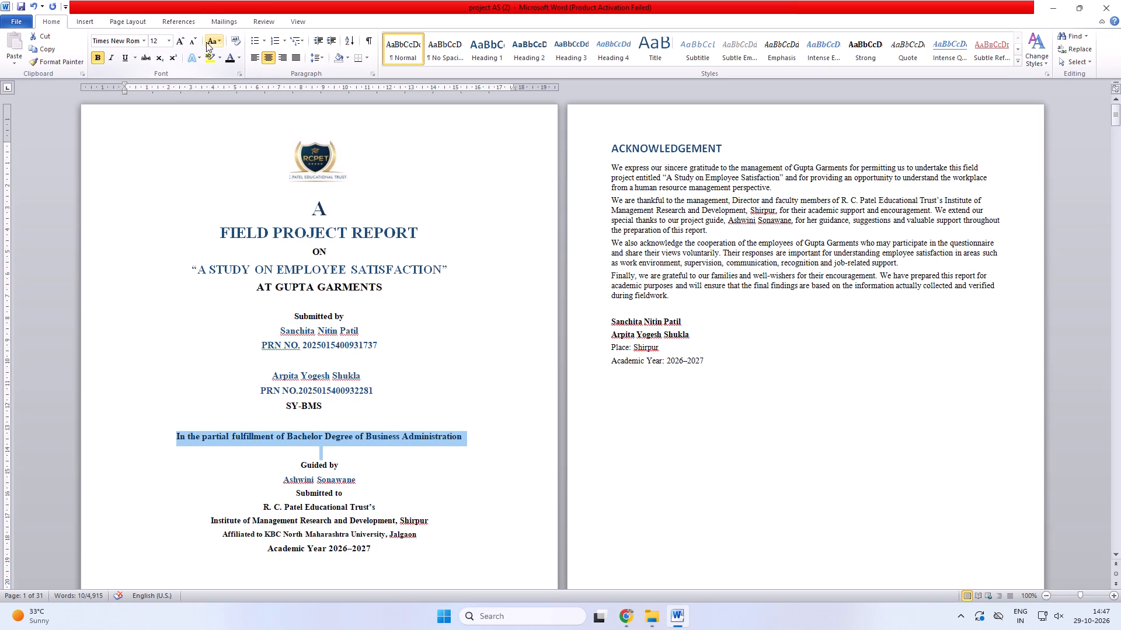
click(186, 40)
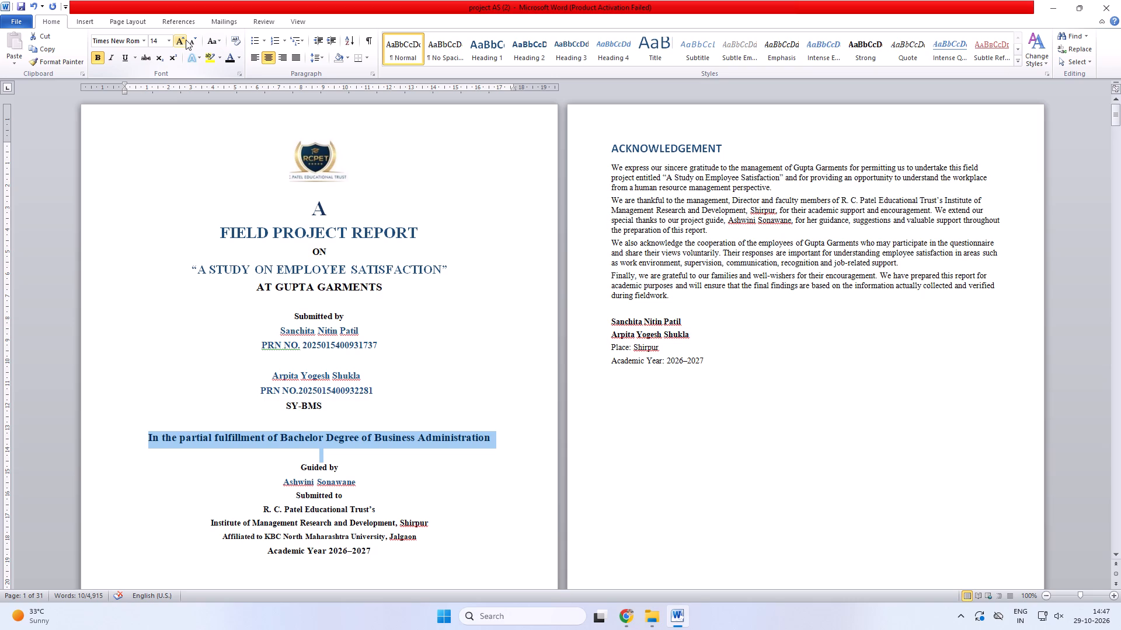
click(194, 36)
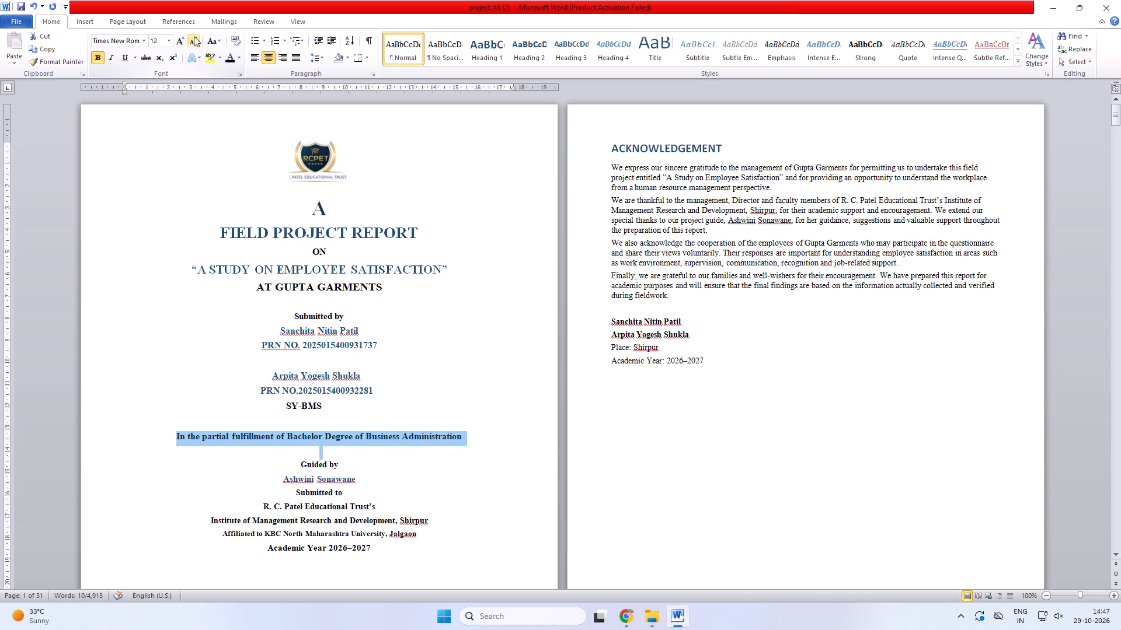
click(166, 41)
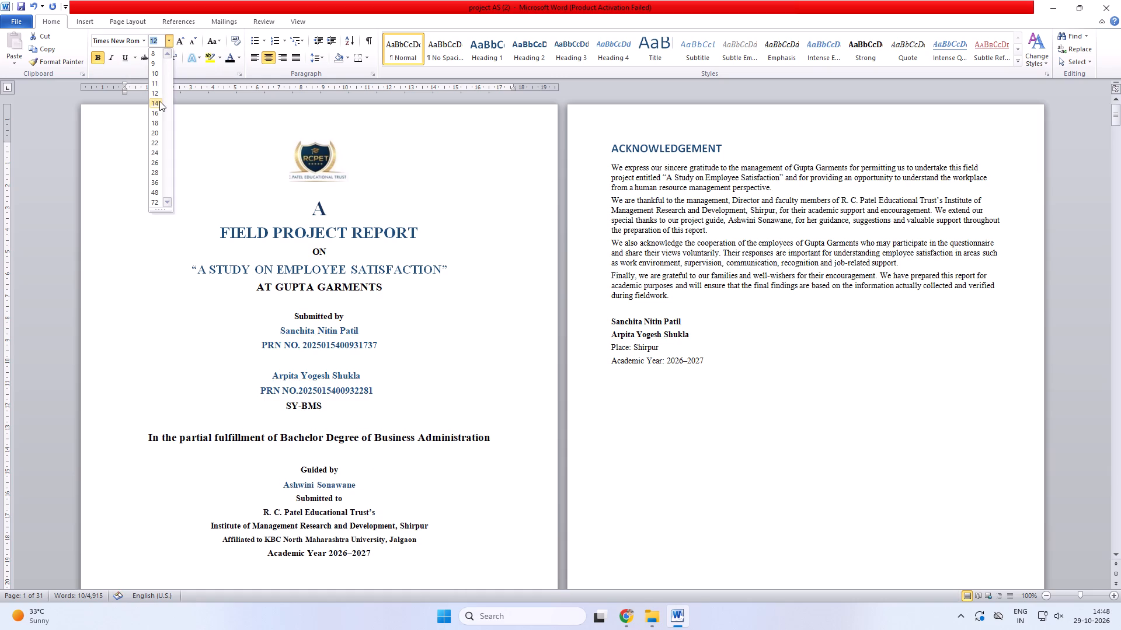
click(161, 96)
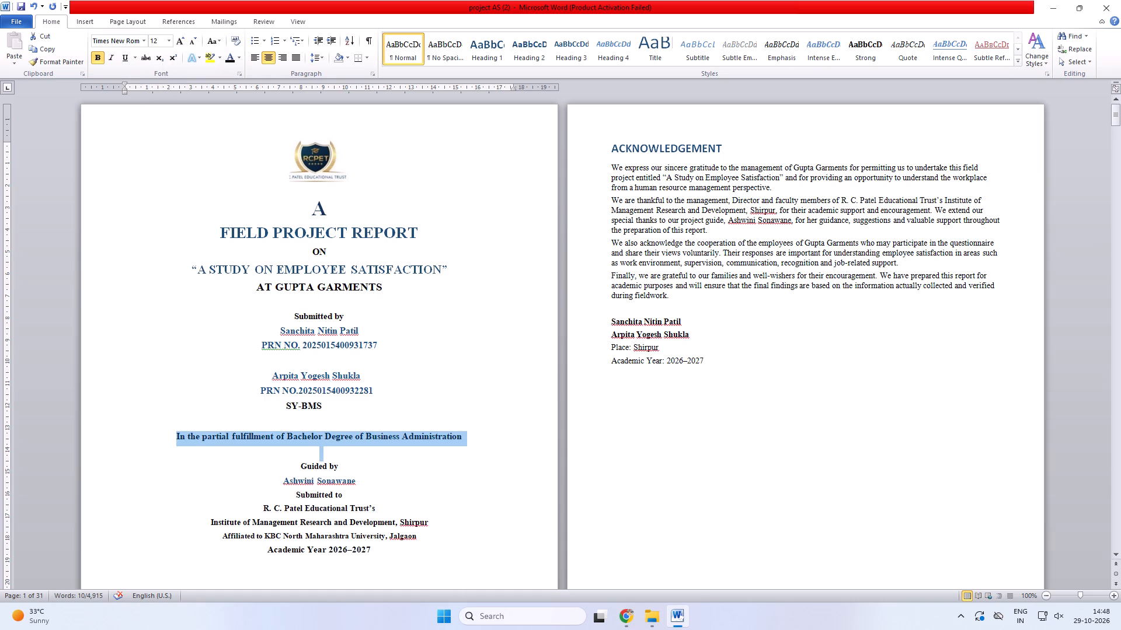
click(165, 282)
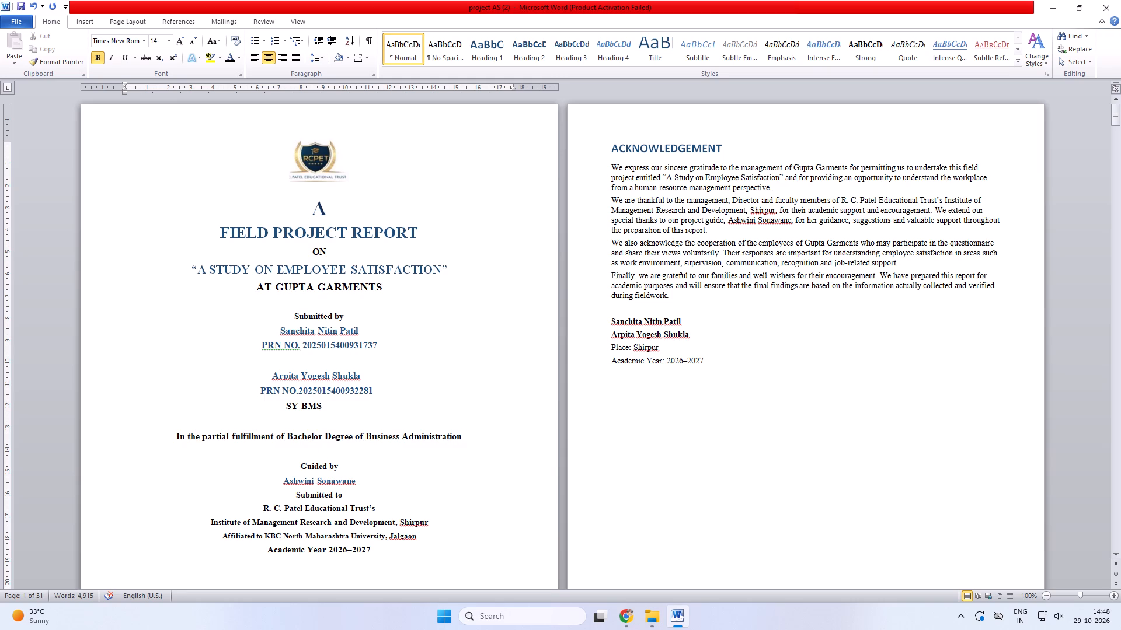
Remove the text Guided by from above the guide's name, keeping its line.
drag(302, 467, 347, 471)
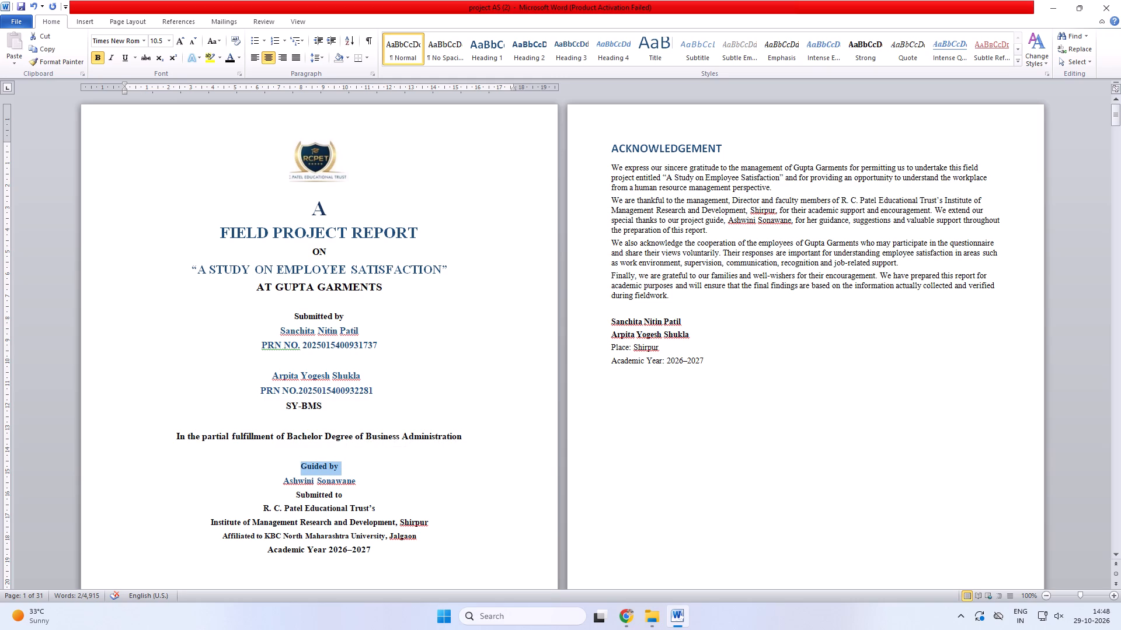
click(249, 51)
click(273, 58)
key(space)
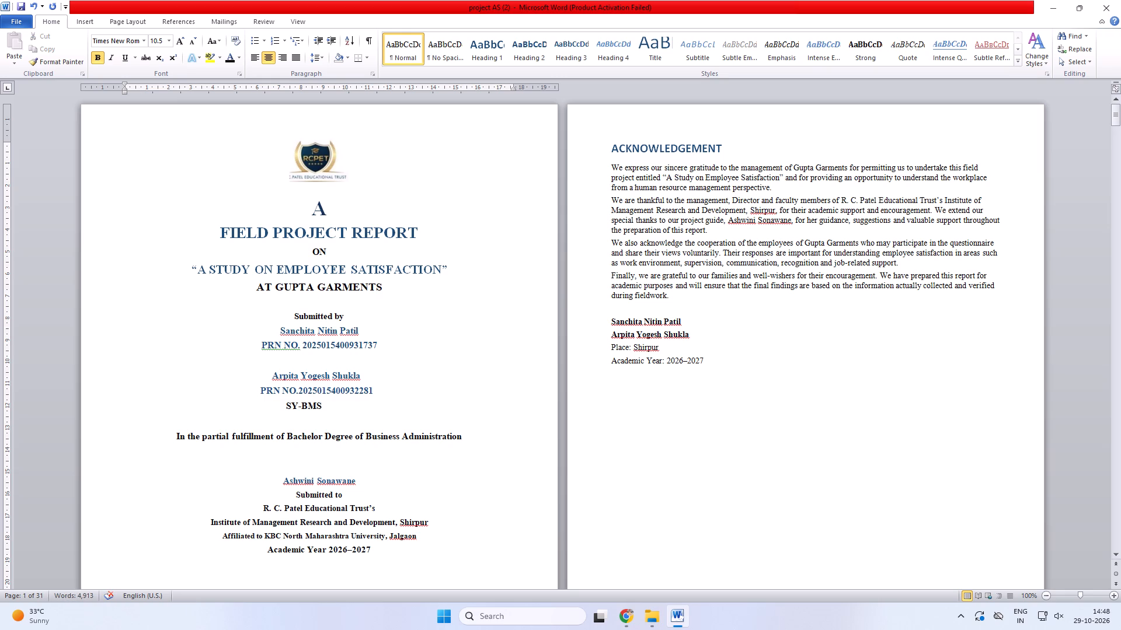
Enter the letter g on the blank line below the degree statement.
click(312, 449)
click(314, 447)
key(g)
Delete the letter g and the blank lines between the degree statement and the guide's name.
drag(313, 454, 330, 453)
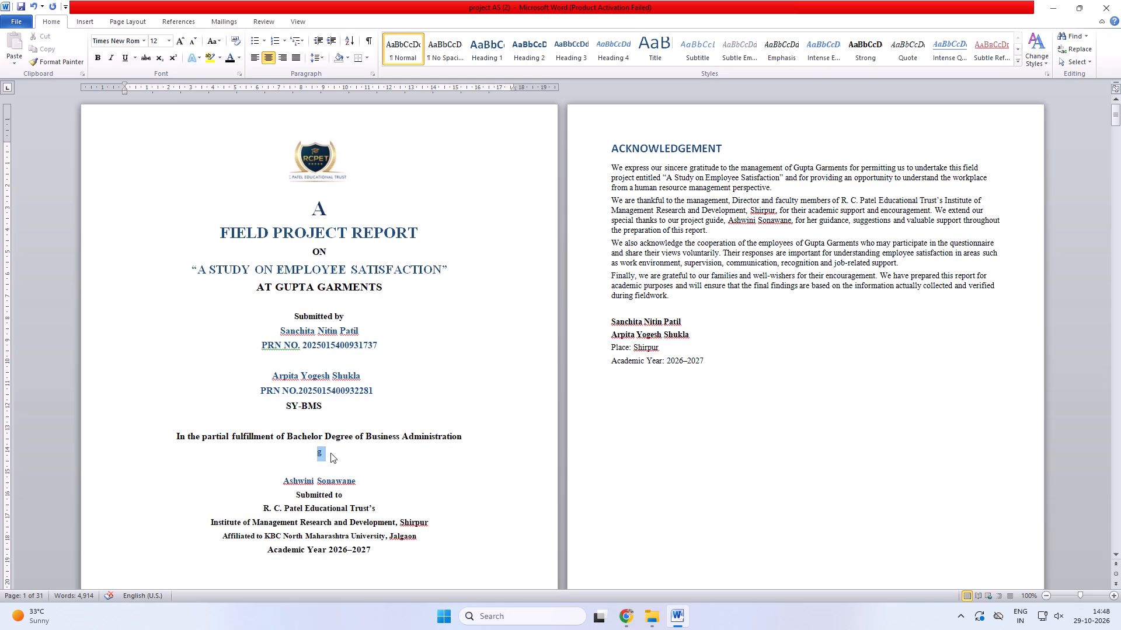
click(330, 453)
key(Delete)
key(Delete)
drag(314, 453, 314, 454)
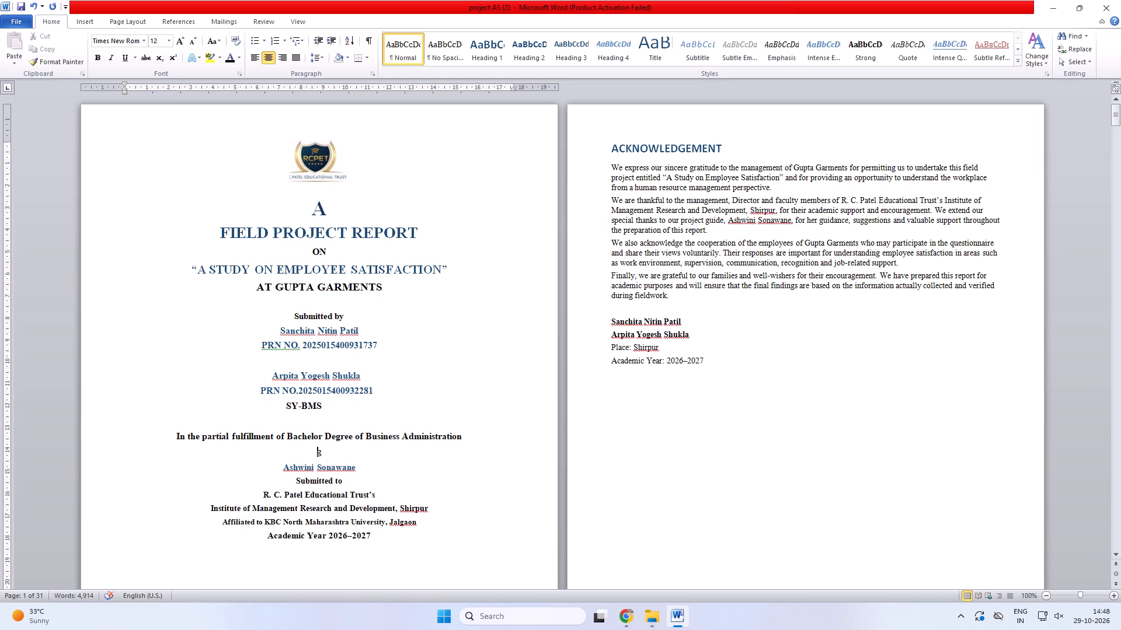
drag(314, 454, 328, 456)
key(Delete)
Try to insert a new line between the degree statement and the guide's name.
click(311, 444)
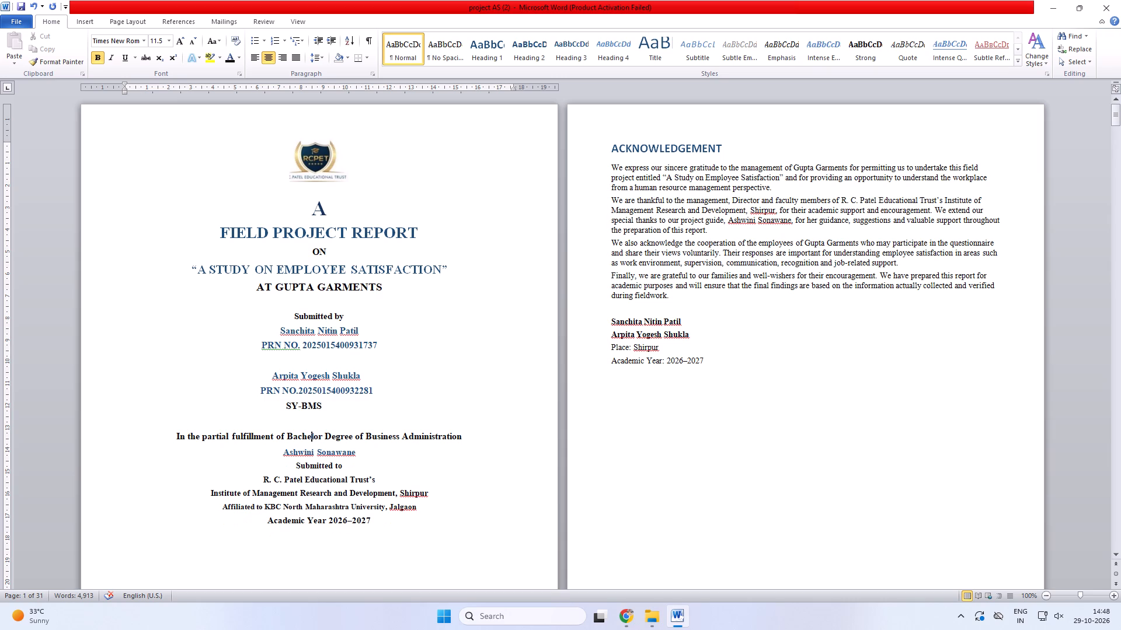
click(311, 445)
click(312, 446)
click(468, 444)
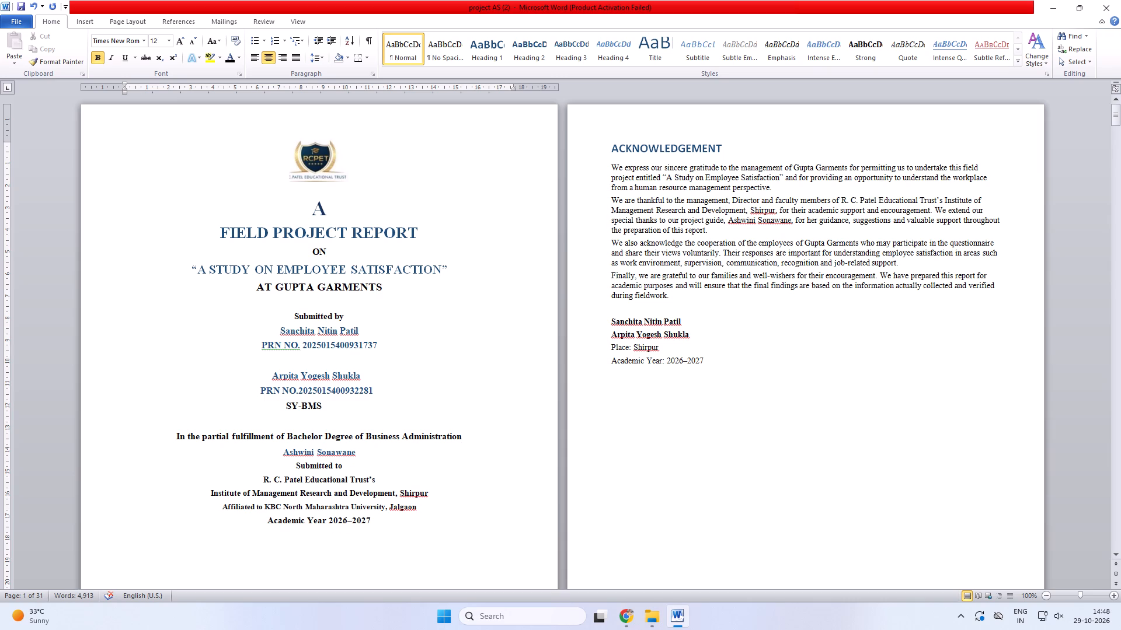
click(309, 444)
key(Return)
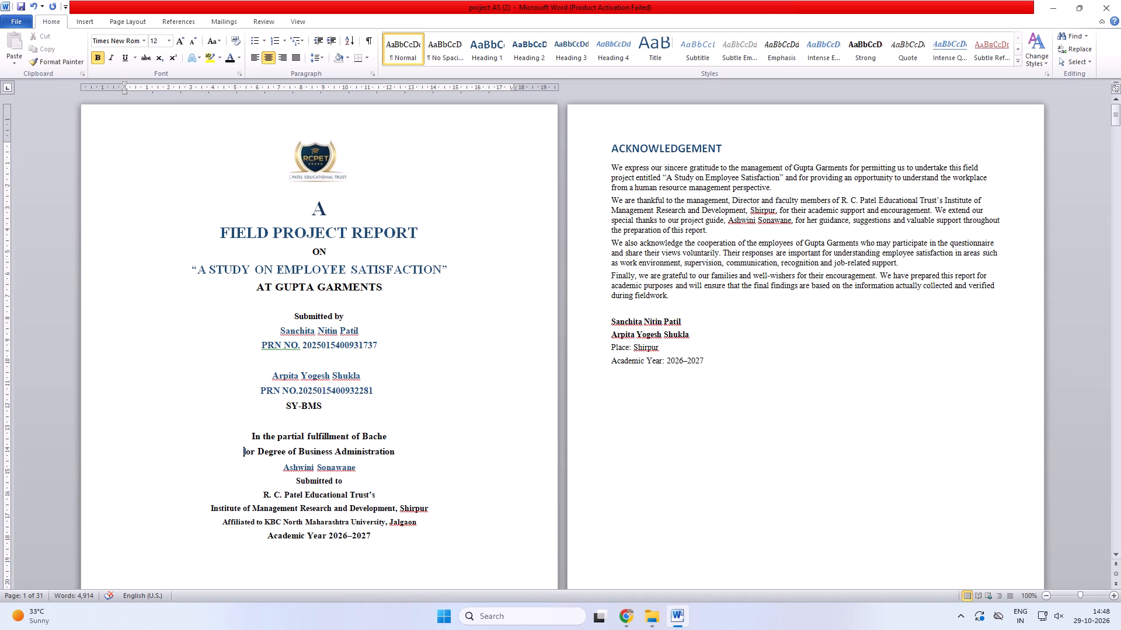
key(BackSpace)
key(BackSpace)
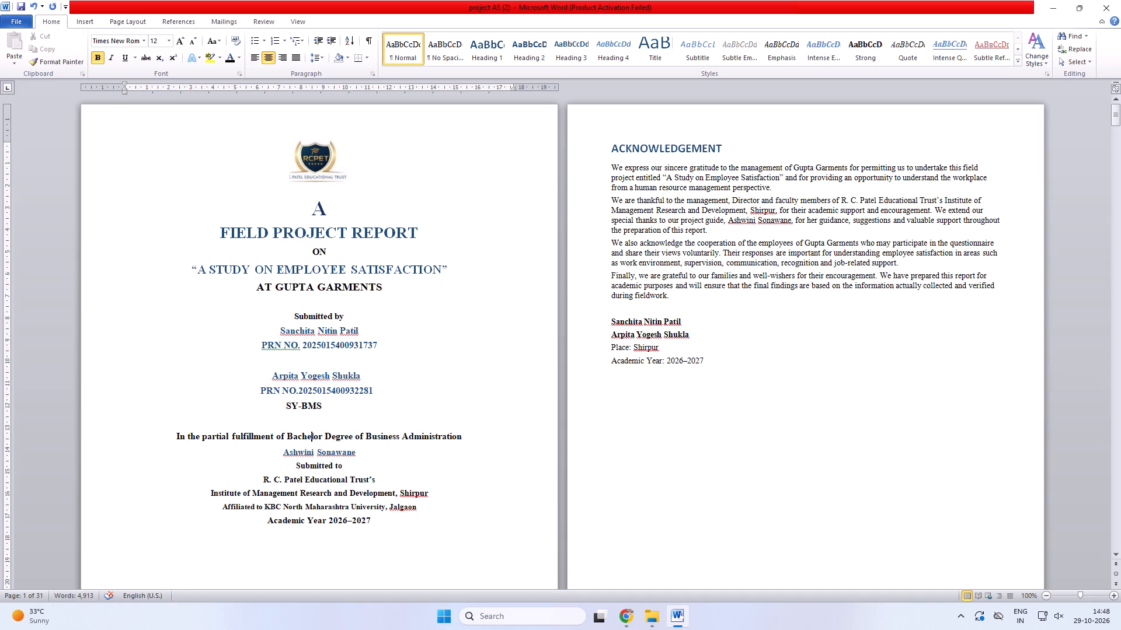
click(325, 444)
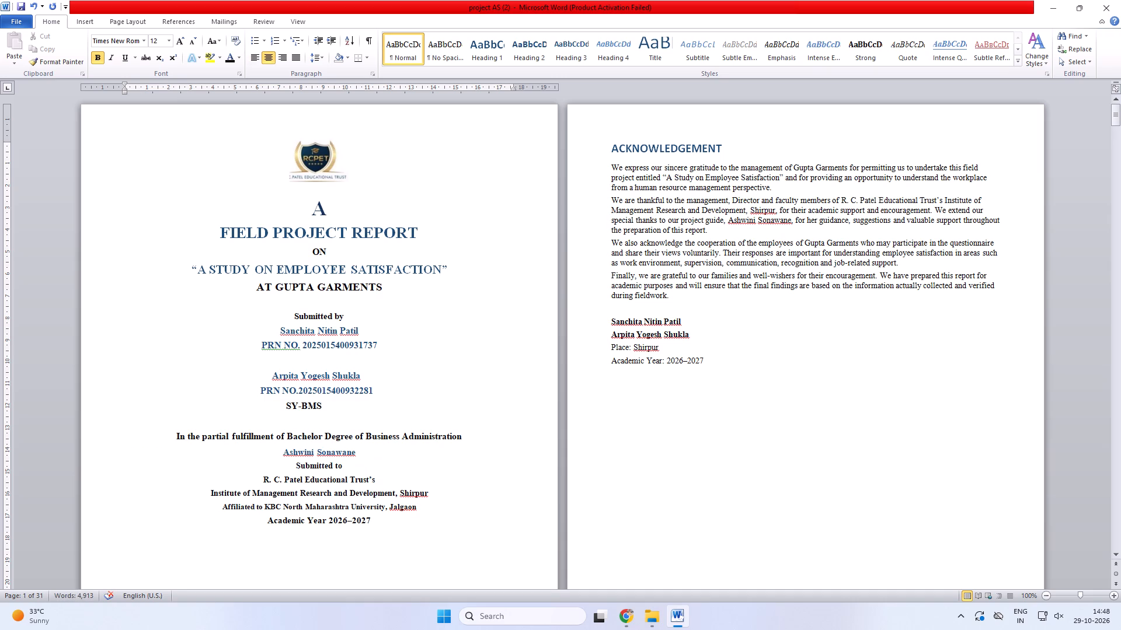
Insert two blank lines between the guide's name and the Submitted to line.
click(353, 453)
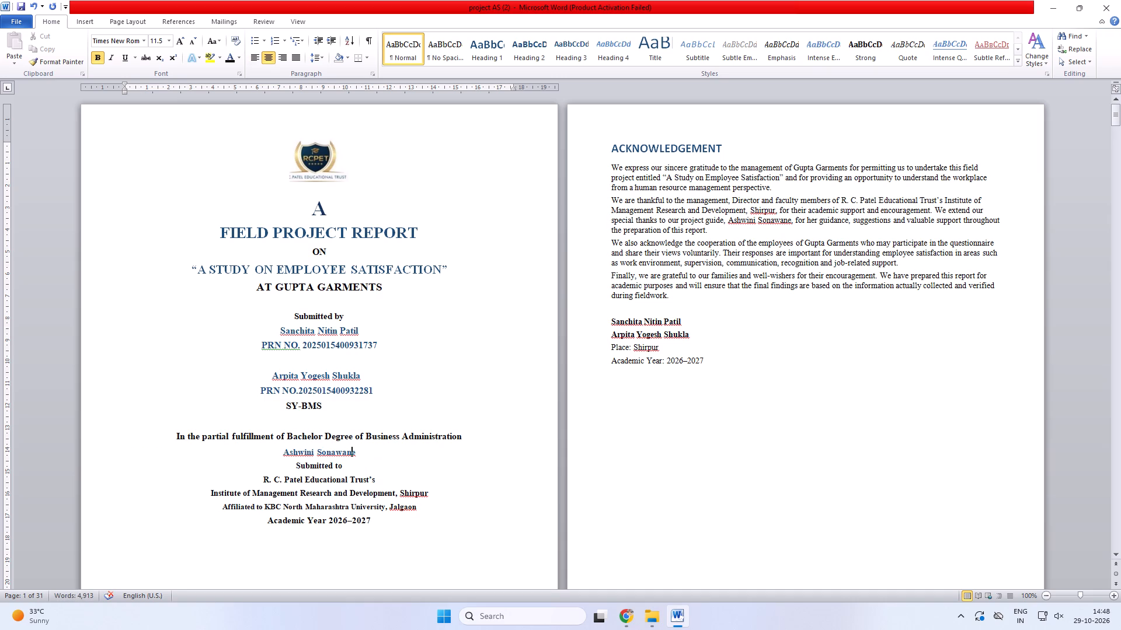
click(358, 451)
key(Return)
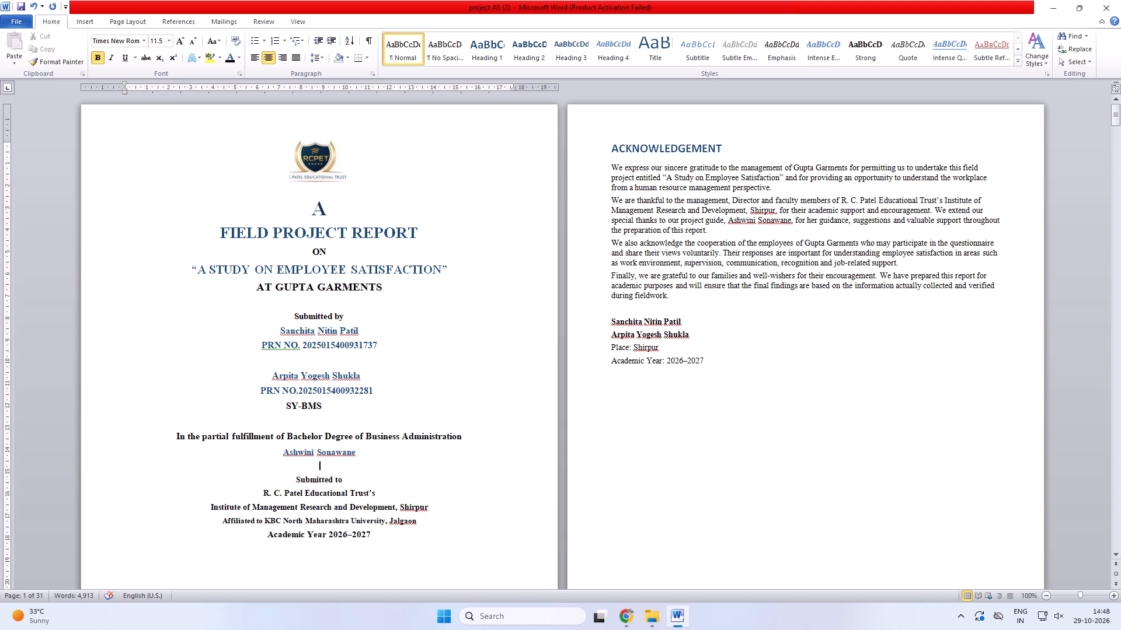
click(353, 452)
click(358, 454)
key(Return)
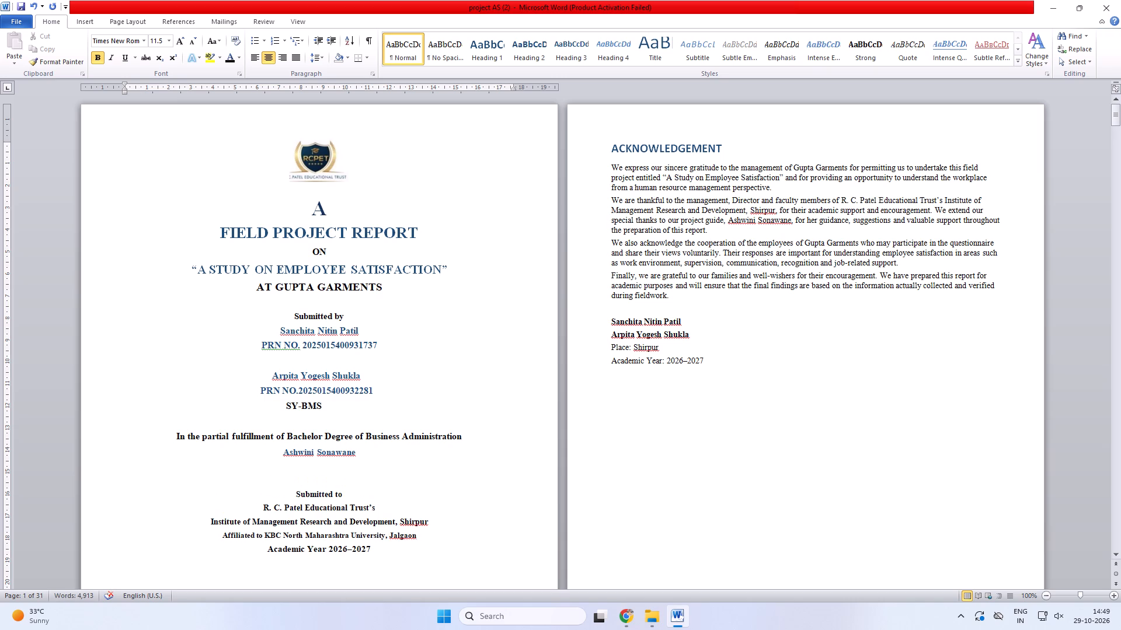
key(BackSpace)
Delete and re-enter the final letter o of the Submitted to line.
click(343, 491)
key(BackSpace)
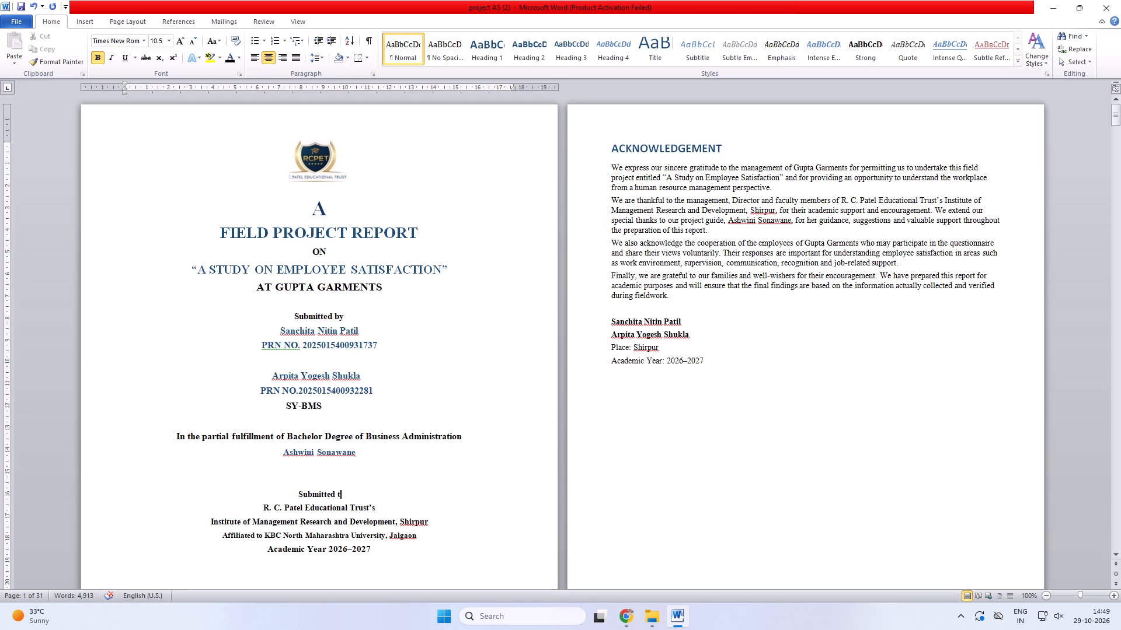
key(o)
Delete everything from the guide's name through the Academic Year 2026–2027 line, including the page break after it.
drag(270, 454, 326, 453)
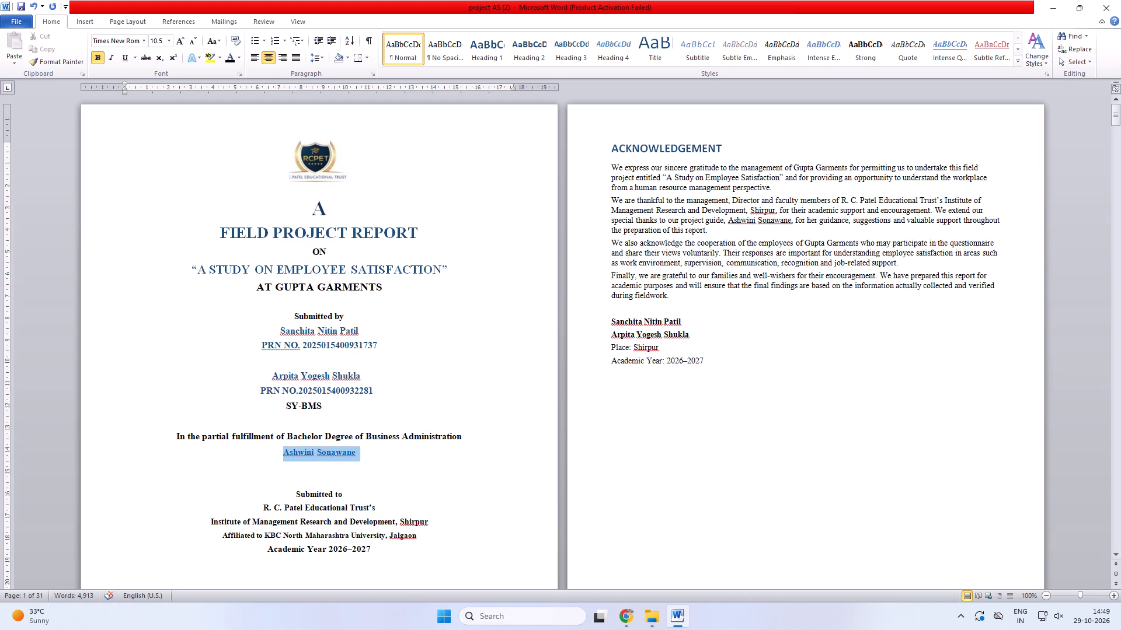
drag(326, 453, 367, 570)
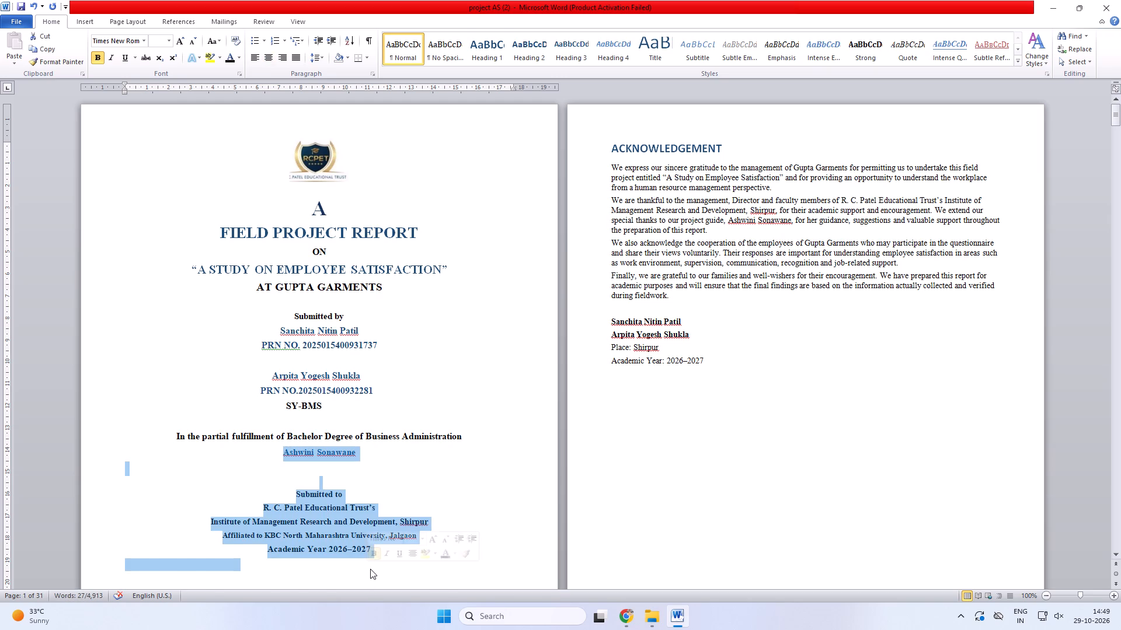
key(Delete)
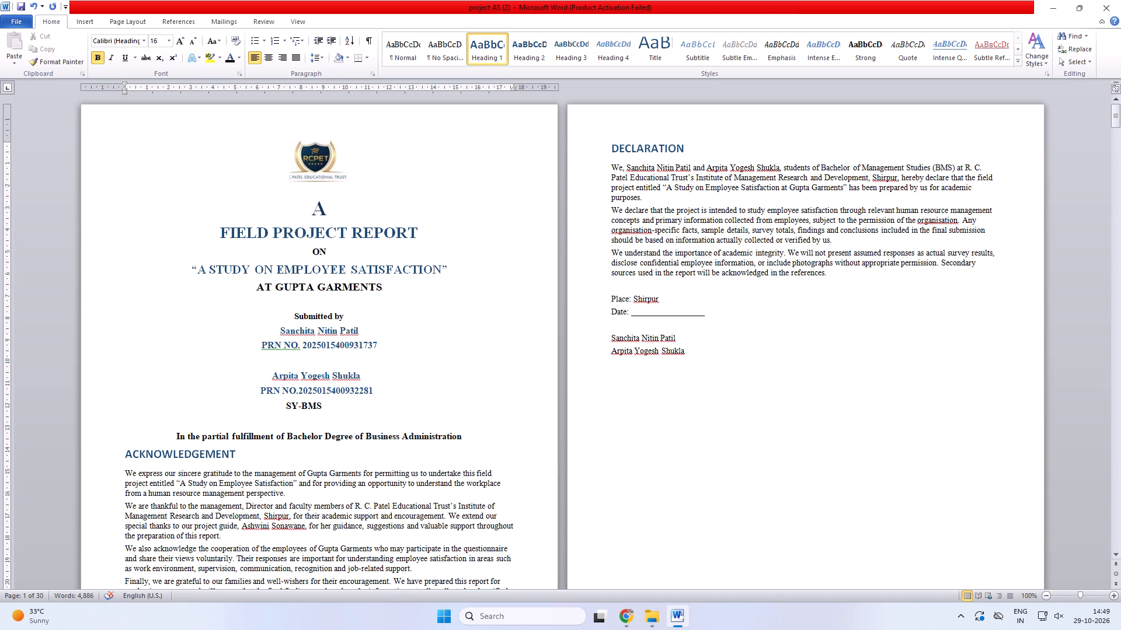
Insert two blank lines directly below the ACKNOWLEDGEMENT heading.
click(302, 449)
key(Return)
click(235, 455)
key(Return)
Replace all letters of the ACKNOWLEDGEMENT heading with line breaks.
drag(229, 459, 192, 454)
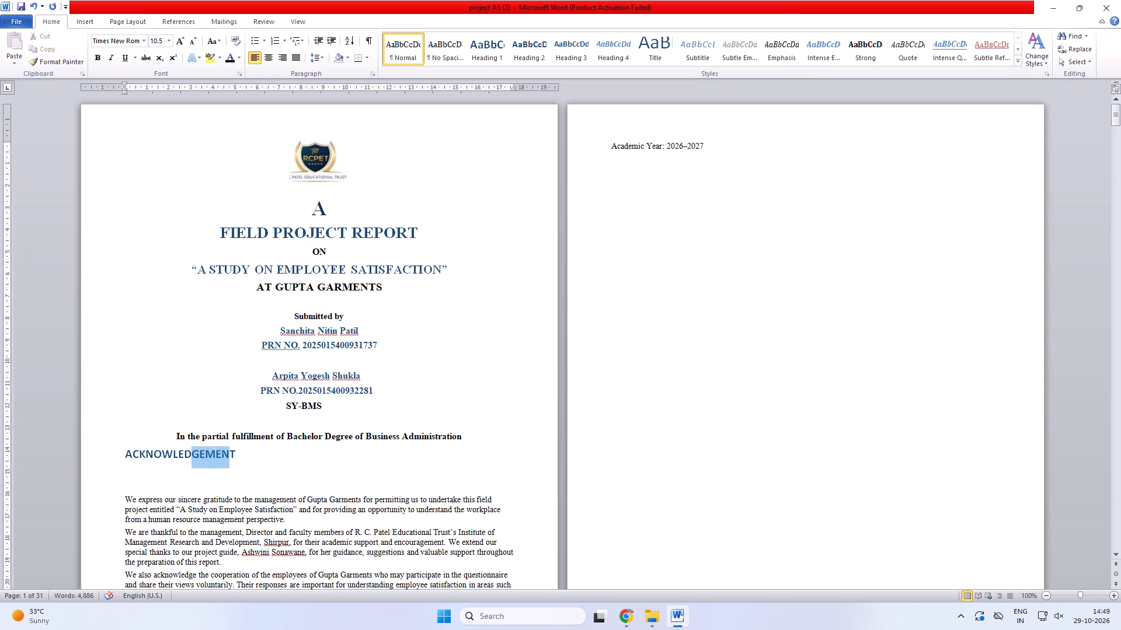
drag(192, 454, 141, 456)
key(Return)
drag(142, 450, 127, 454)
key(Return)
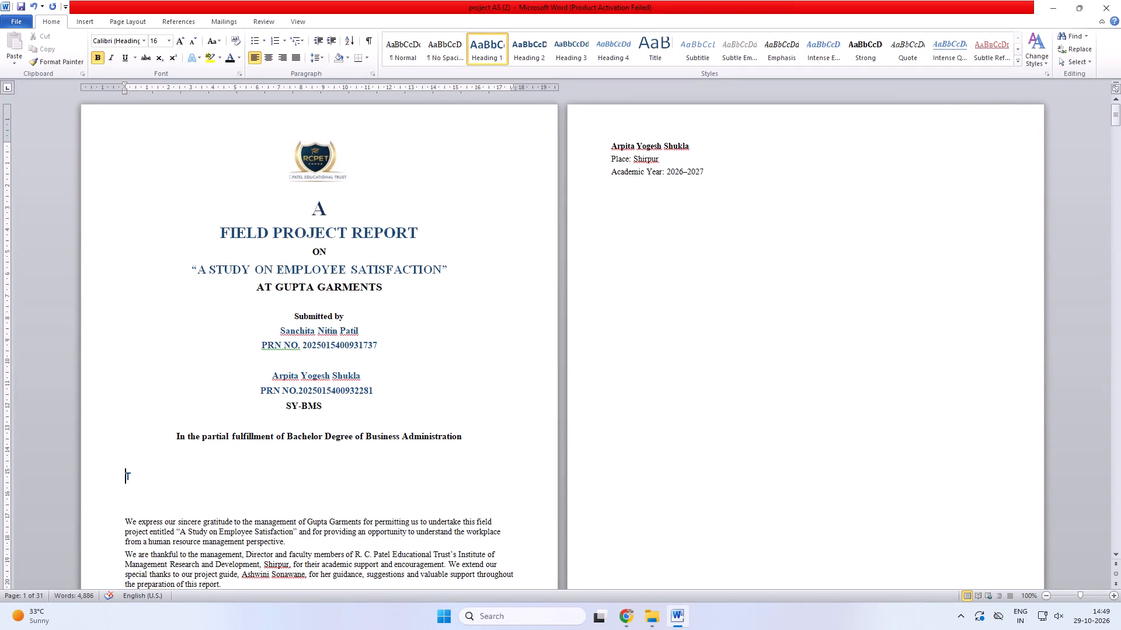
drag(127, 471, 188, 484)
key(Return)
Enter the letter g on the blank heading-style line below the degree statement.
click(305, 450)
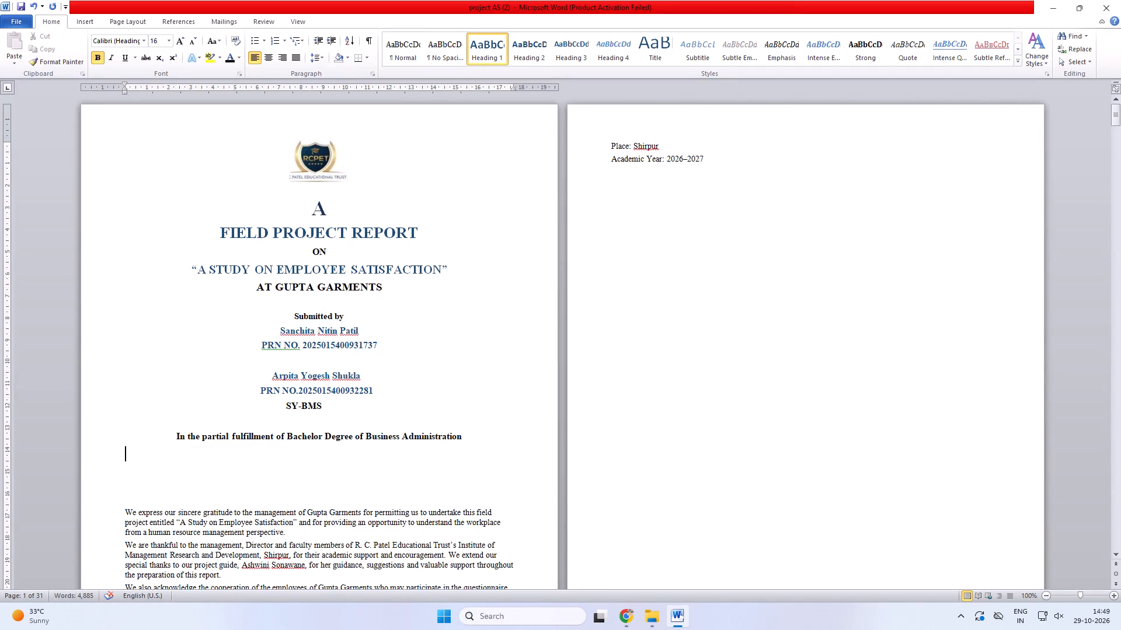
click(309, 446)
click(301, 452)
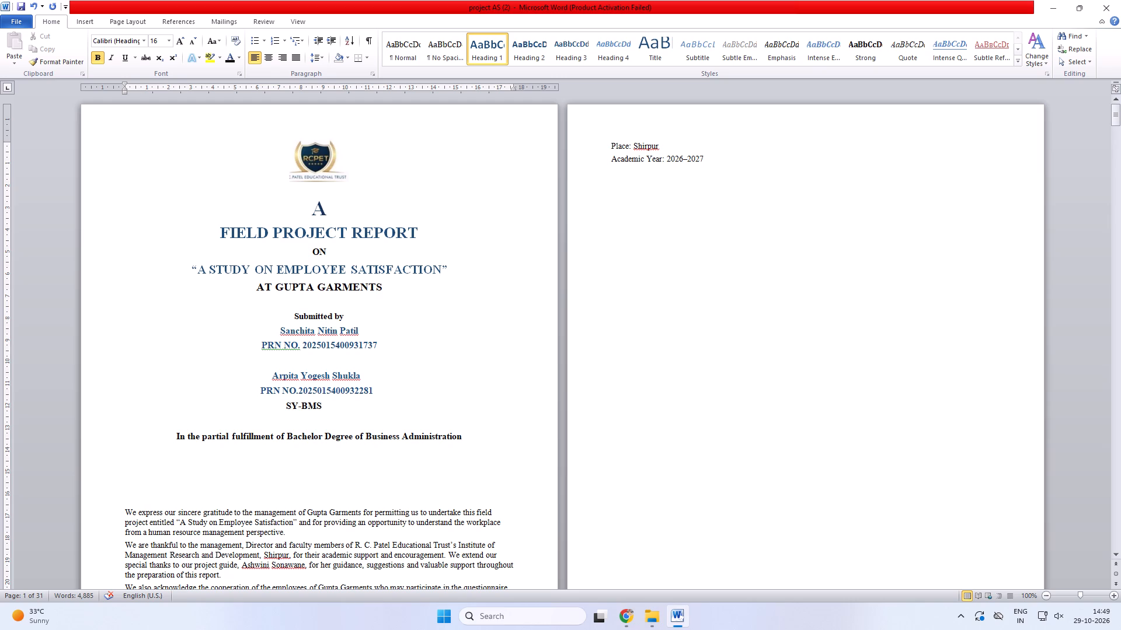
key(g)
Delete the letter g together with its line below the degree statement.
drag(120, 463, 146, 461)
key(Delete)
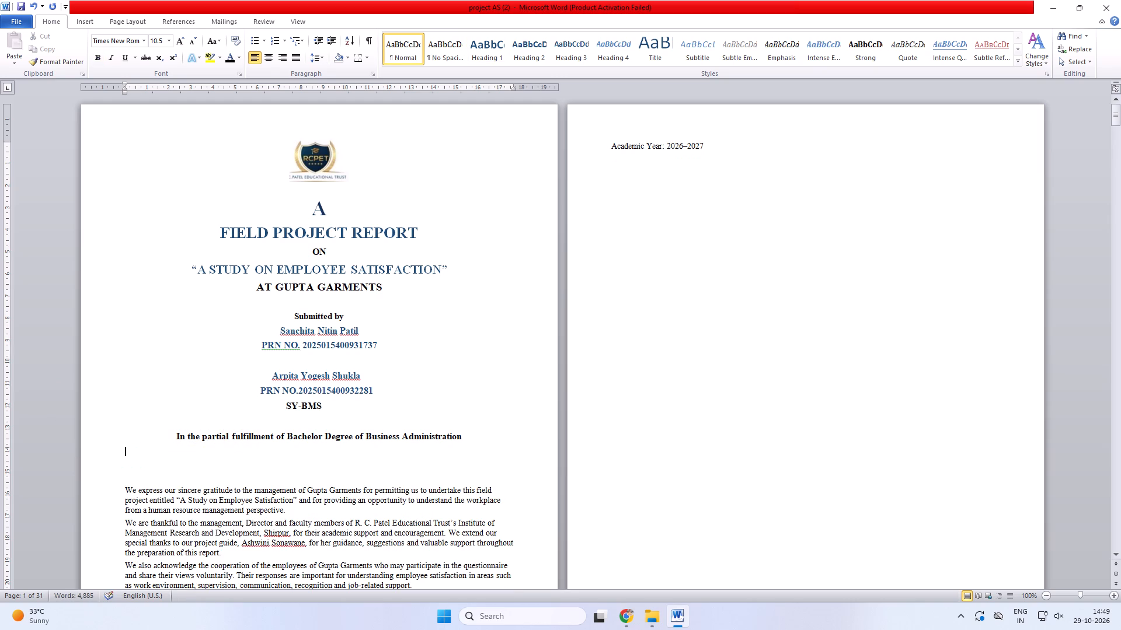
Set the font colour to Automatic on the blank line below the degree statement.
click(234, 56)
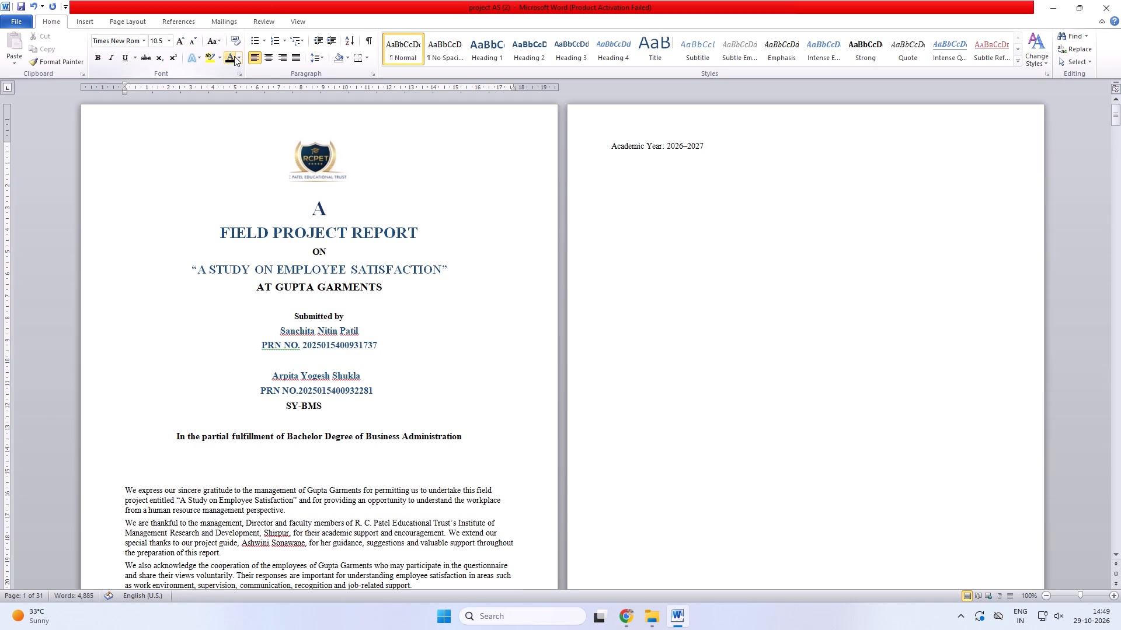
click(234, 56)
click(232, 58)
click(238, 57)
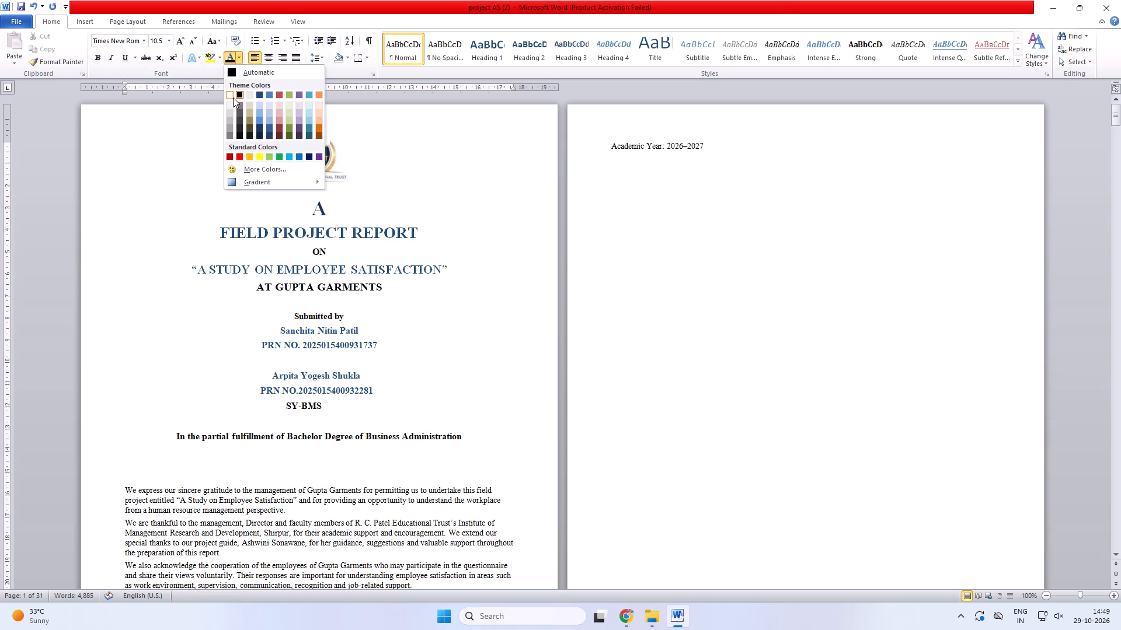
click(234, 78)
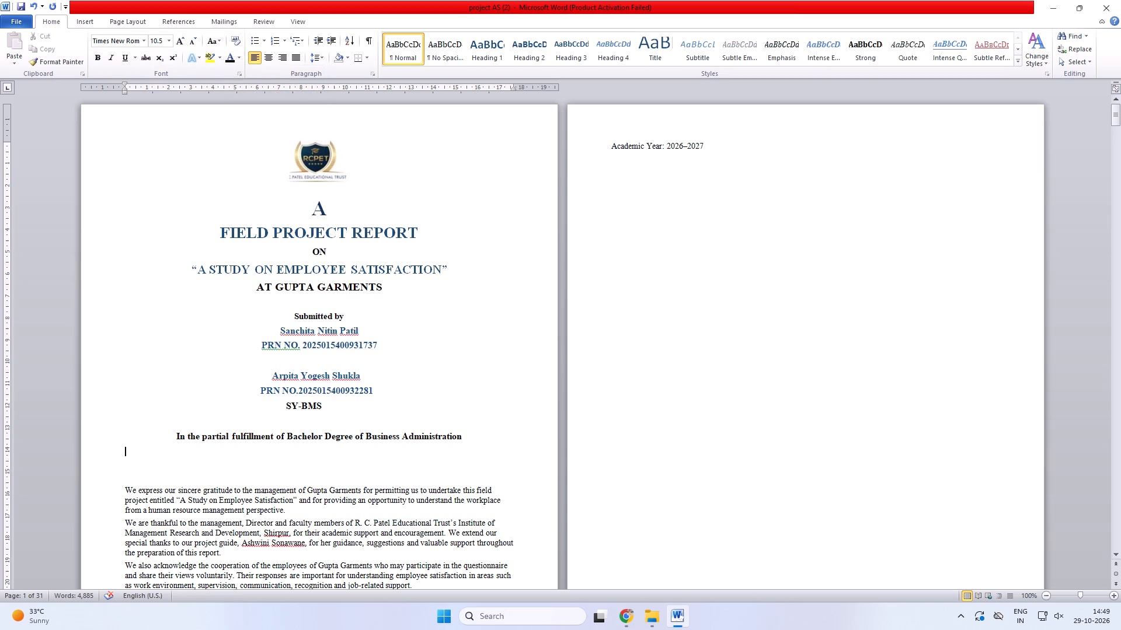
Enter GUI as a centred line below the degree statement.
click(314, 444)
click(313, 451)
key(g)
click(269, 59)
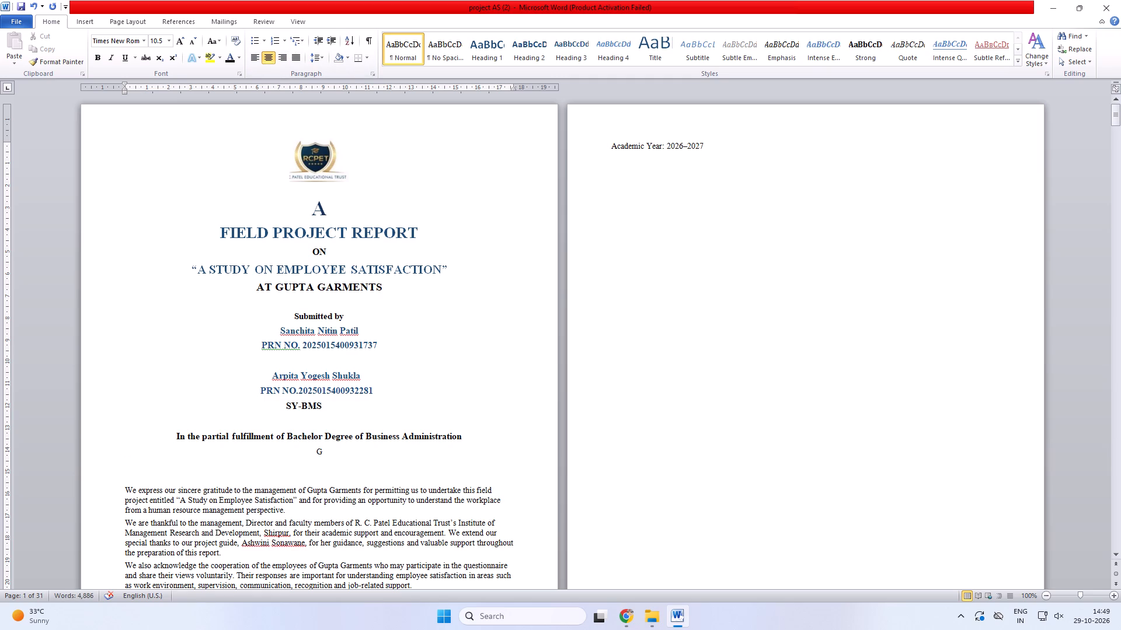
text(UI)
Delete the GUI text together with its line below the degree statement.
drag(315, 456, 335, 454)
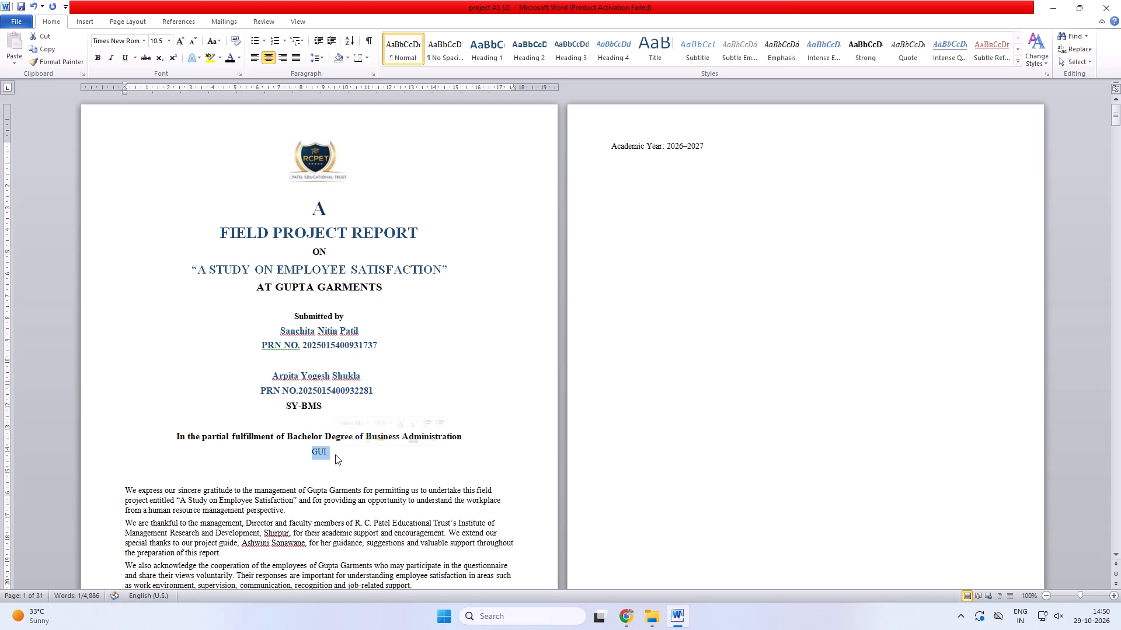
key(Delete)
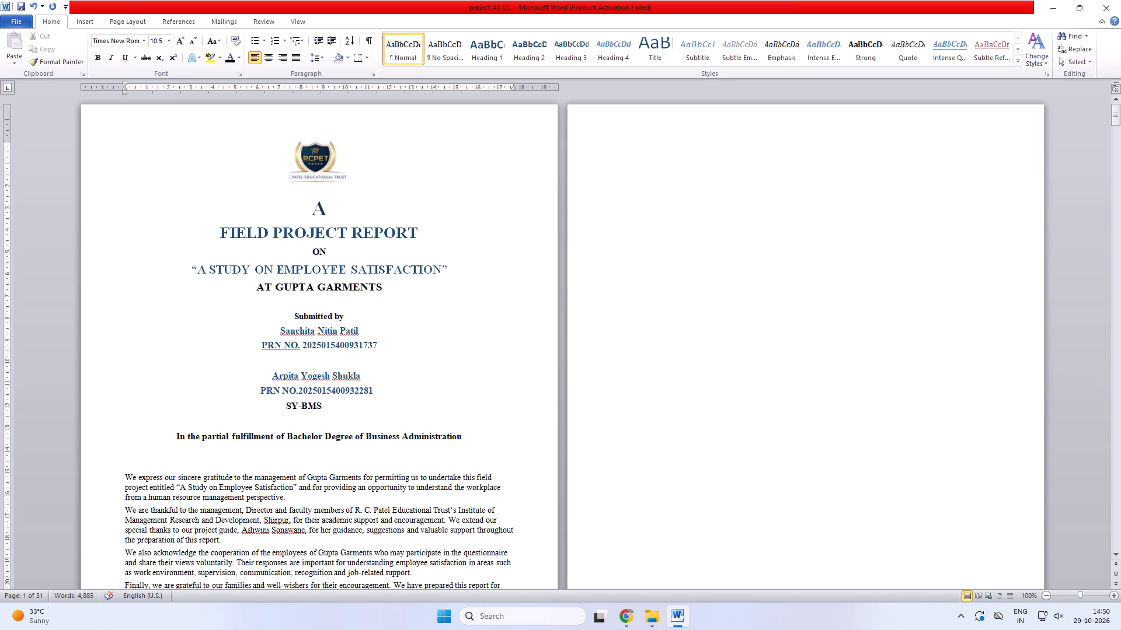
Enter the text "Guided by" on the line below the degree statement.
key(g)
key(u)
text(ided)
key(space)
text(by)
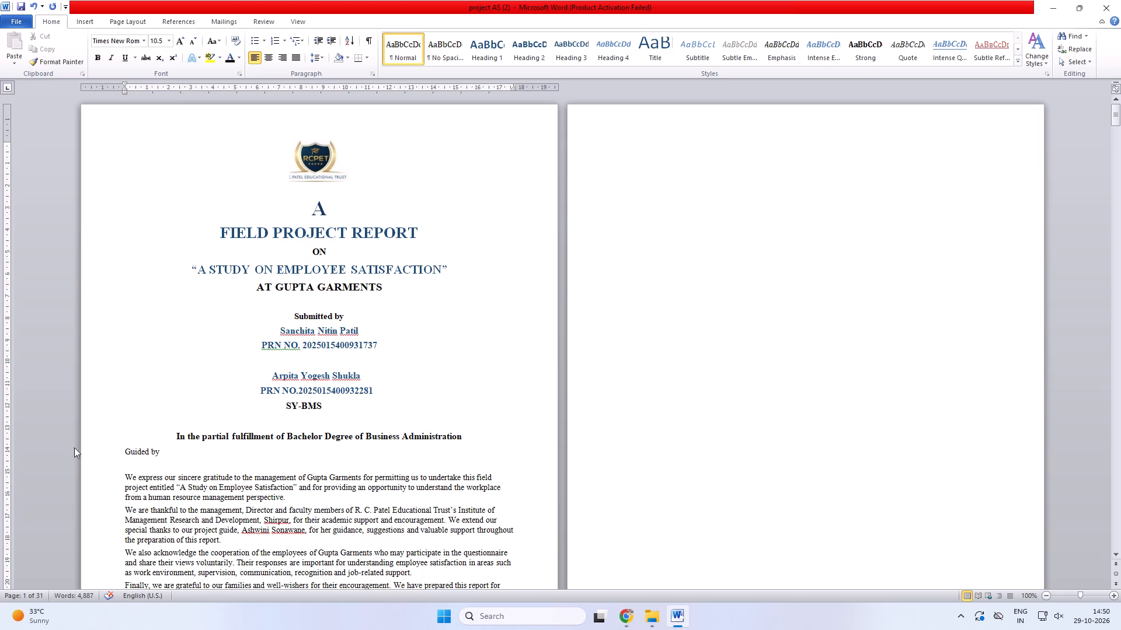
Centre the "Guided by" line and make it bold.
drag(120, 452, 165, 454)
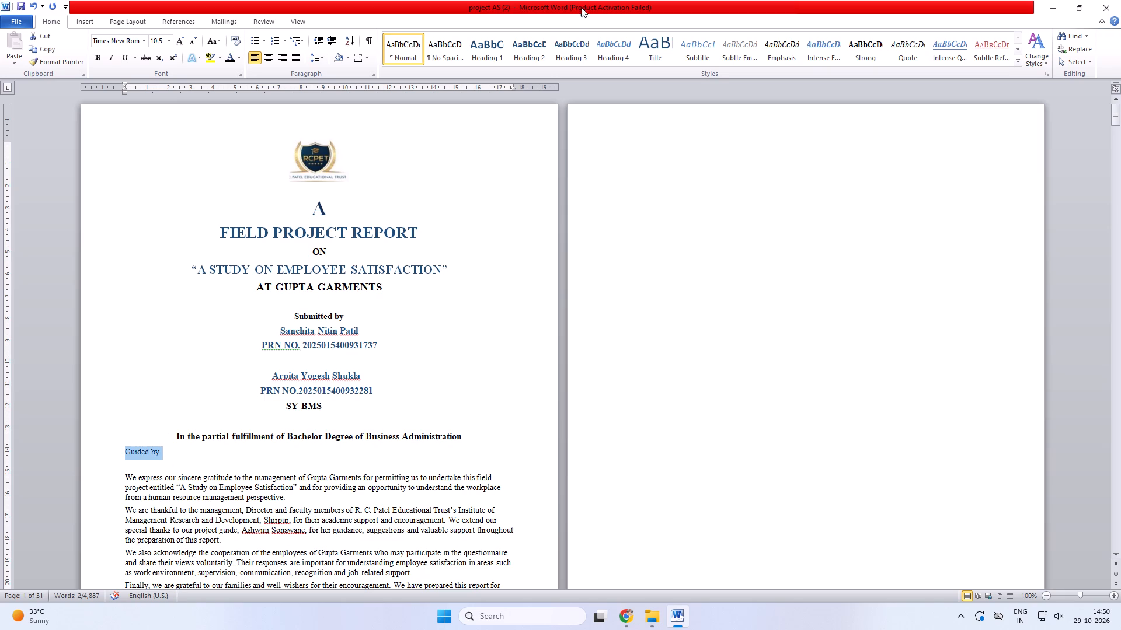
click(270, 52)
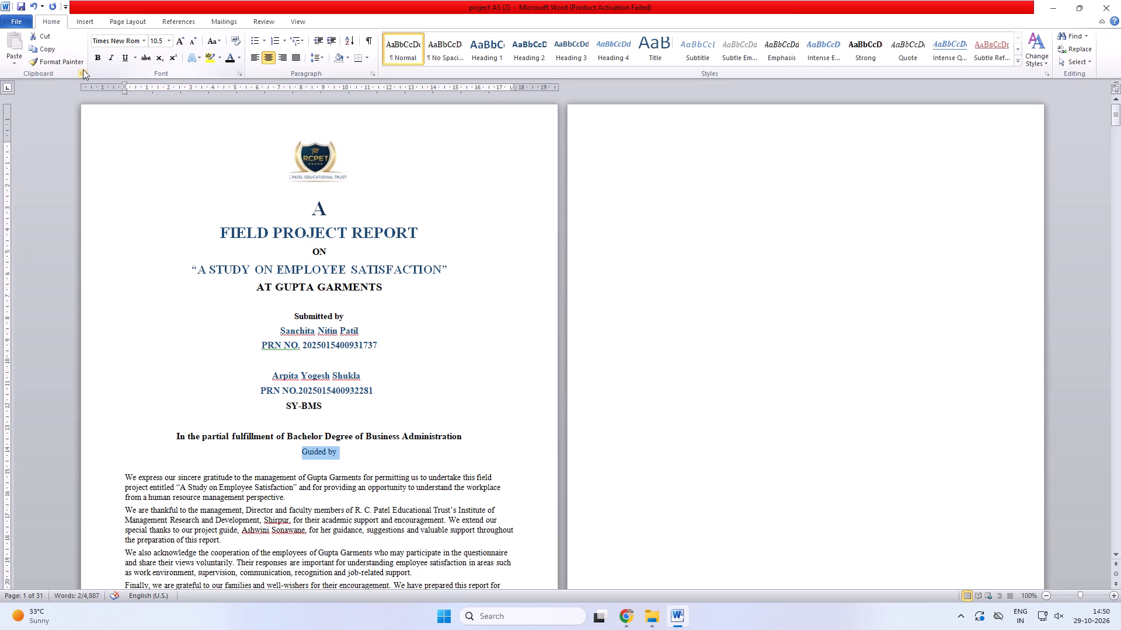
click(94, 55)
click(964, 67)
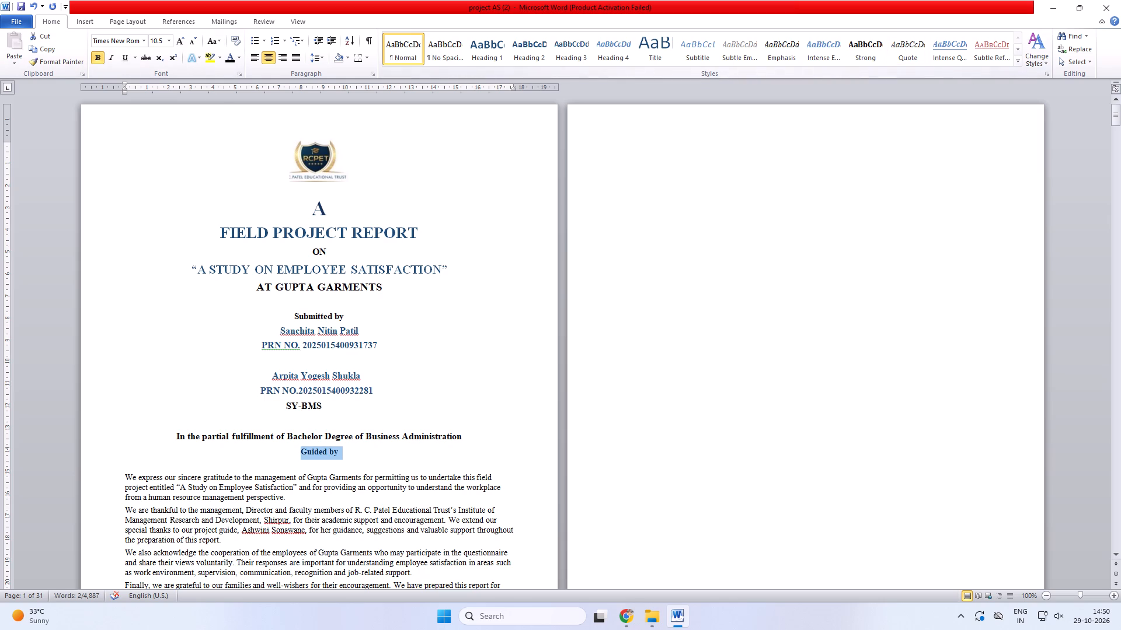
click(986, 239)
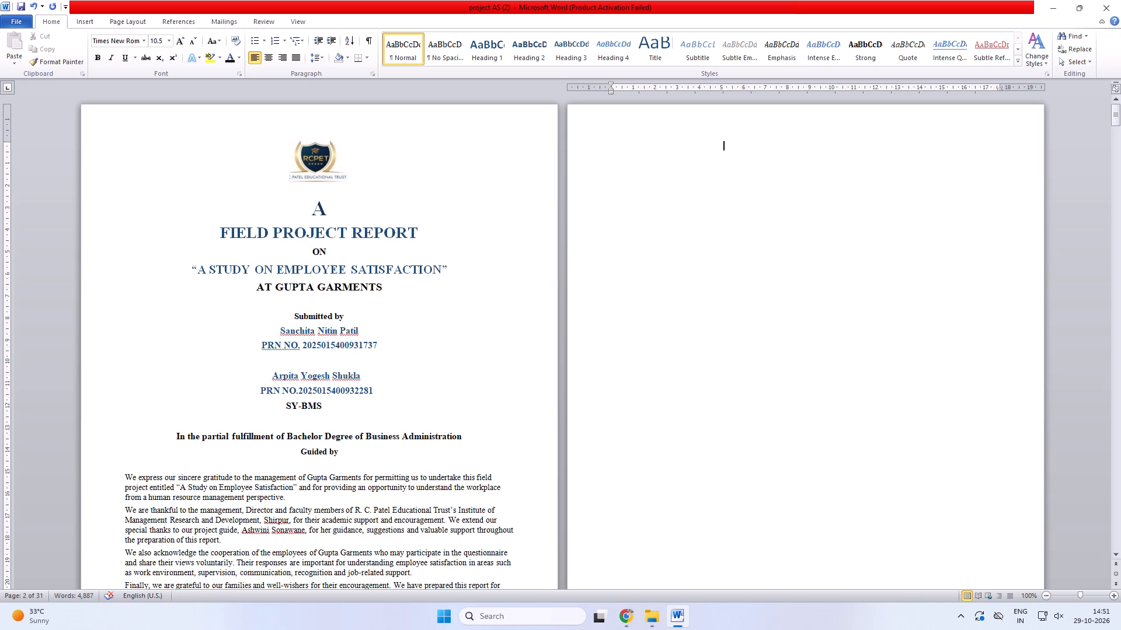
Increase the font size of the "Guided by" line and the blank line below it to 11.
drag(297, 452, 298, 452)
drag(298, 452, 361, 461)
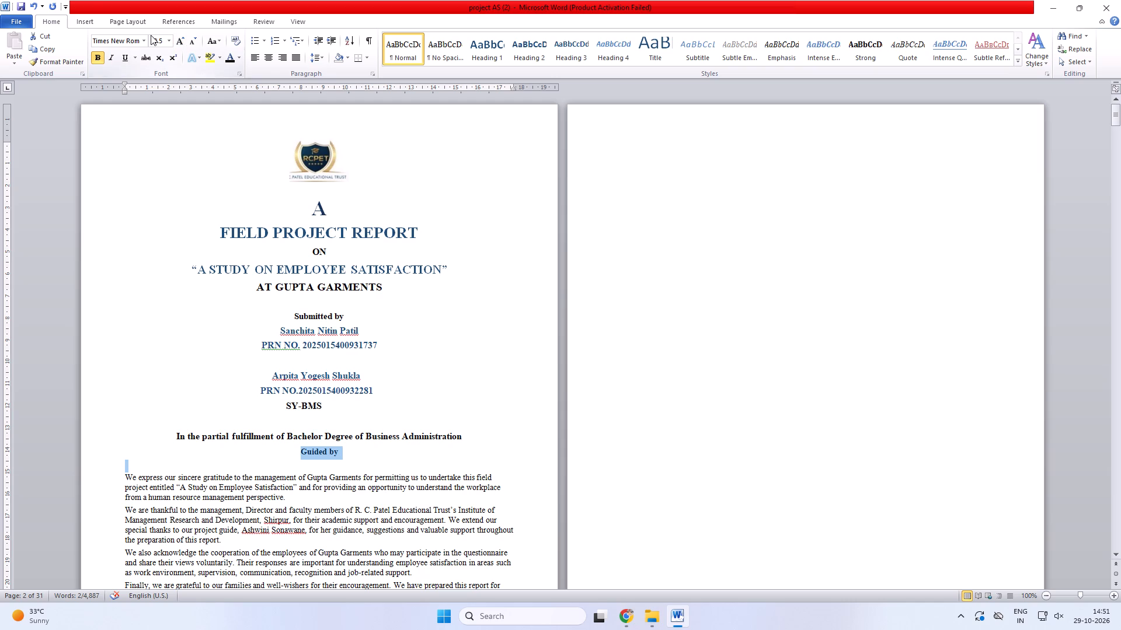
click(180, 36)
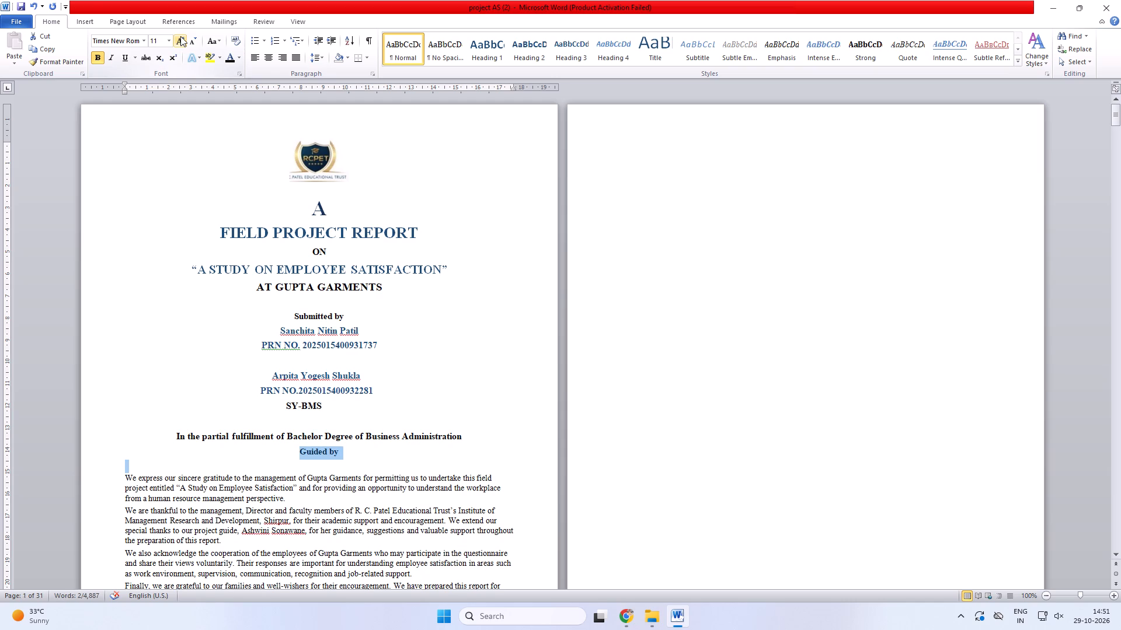
Increase the font size of the "Guided by" line and the blank line below it to 12.
click(180, 36)
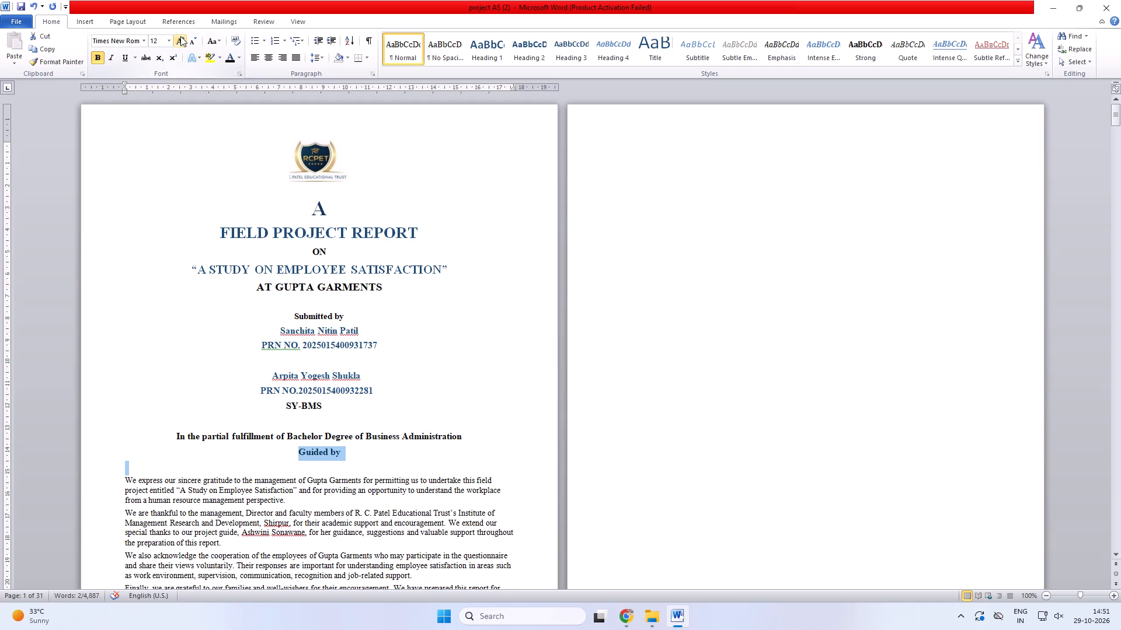
click(197, 35)
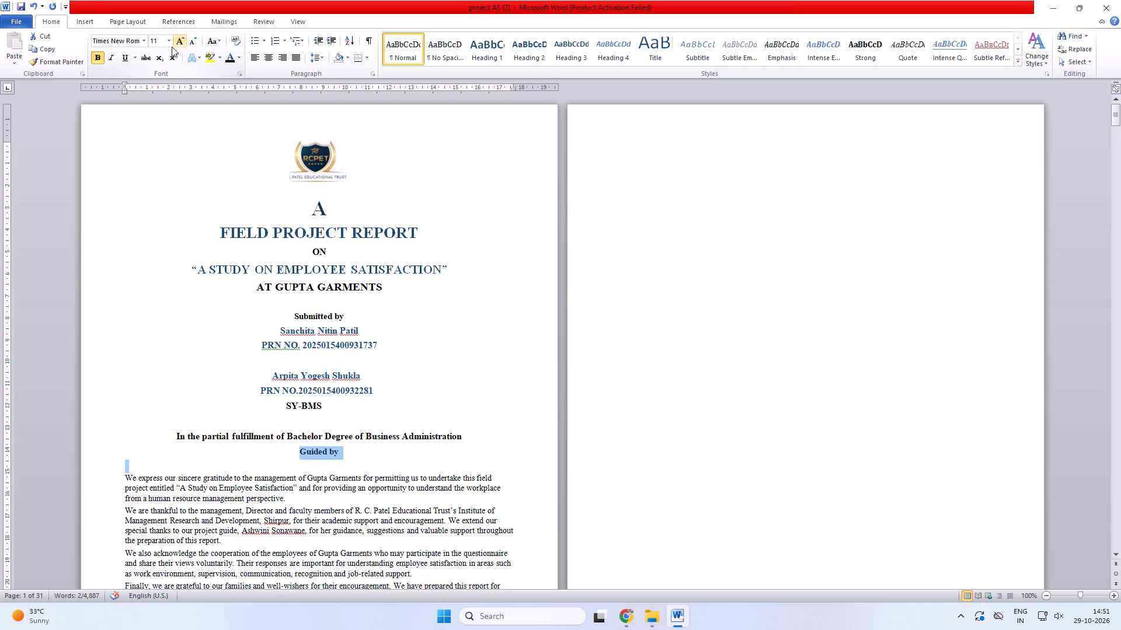
click(181, 41)
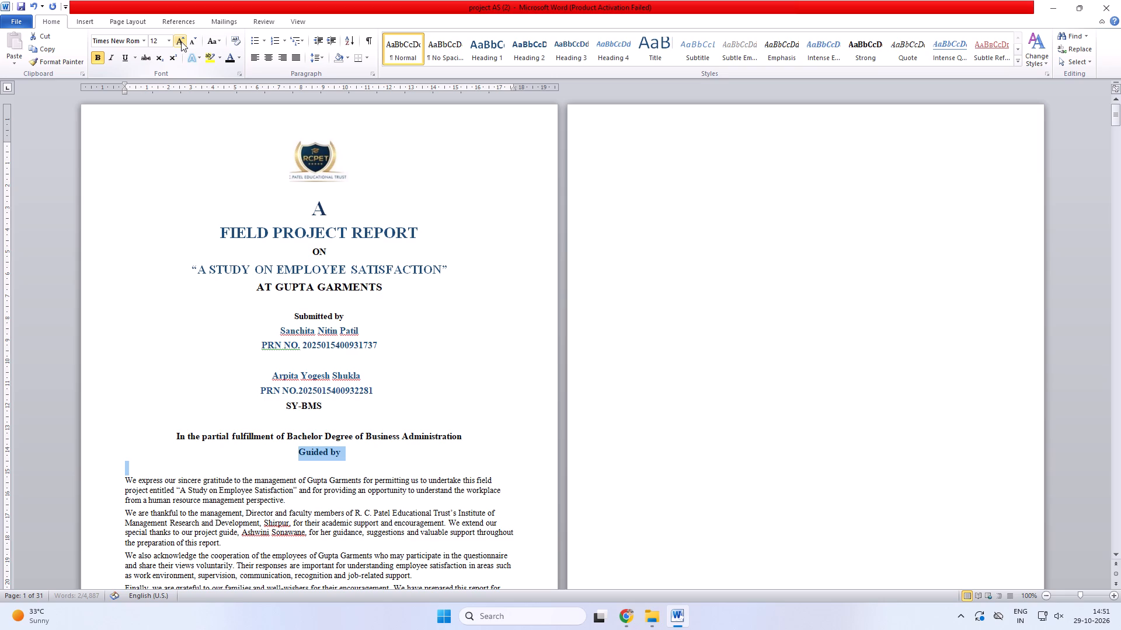
click(977, 383)
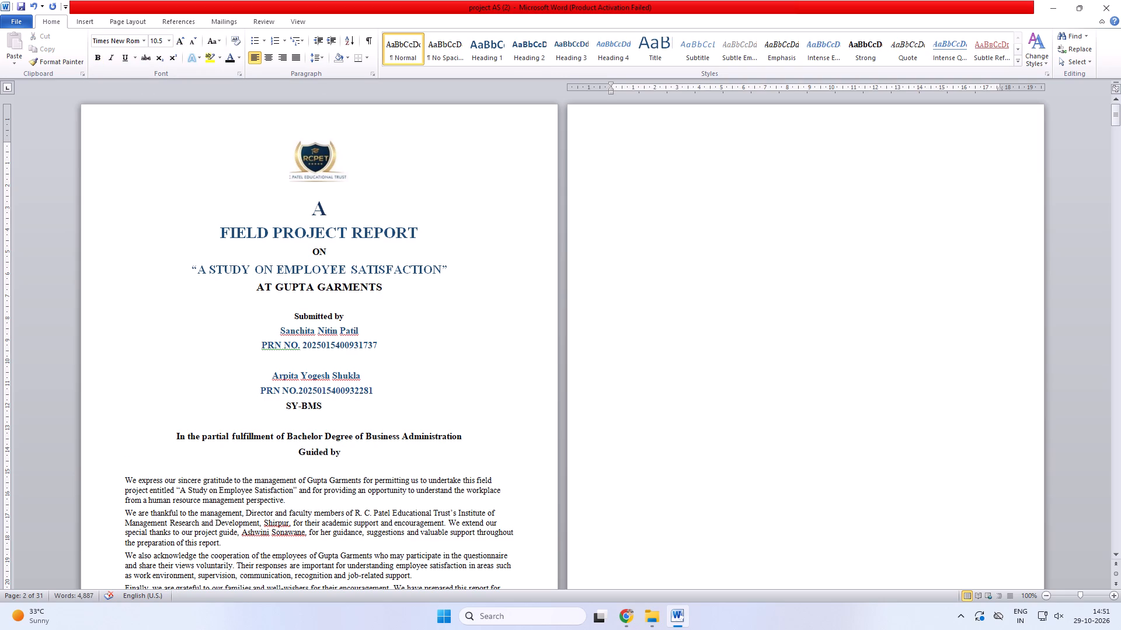
Underline the "In the partial fulfillment of Bachelor Degree of Business Administration" statement.
drag(175, 437, 440, 442)
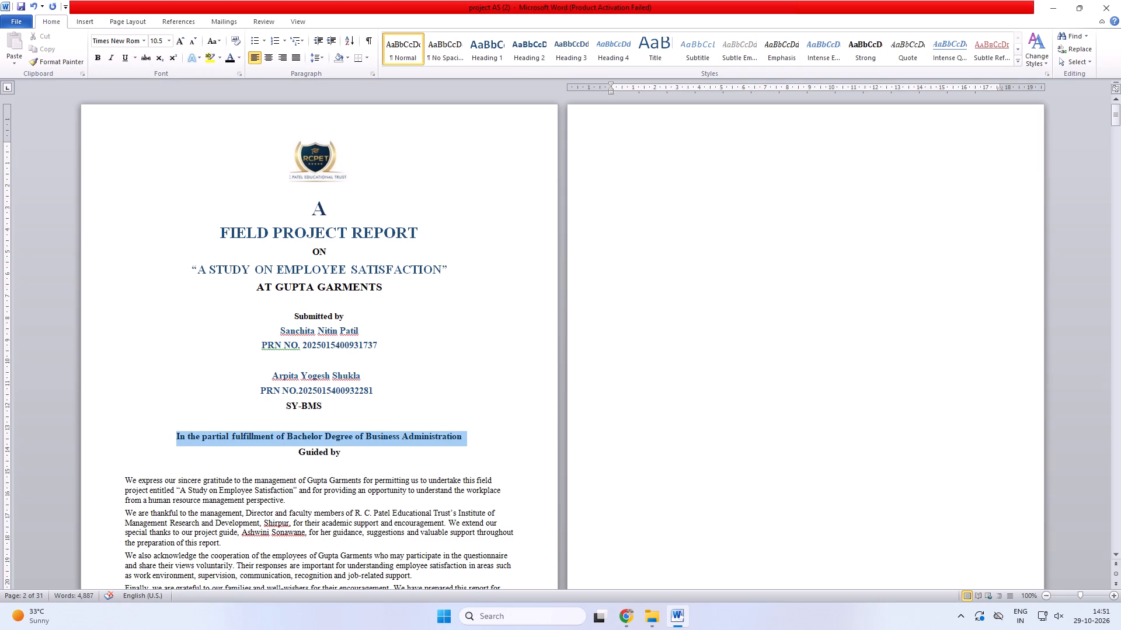
drag(440, 442, 443, 442)
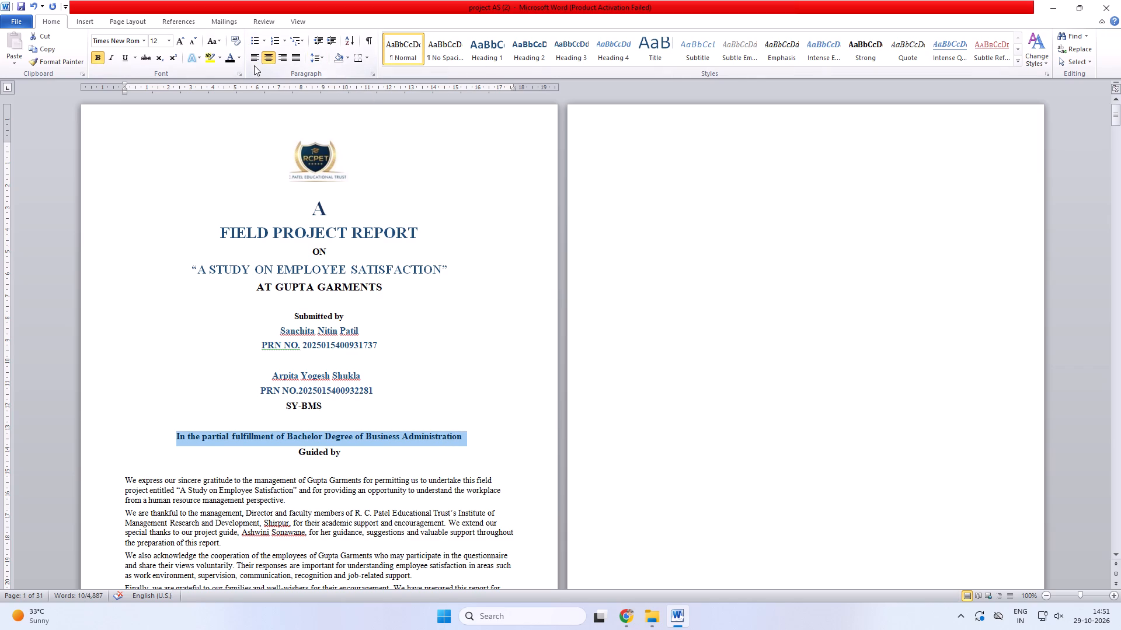
click(126, 59)
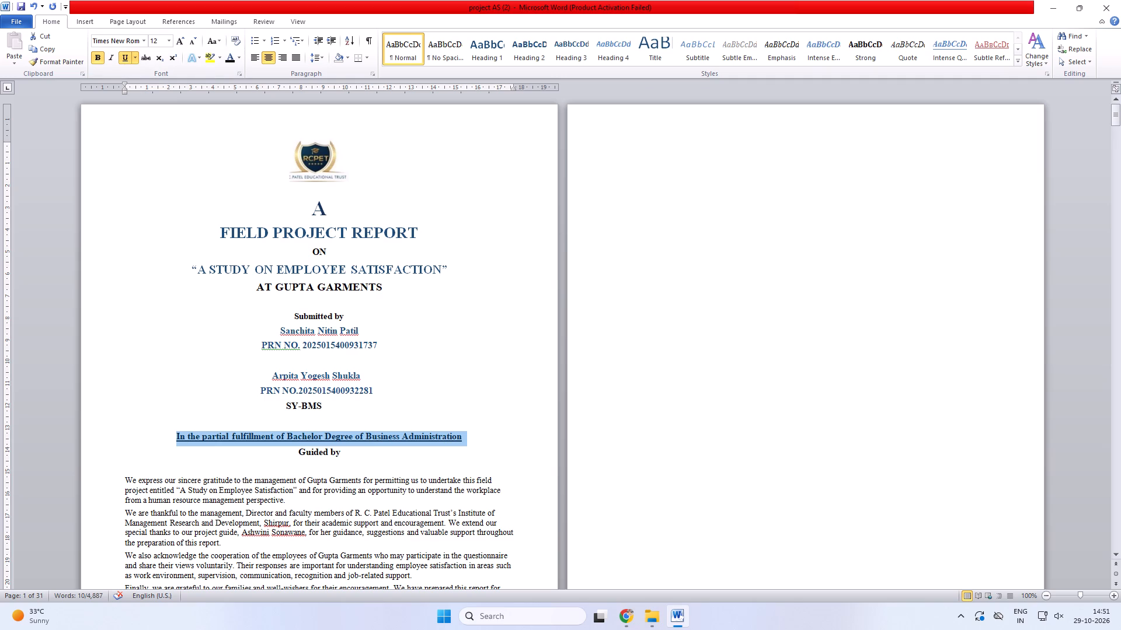
click(642, 265)
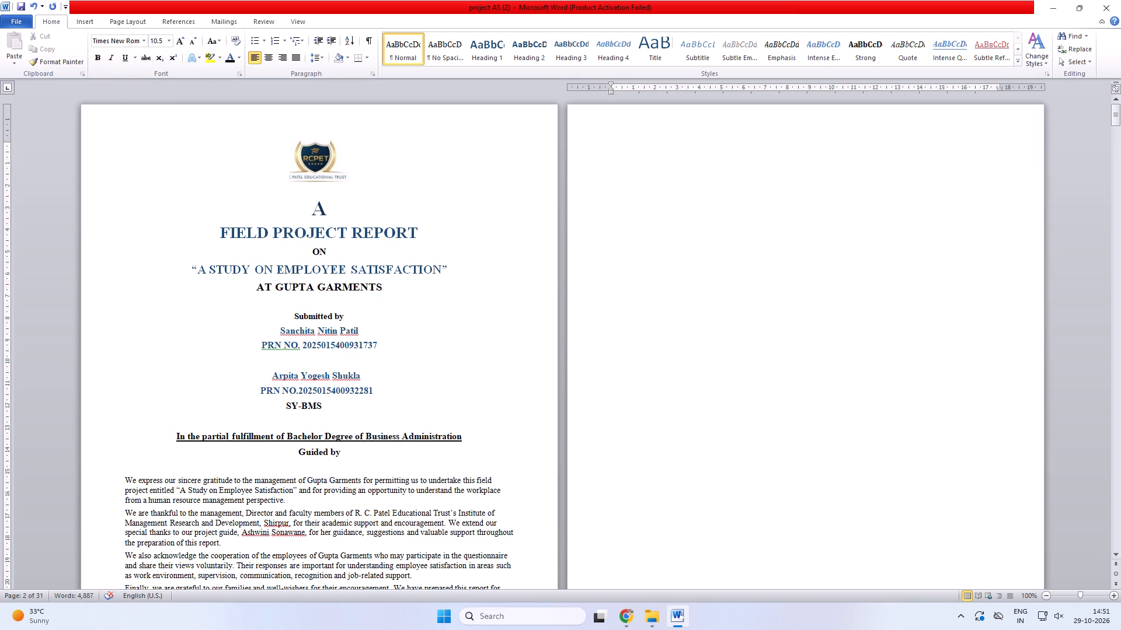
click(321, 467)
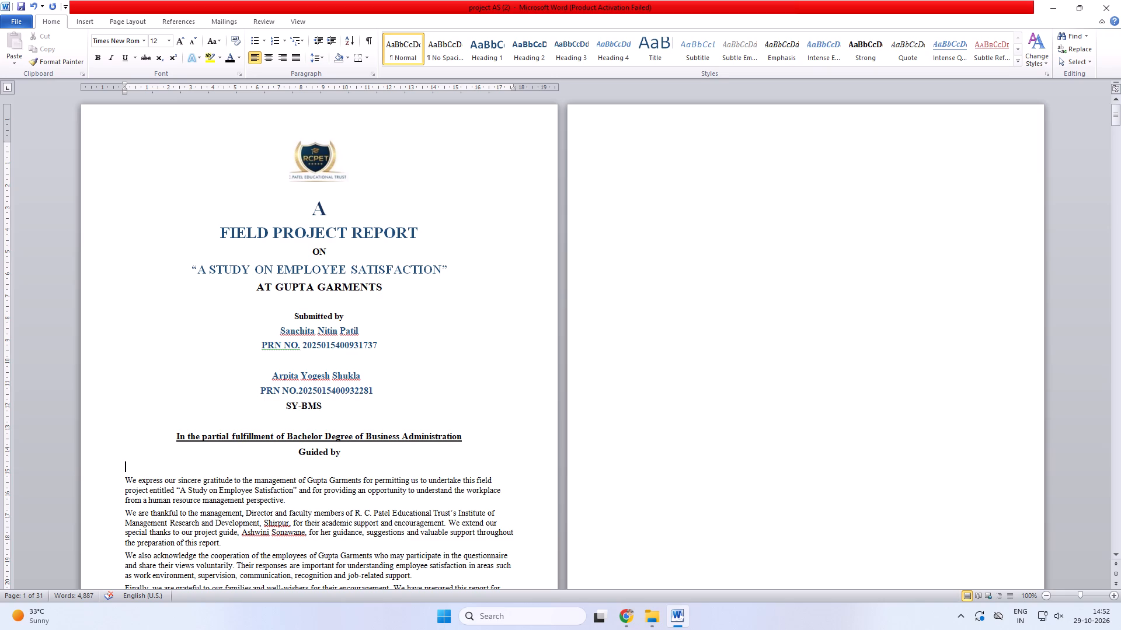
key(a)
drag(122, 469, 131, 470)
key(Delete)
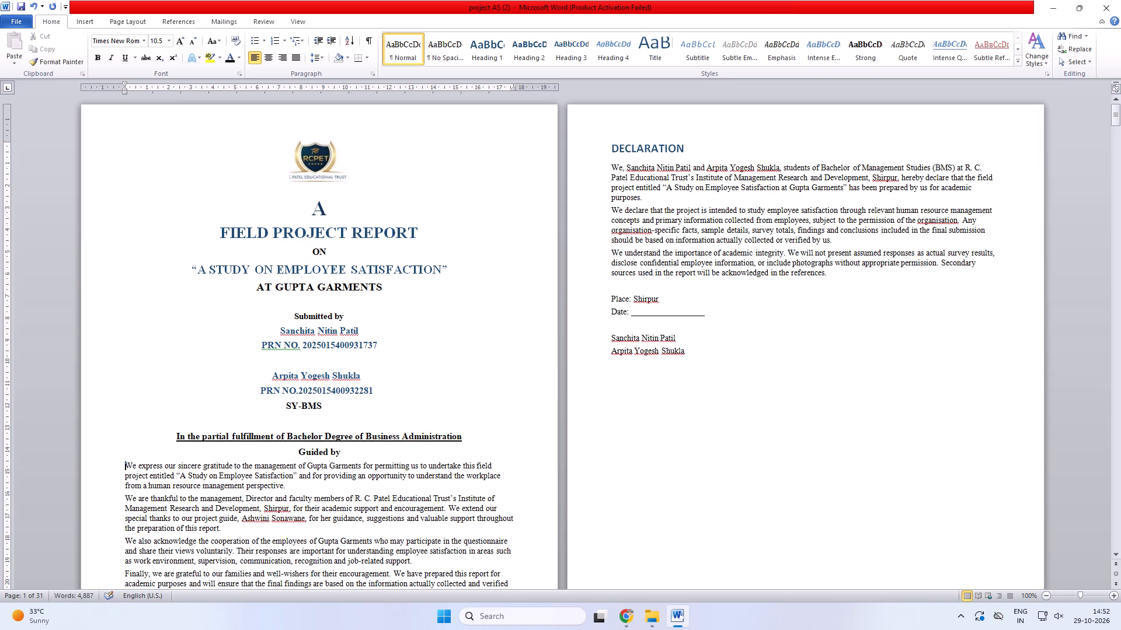
Insert nine new blank lines after "Guided by" to push the acknowledgement text further down.
click(340, 453)
key(Return)
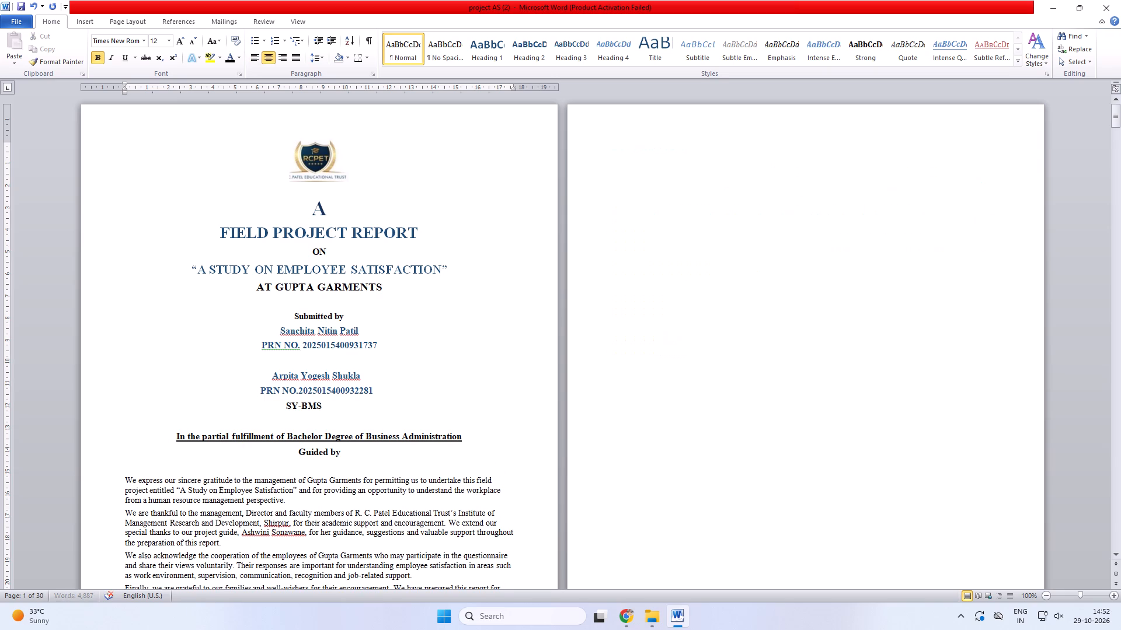
key(Return)
key(Return)
key(Return)
key(Return)
key(Return)
key(Return)
key(Return)
key(Return)
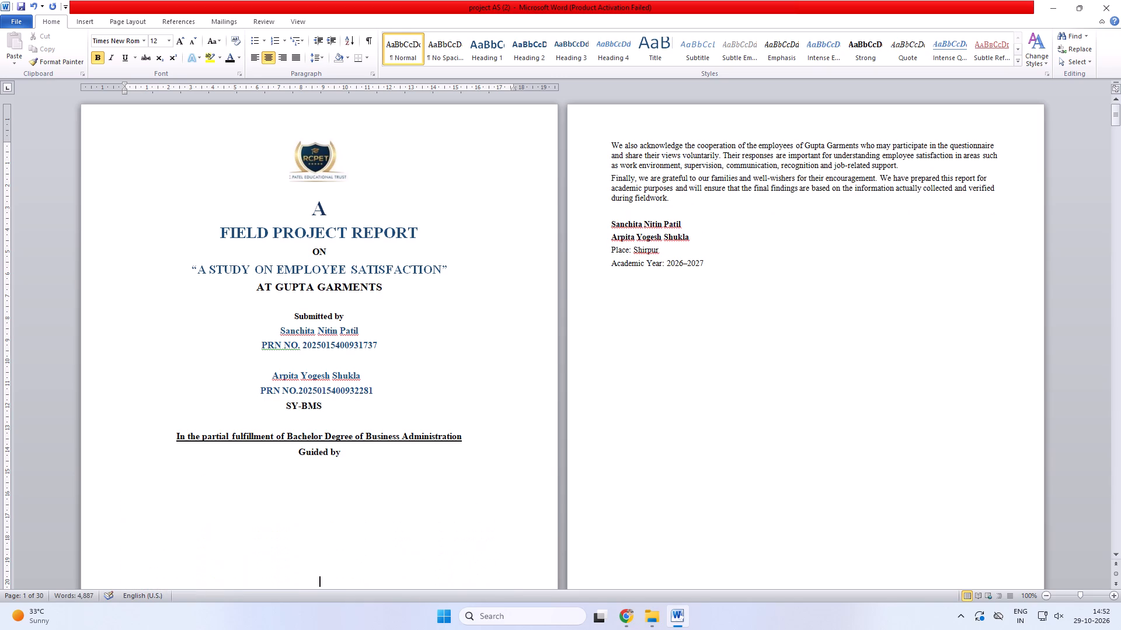
Enter the project guide's name directly below "Guided by", capitalising both words and leaving two spaces between first name and surname.
click(307, 470)
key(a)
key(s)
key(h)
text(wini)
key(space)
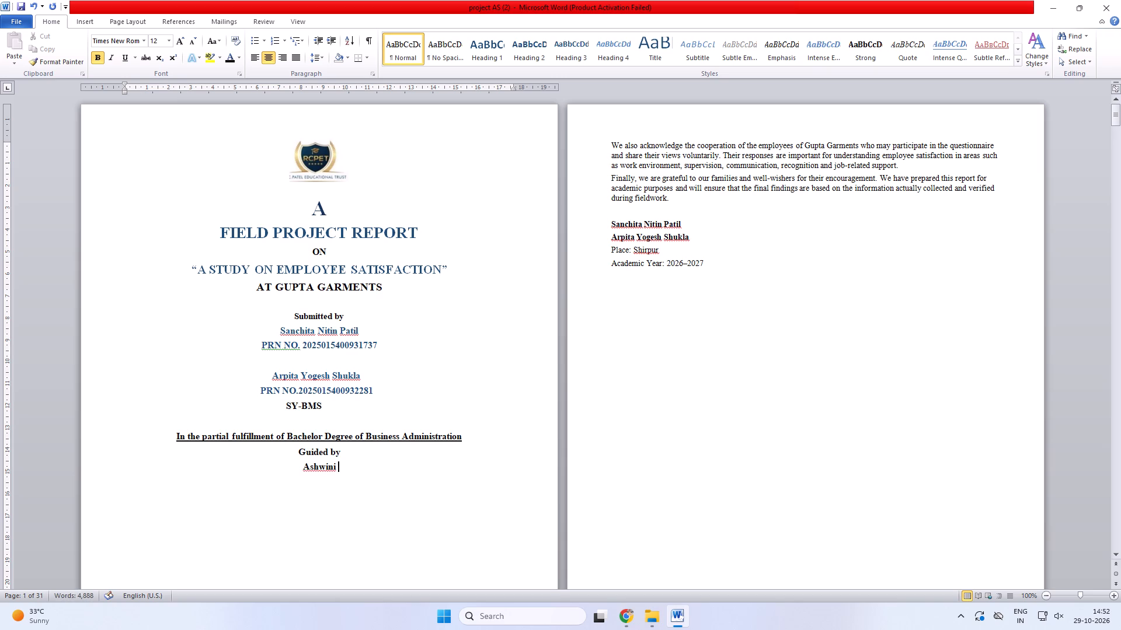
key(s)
click(337, 467)
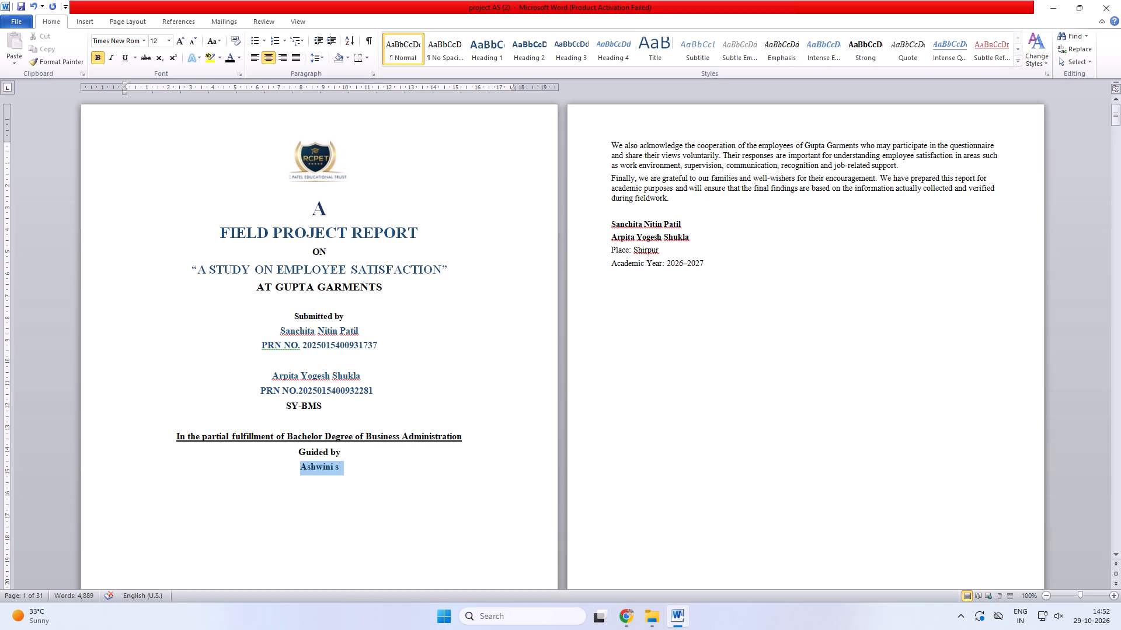
drag(405, 492, 391, 492)
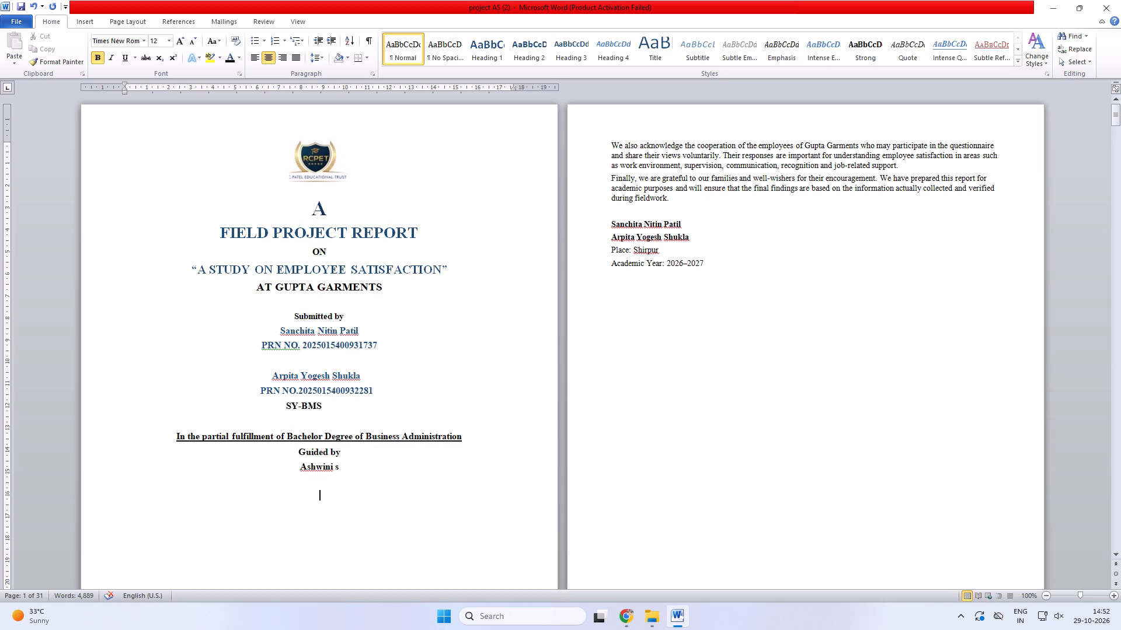
drag(335, 469, 340, 470)
drag(340, 470, 343, 470)
key(Delete)
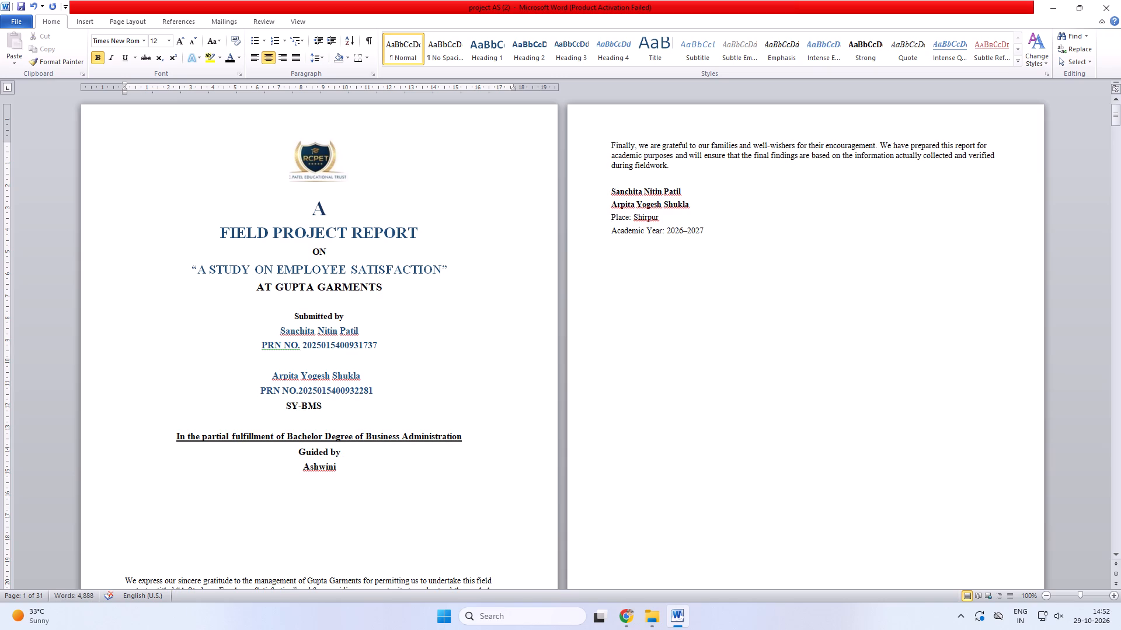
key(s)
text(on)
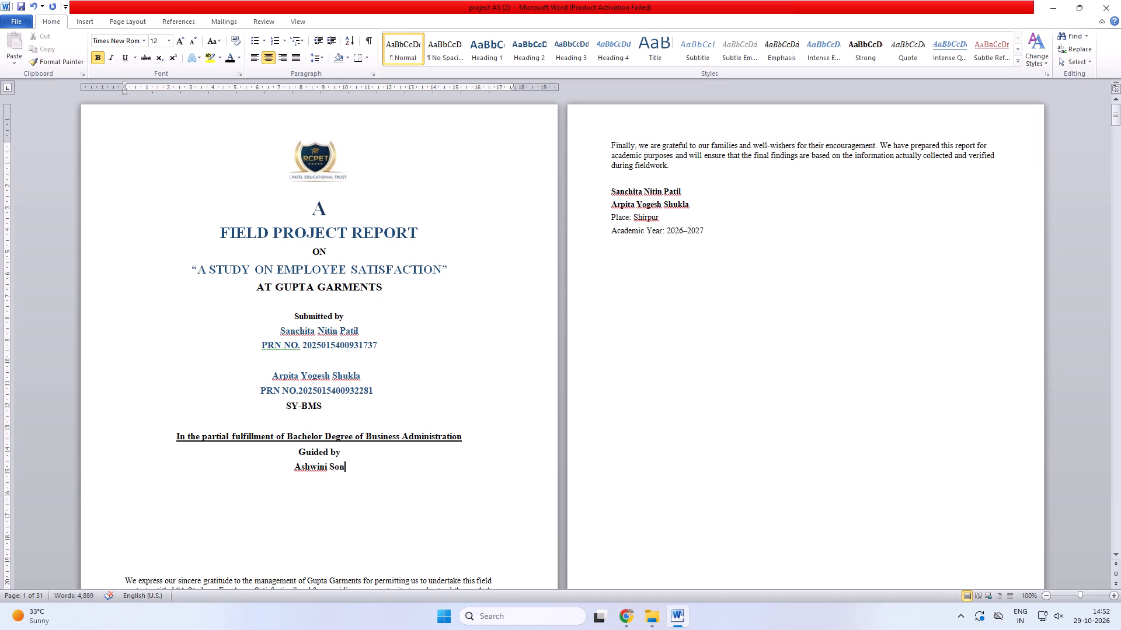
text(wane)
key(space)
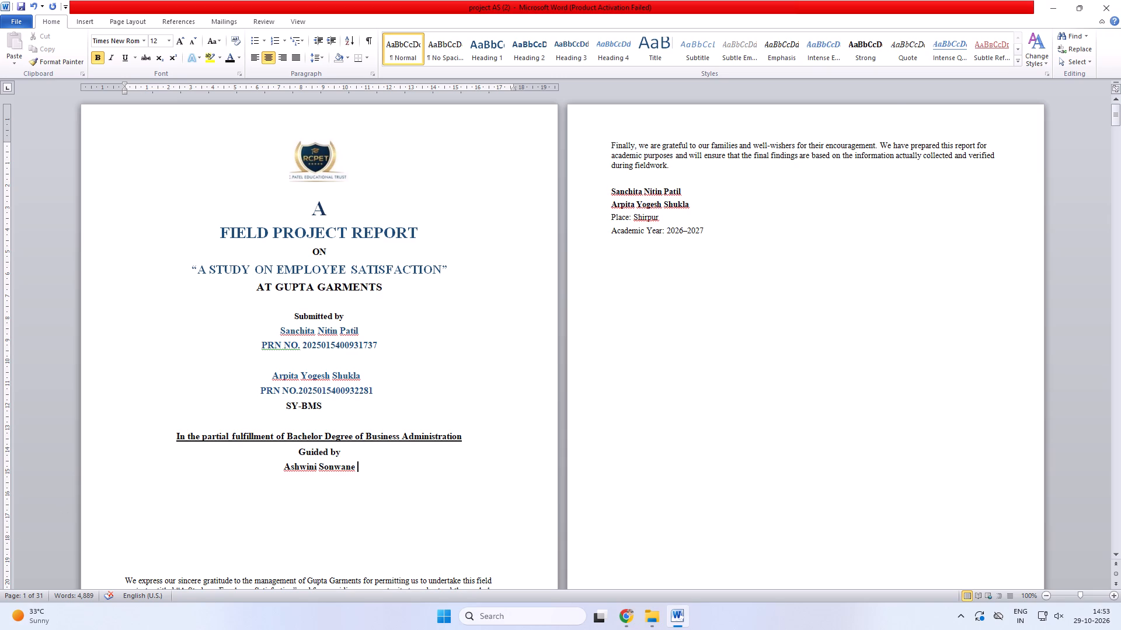
click(316, 468)
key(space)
Colour the guide's name in the dark blue theme shade, like the student names above.
drag(277, 464, 356, 468)
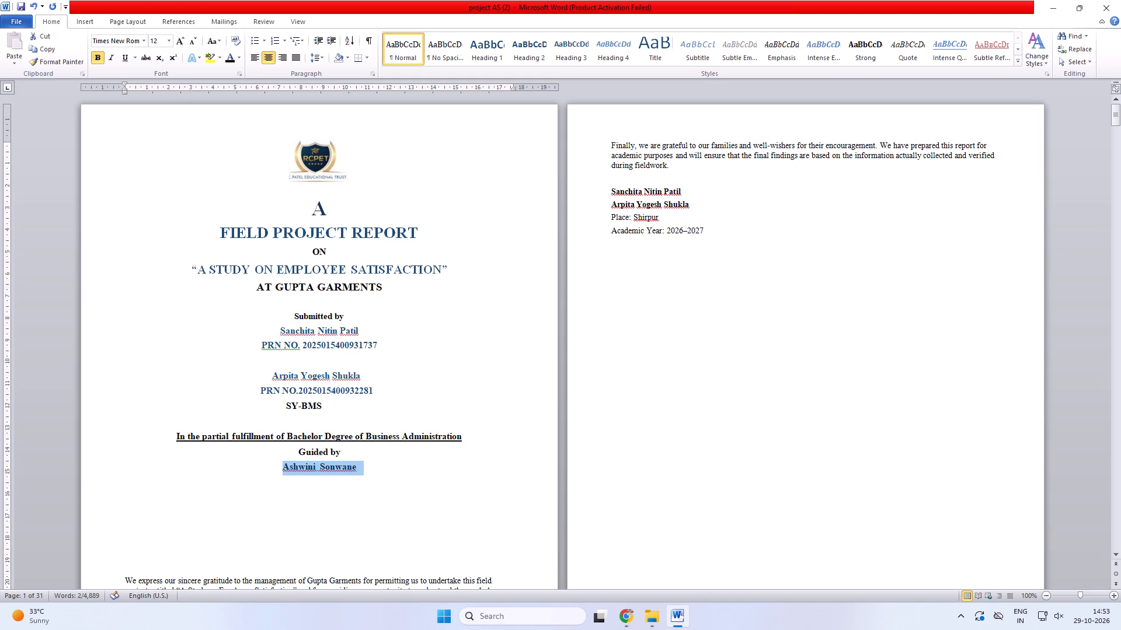
click(236, 58)
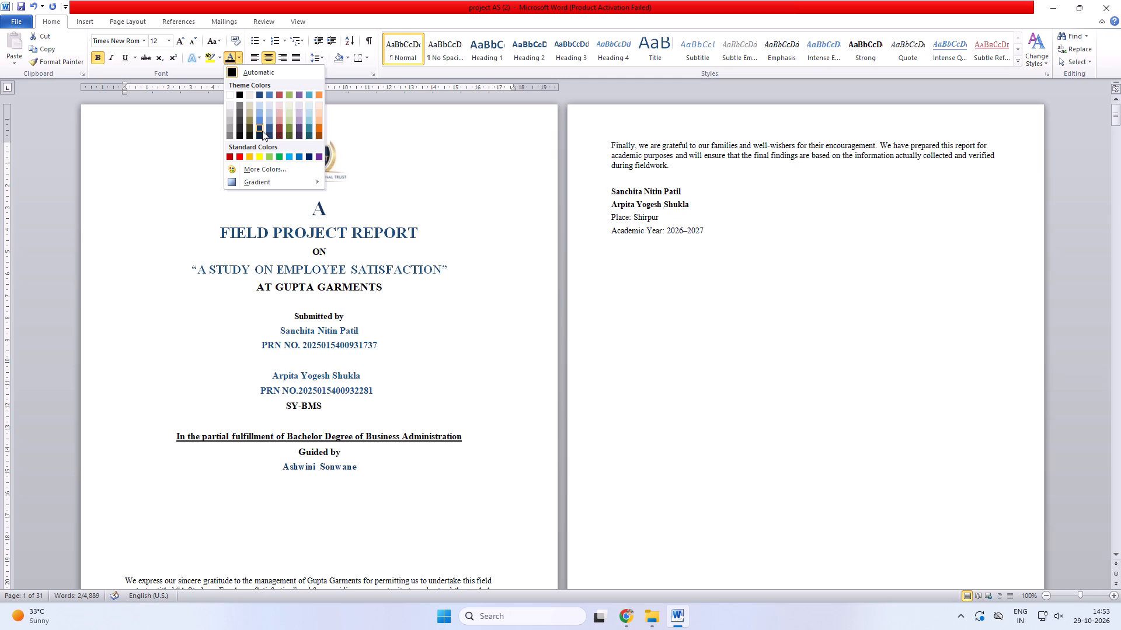
click(262, 131)
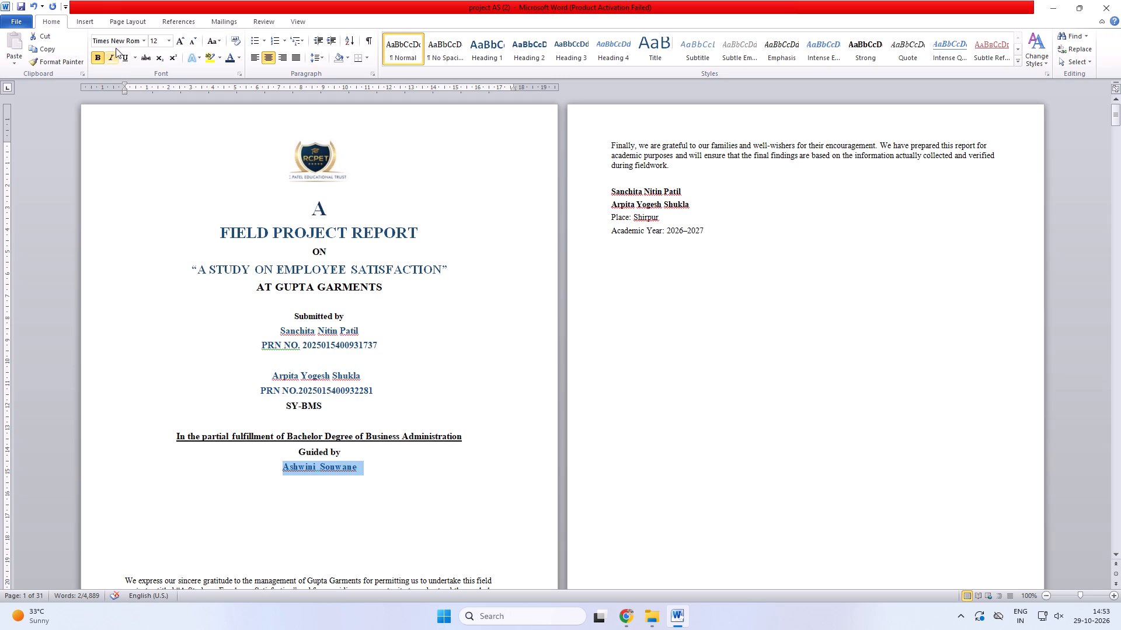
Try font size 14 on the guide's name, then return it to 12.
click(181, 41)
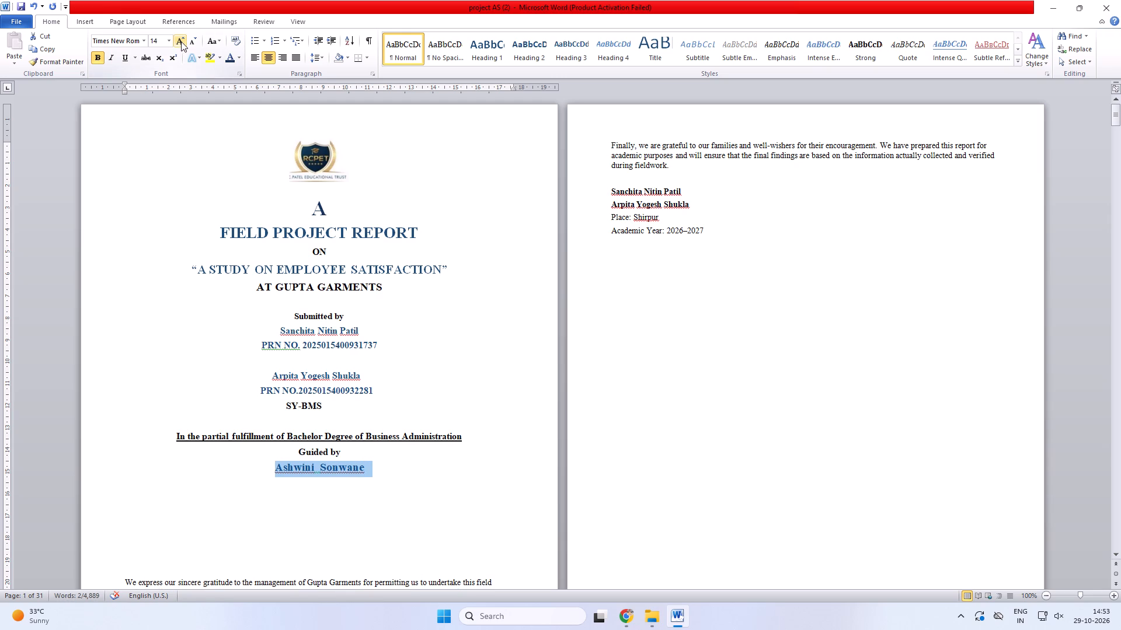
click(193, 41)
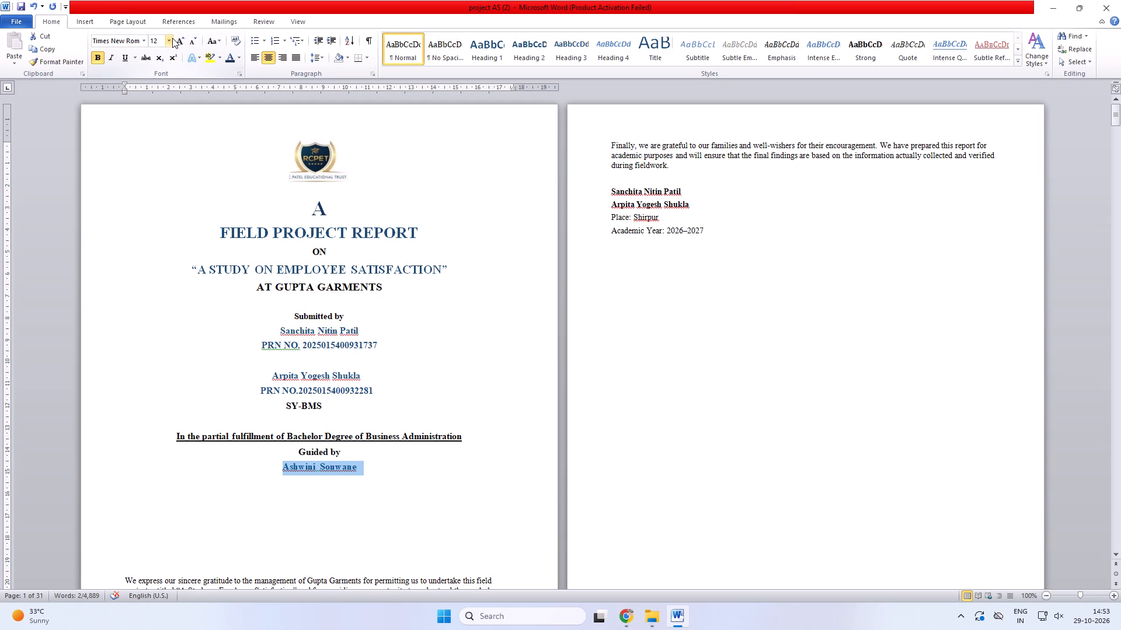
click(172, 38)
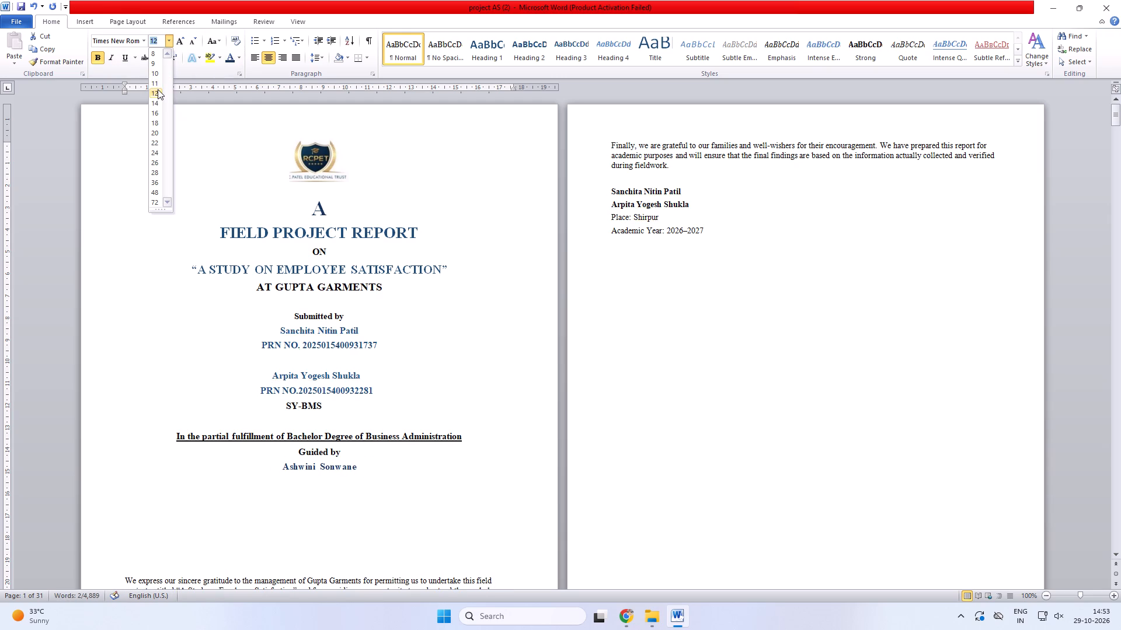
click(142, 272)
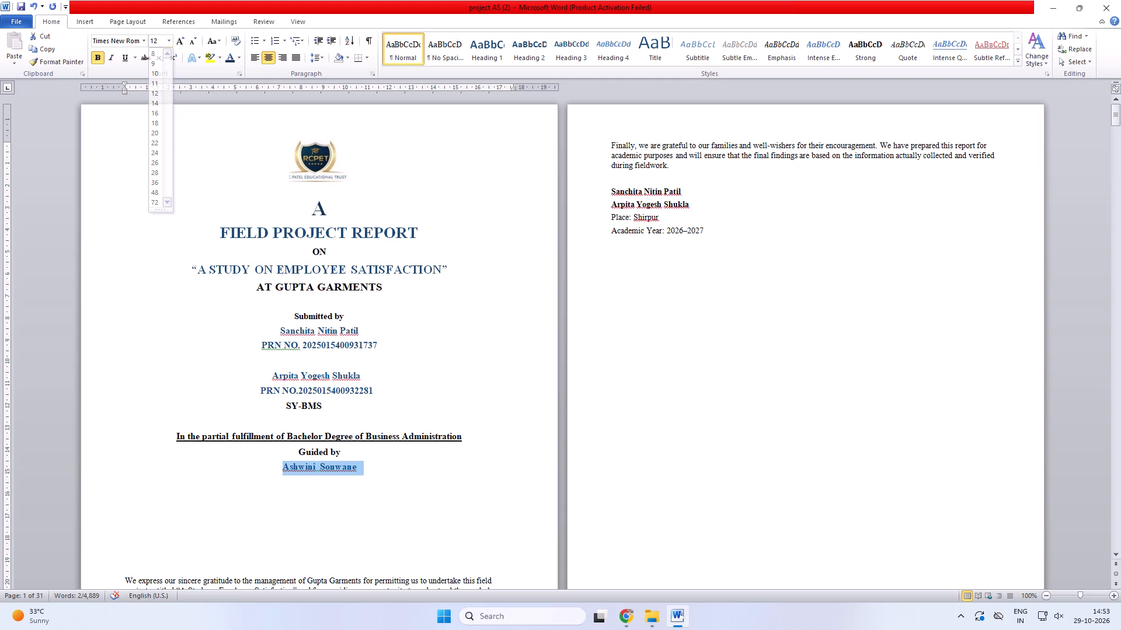
Browse the available fonts with the guide's name below "Guided by" selected, previewing them on the name.
click(549, 401)
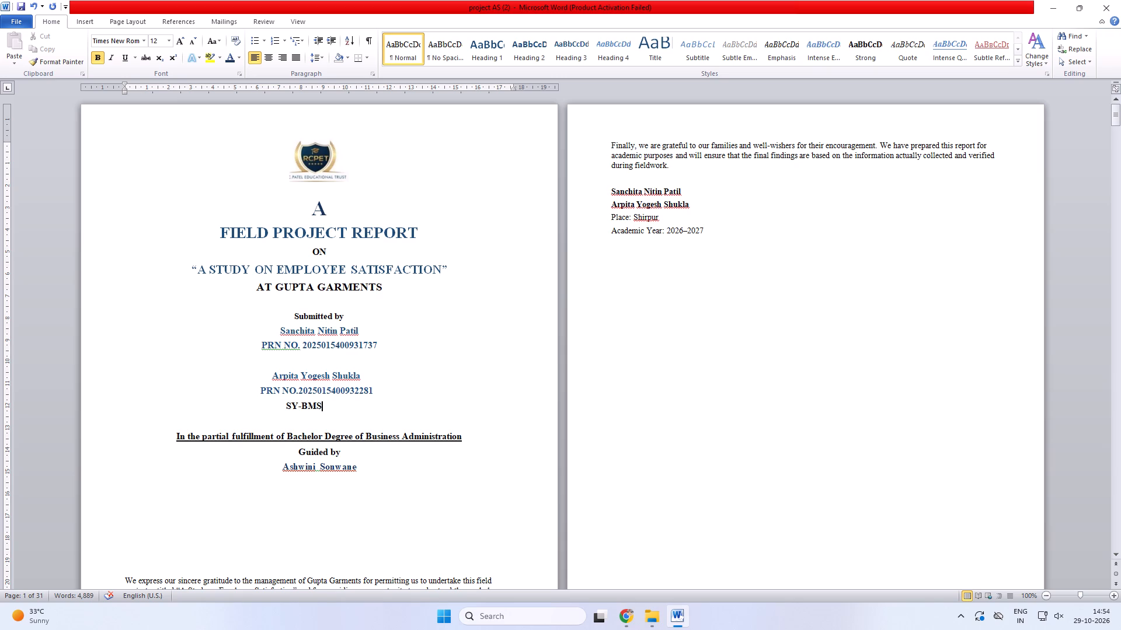
drag(283, 468, 402, 468)
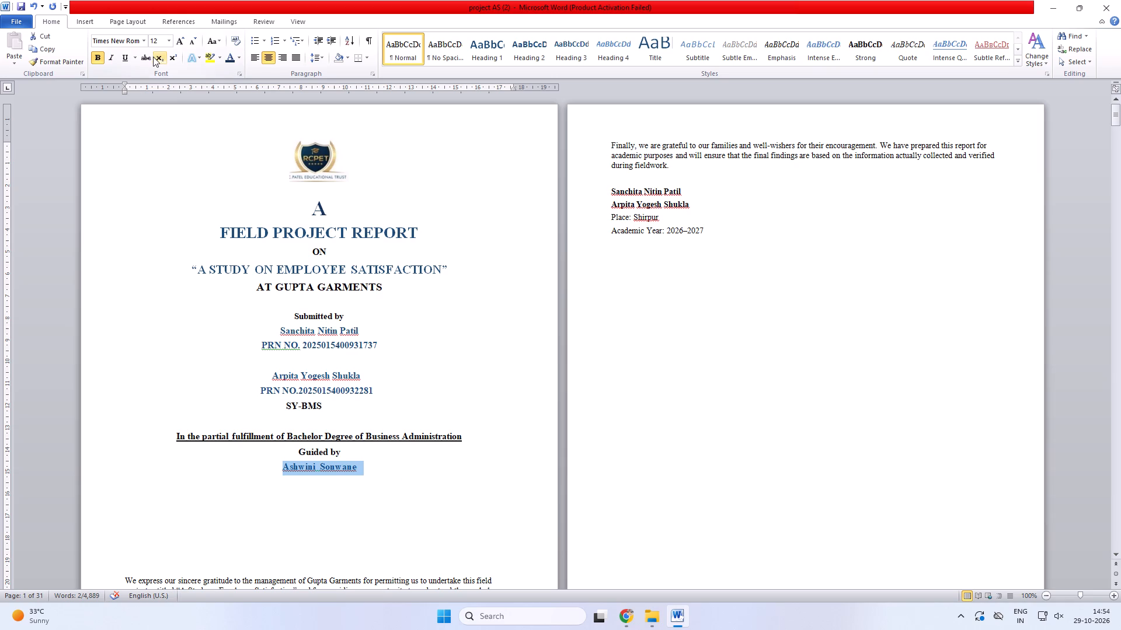
click(142, 41)
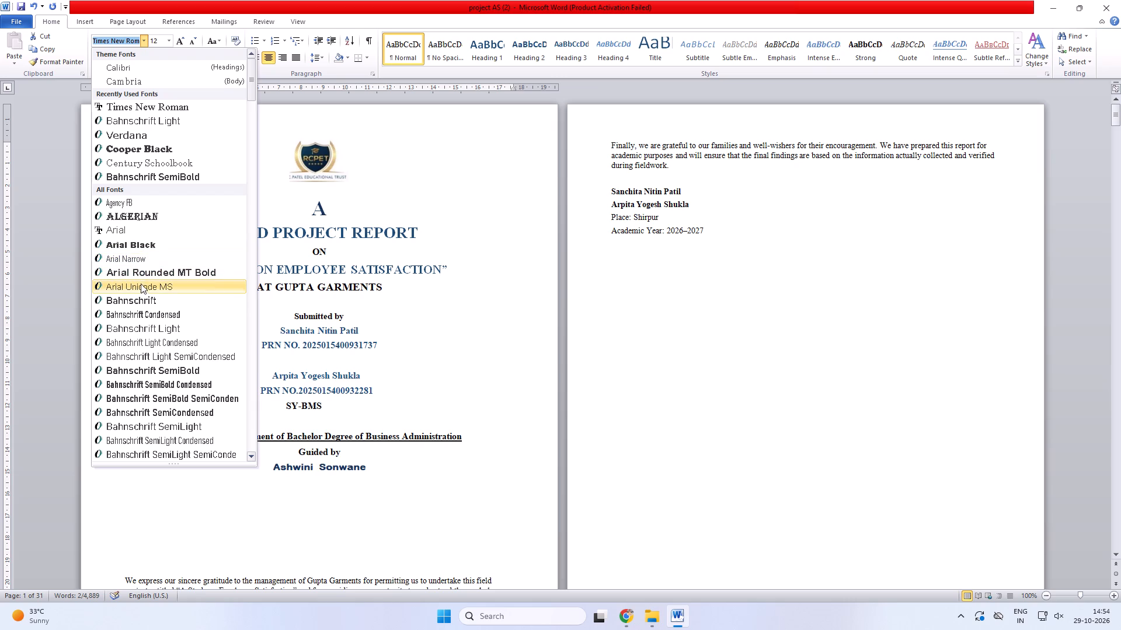
click(134, 54)
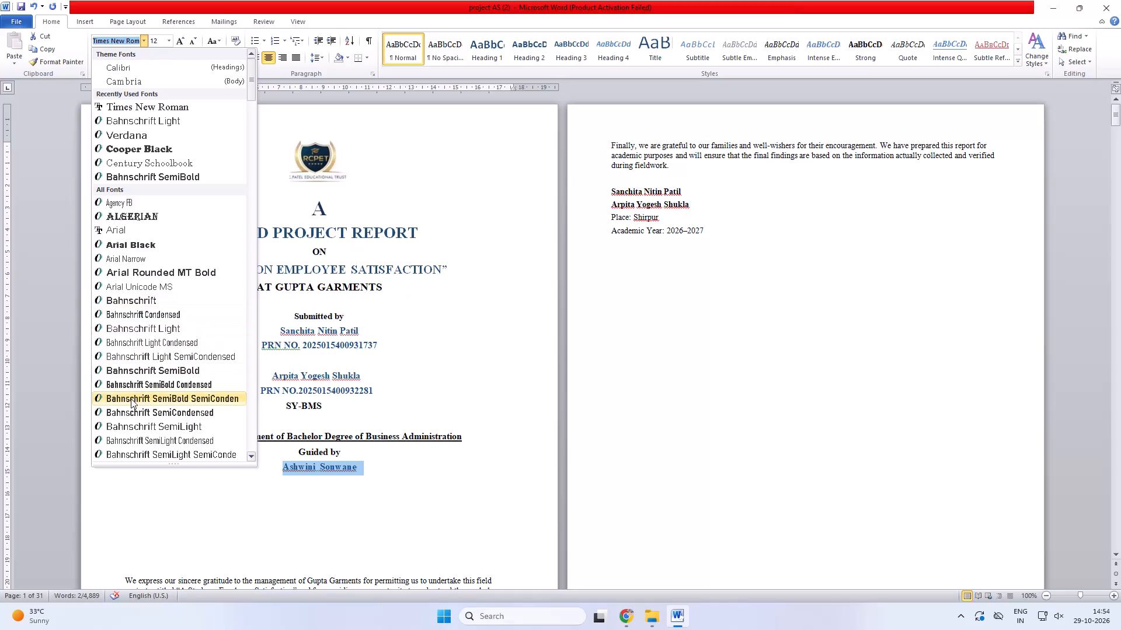
scroll(131, 466, down, 2)
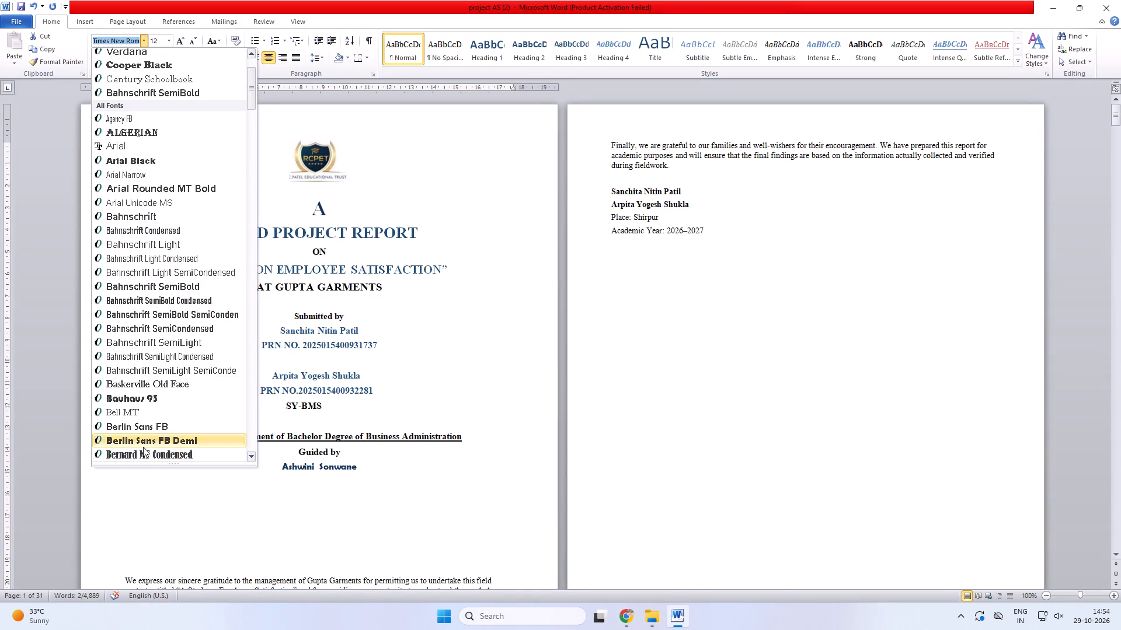
scroll(143, 447, down, 18)
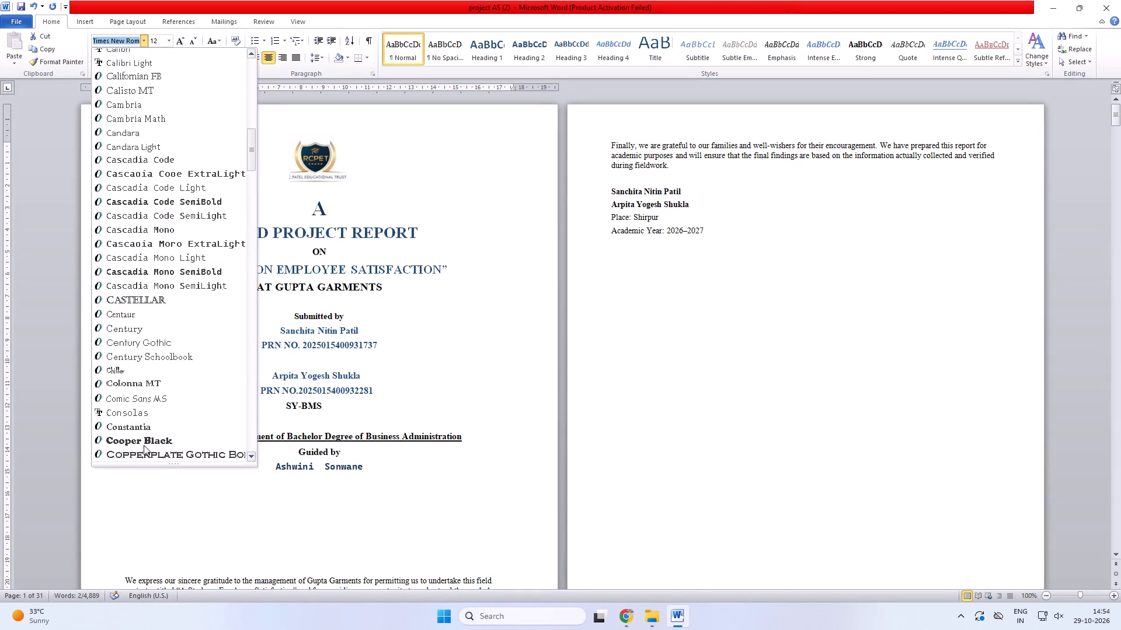
scroll(144, 445, down, 19)
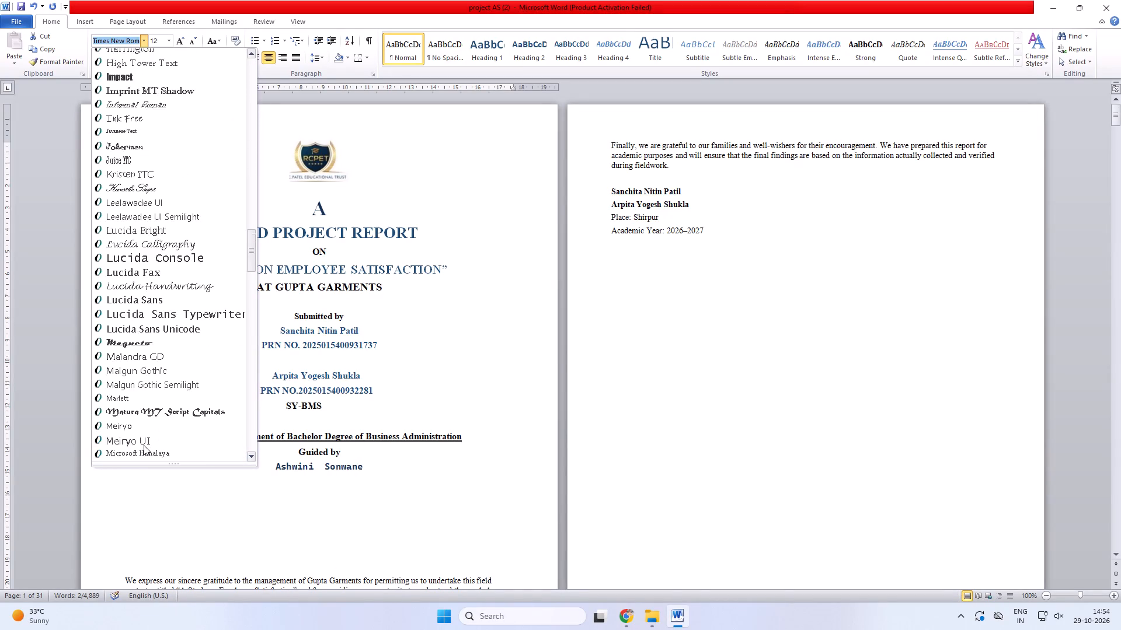
scroll(144, 445, down, 20)
scroll(144, 445, down, 2)
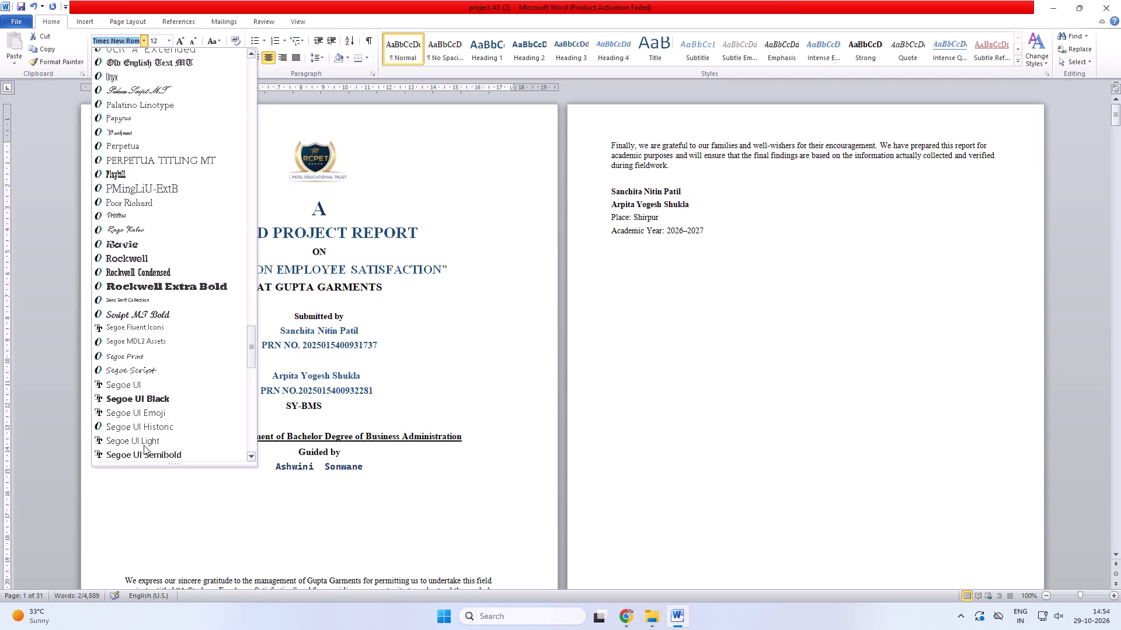
scroll(144, 444, up, 1)
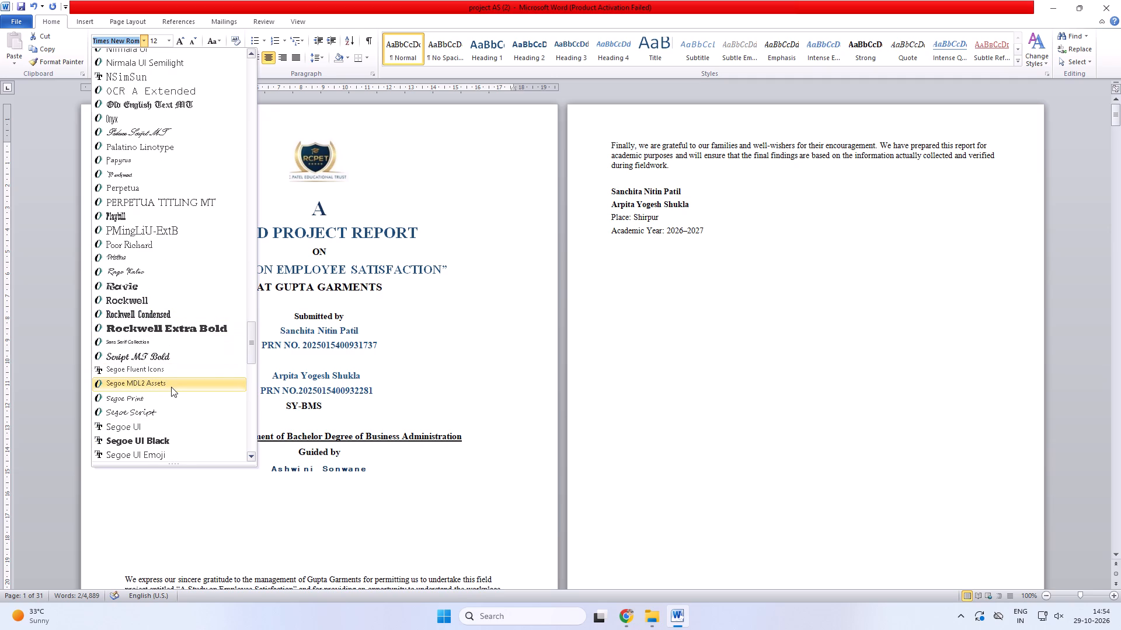
scroll(177, 347, down, 2)
scroll(177, 346, up, 6)
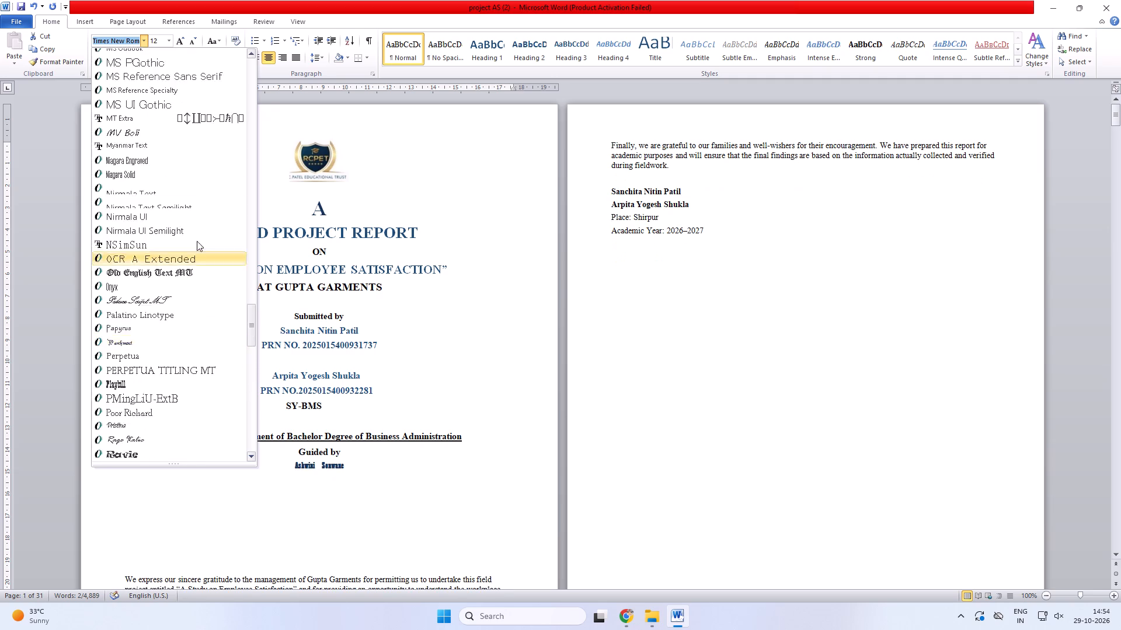
scroll(205, 185, up, 14)
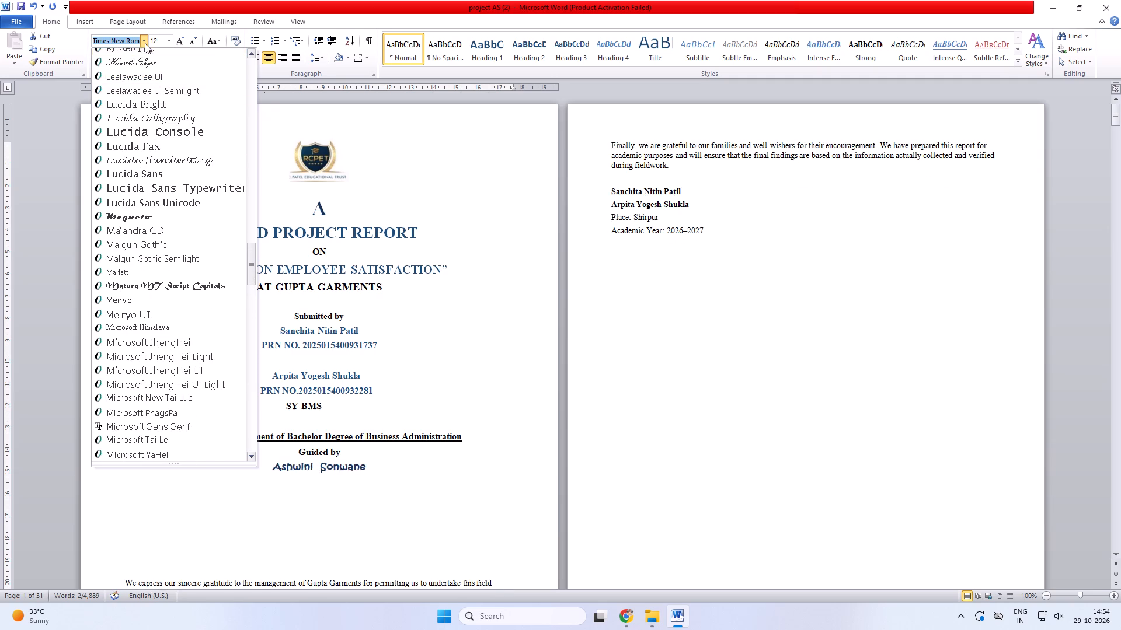
click(124, 29)
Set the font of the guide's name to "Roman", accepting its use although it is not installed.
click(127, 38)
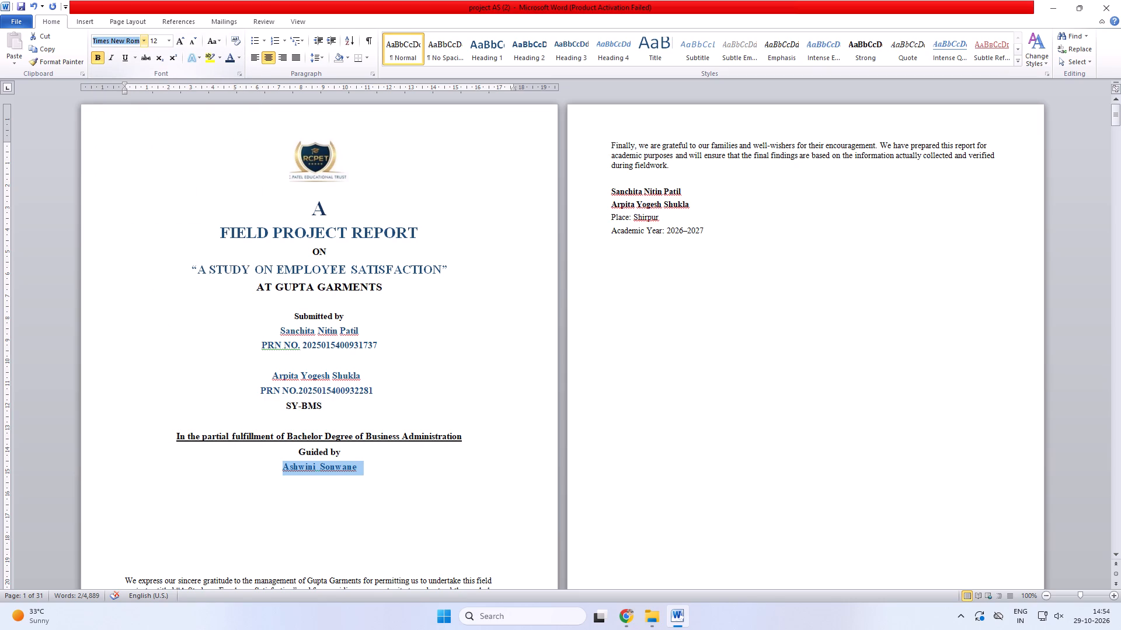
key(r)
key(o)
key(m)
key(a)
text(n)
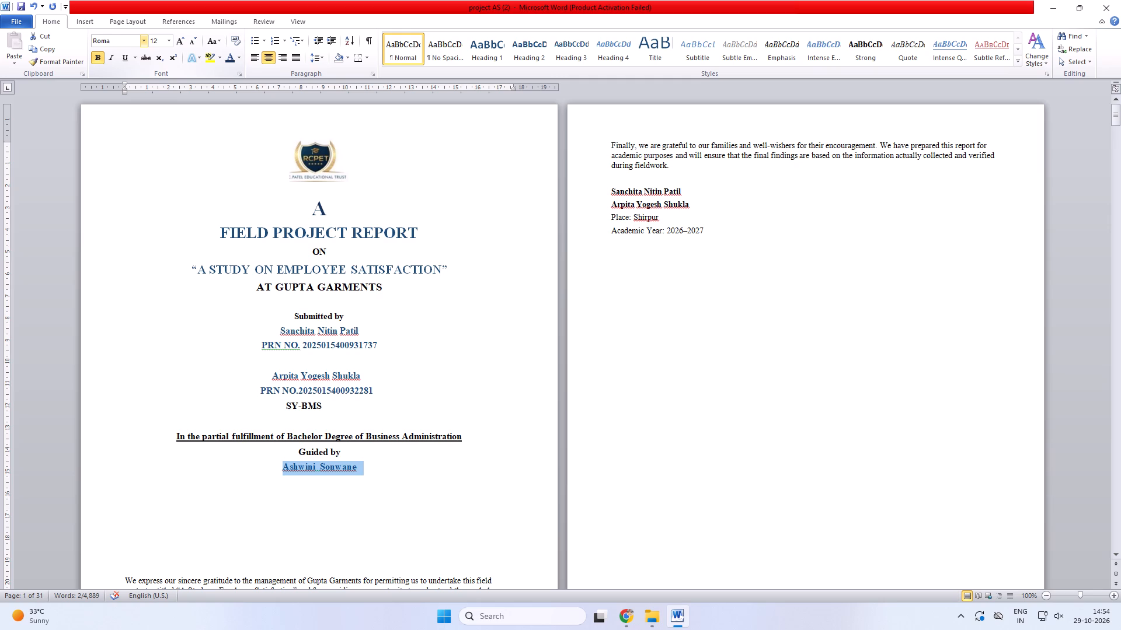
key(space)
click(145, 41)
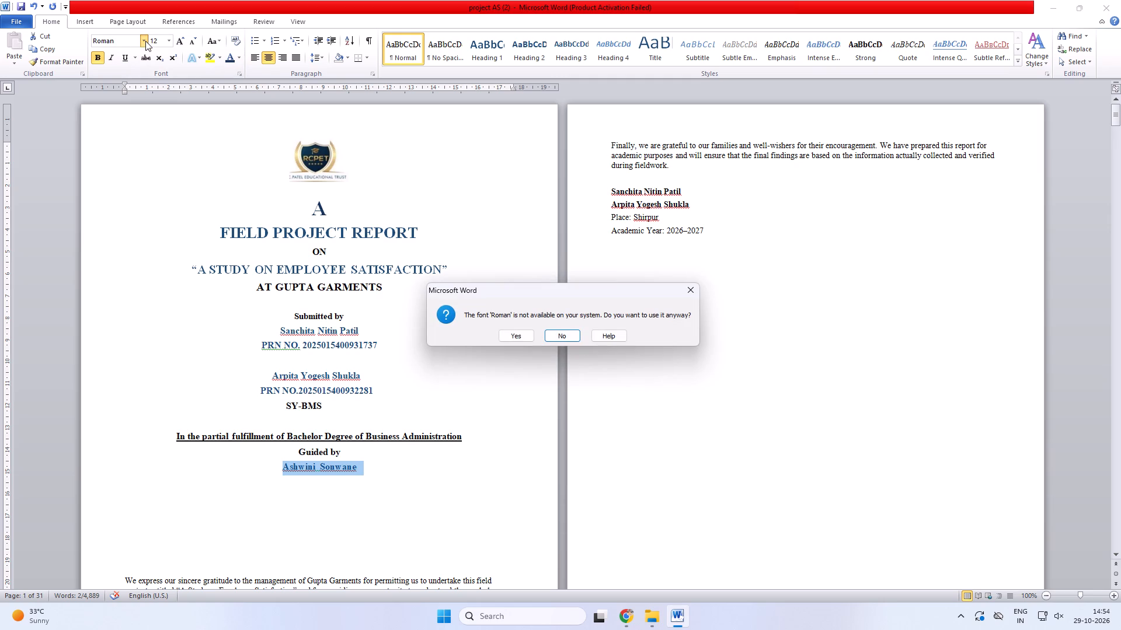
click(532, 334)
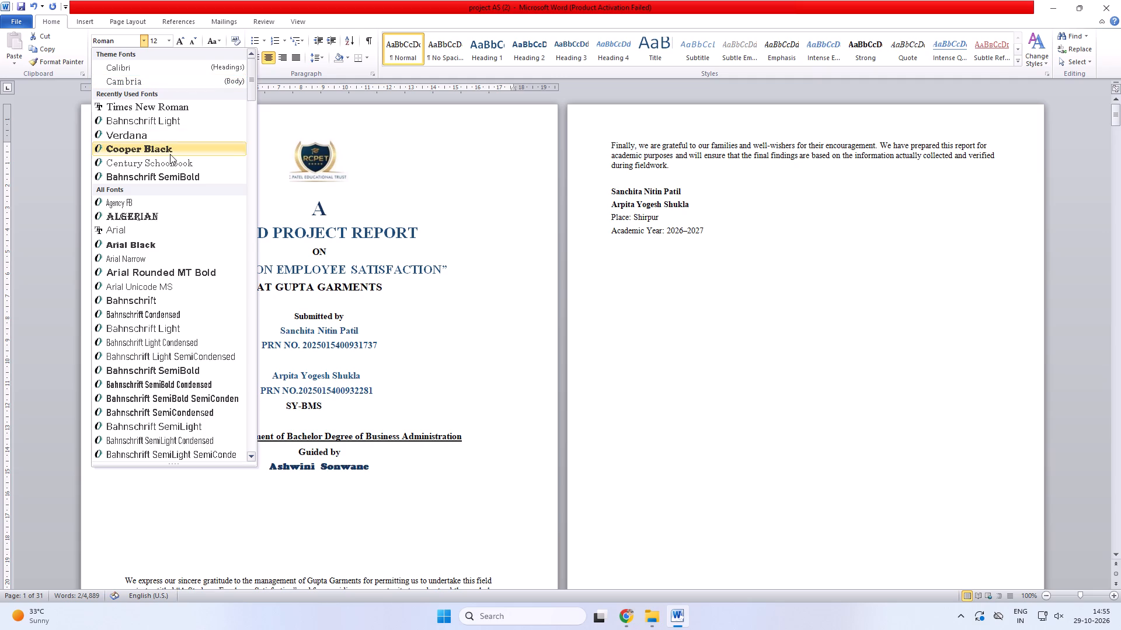
Look through the font list again for the selected guide's name, from the recently used fonts onward.
scroll(169, 155, down, 5)
scroll(154, 251, down, 1)
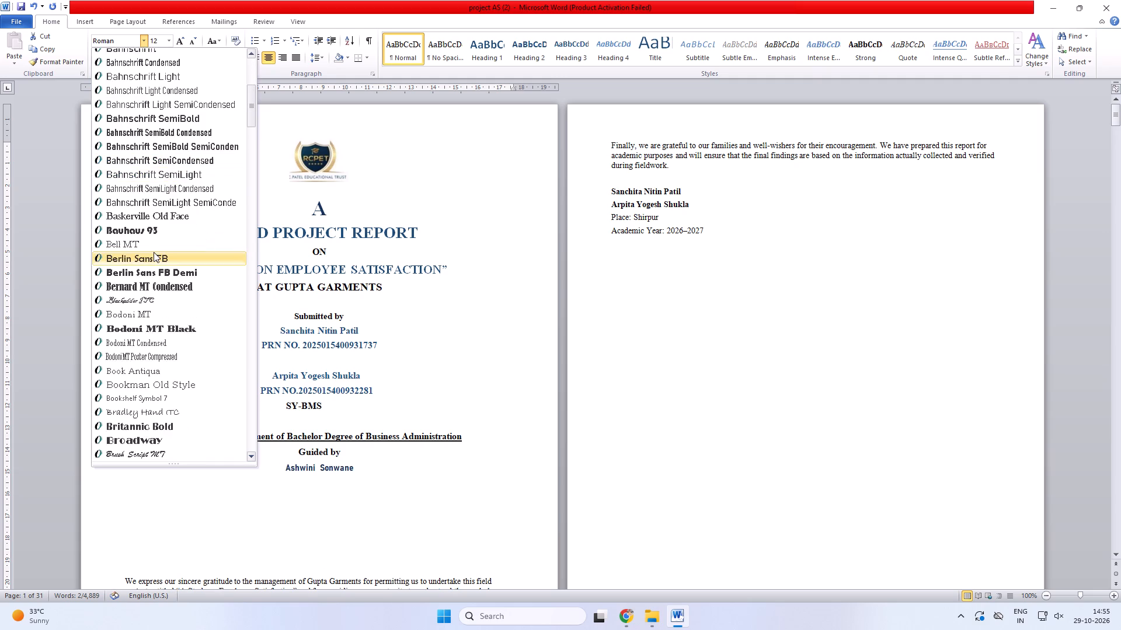
scroll(154, 252, down, 15)
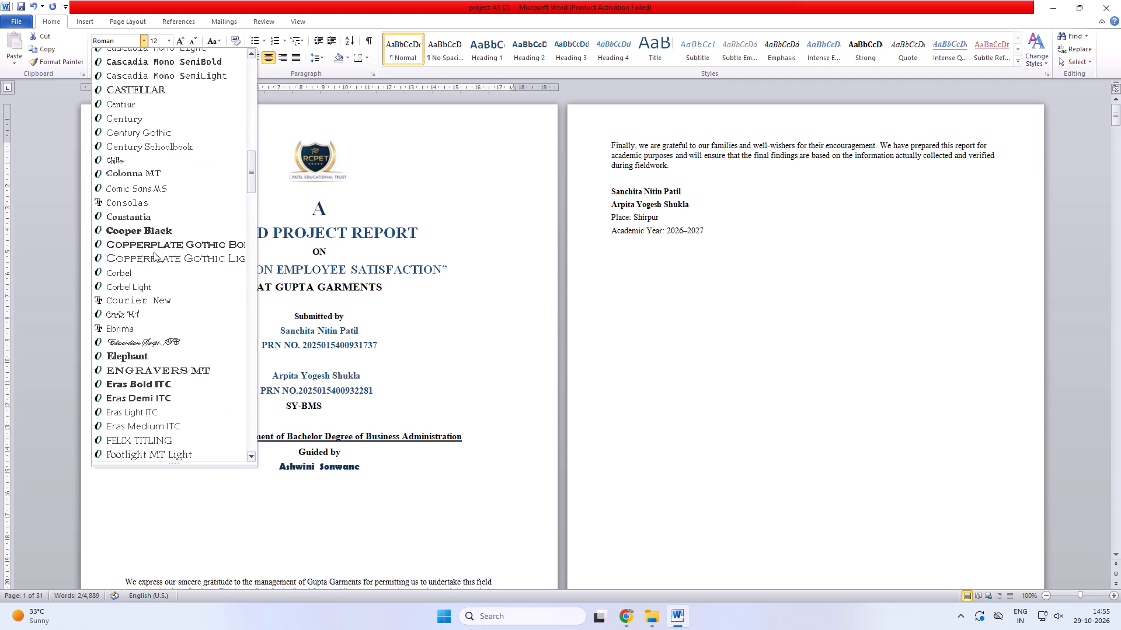
scroll(154, 252, down, 3)
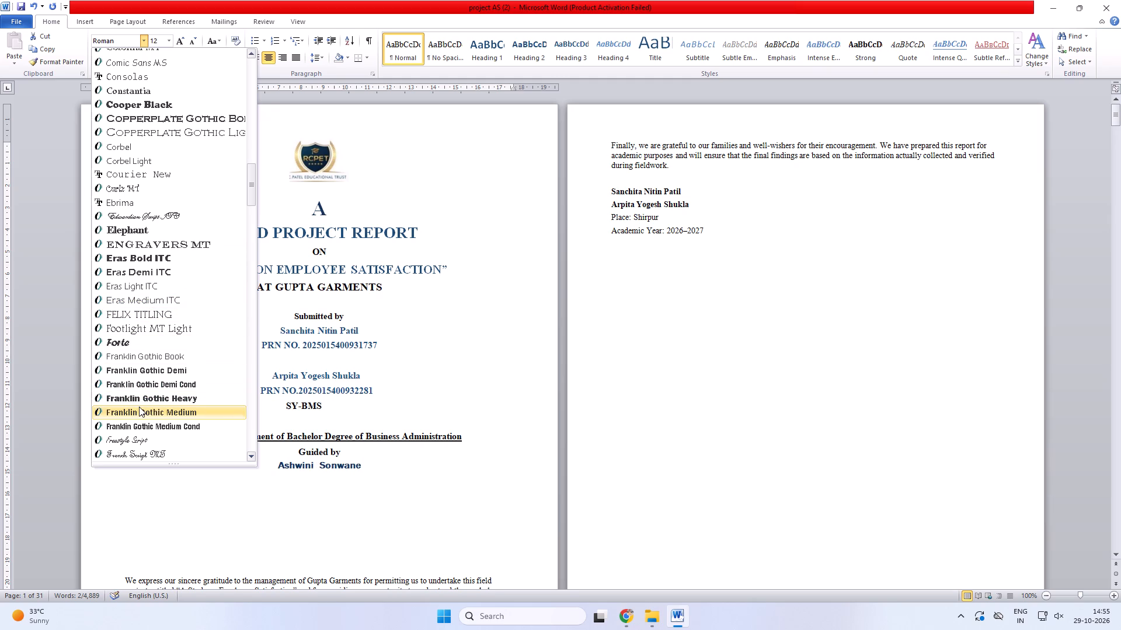
scroll(139, 418, down, 3)
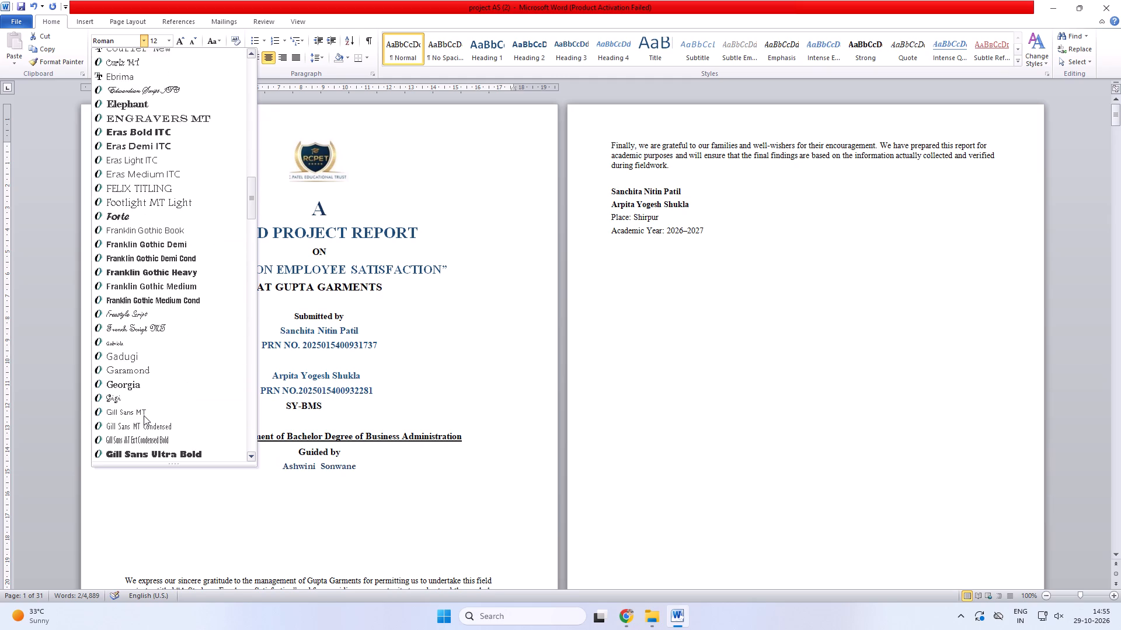
scroll(144, 415, down, 7)
scroll(144, 415, up, 1)
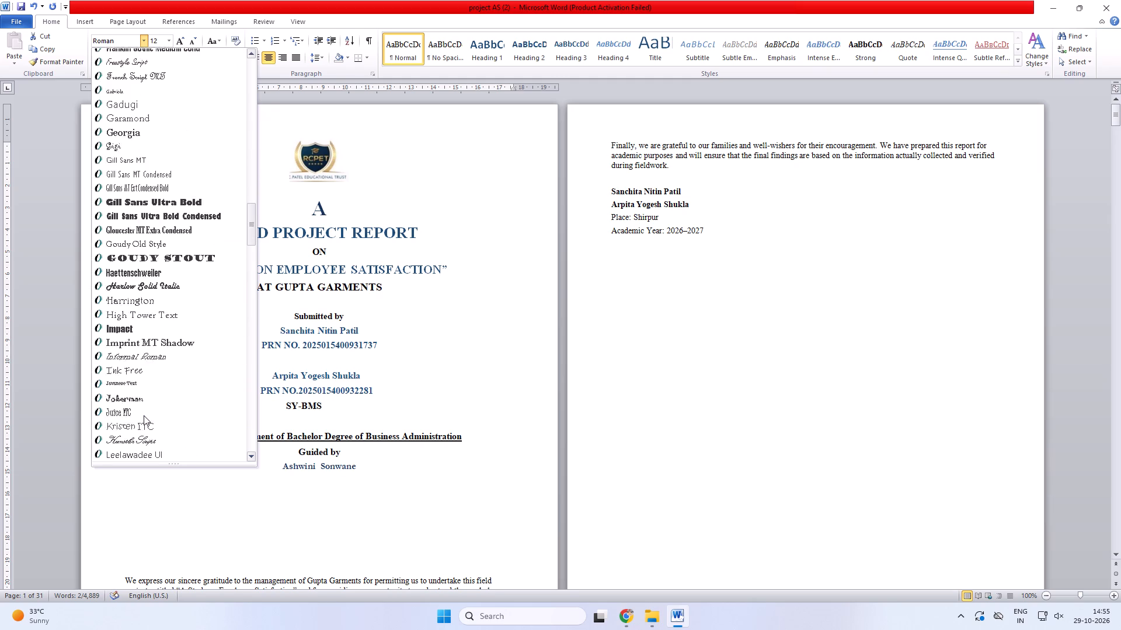
scroll(144, 415, down, 18)
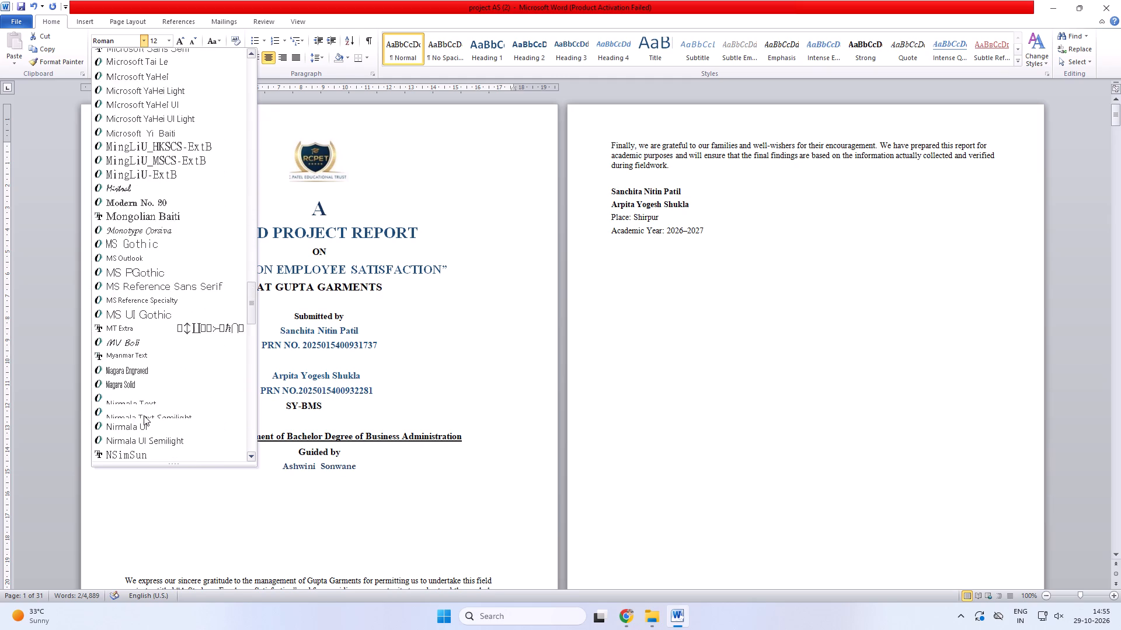
scroll(144, 415, down, 3)
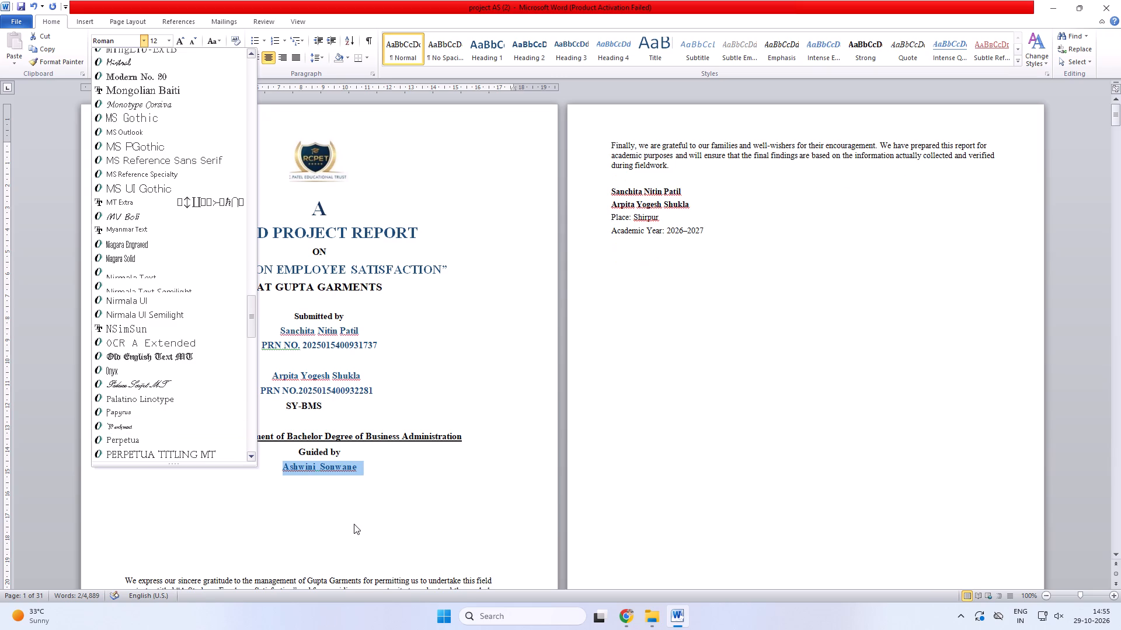
click(252, 50)
click(445, 218)
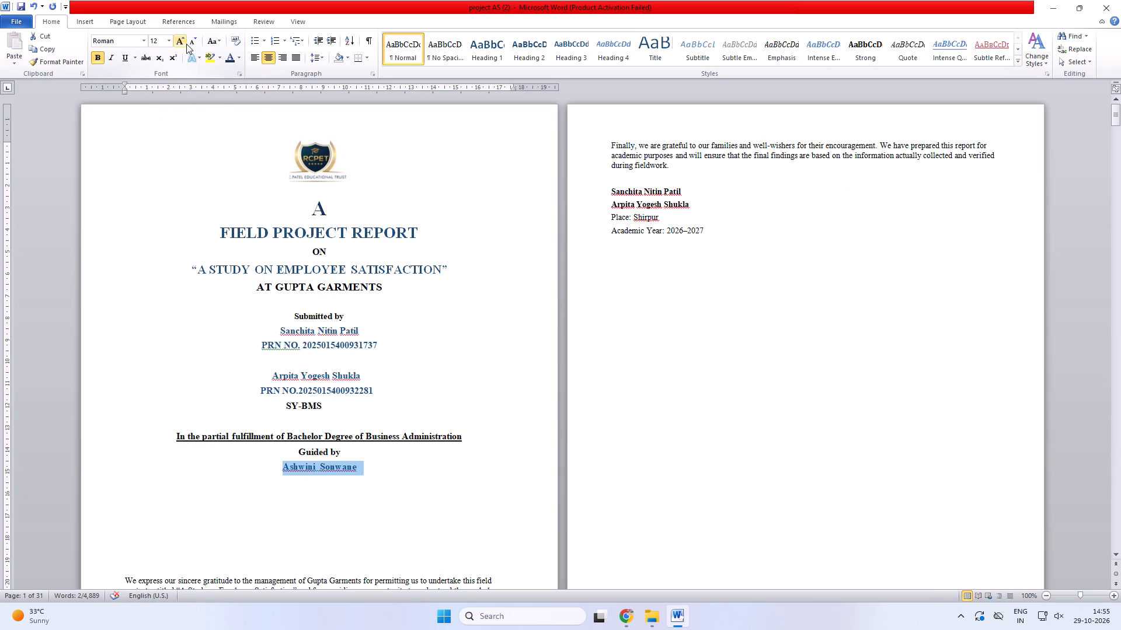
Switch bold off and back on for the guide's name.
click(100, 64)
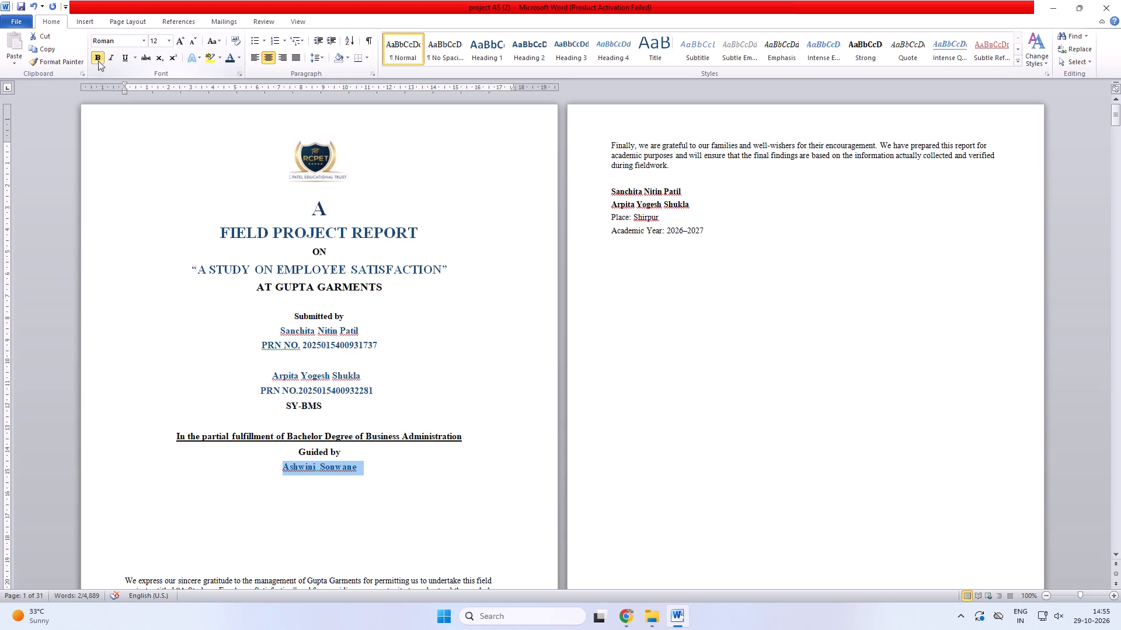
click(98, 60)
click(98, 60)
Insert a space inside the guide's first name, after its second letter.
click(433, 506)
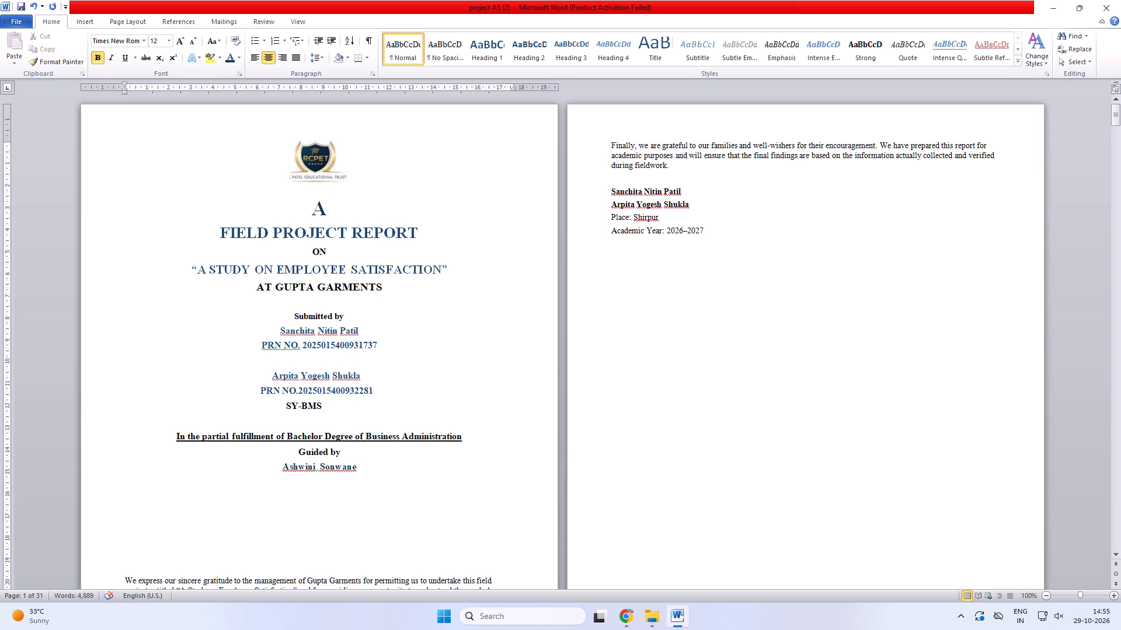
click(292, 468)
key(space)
Delete the guide's name together with the two blank lines directly beneath it.
drag(277, 465, 426, 491)
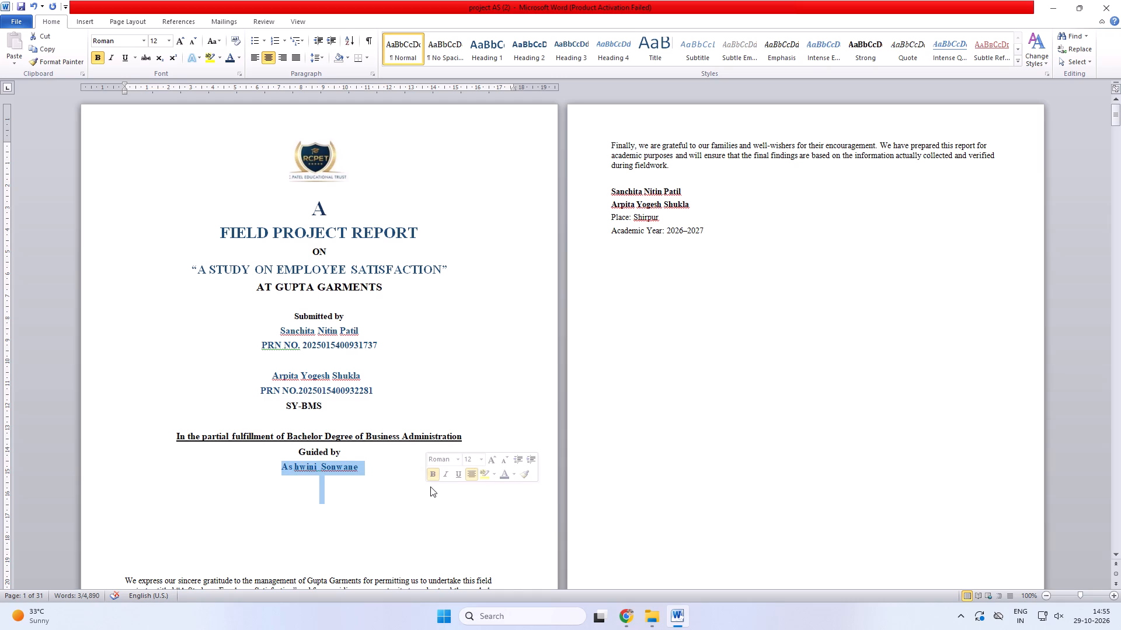
key(Delete)
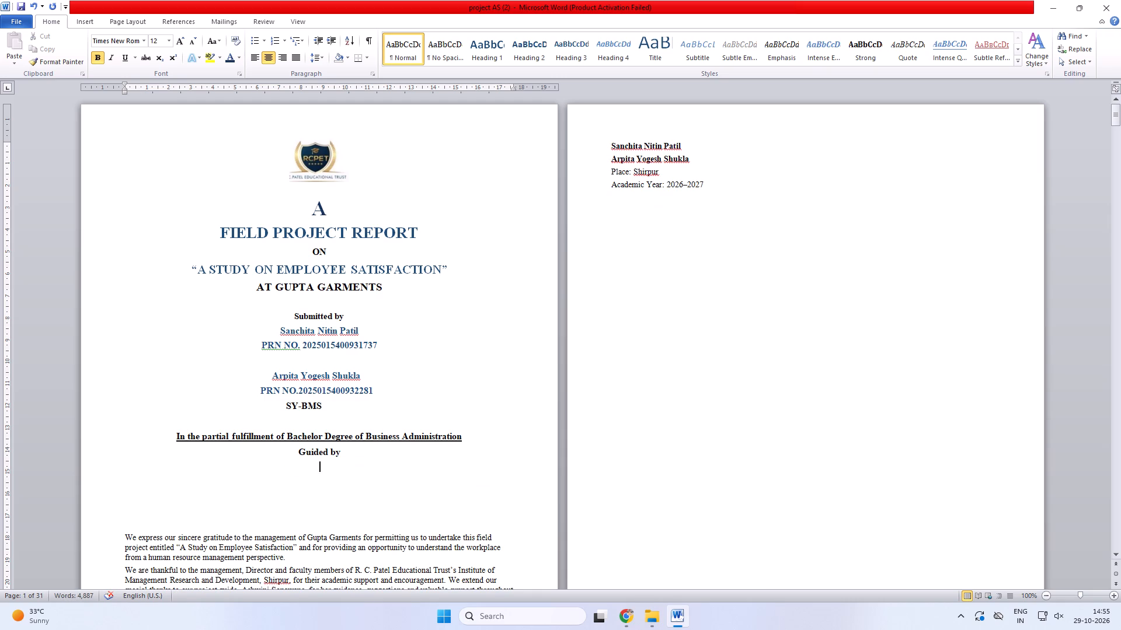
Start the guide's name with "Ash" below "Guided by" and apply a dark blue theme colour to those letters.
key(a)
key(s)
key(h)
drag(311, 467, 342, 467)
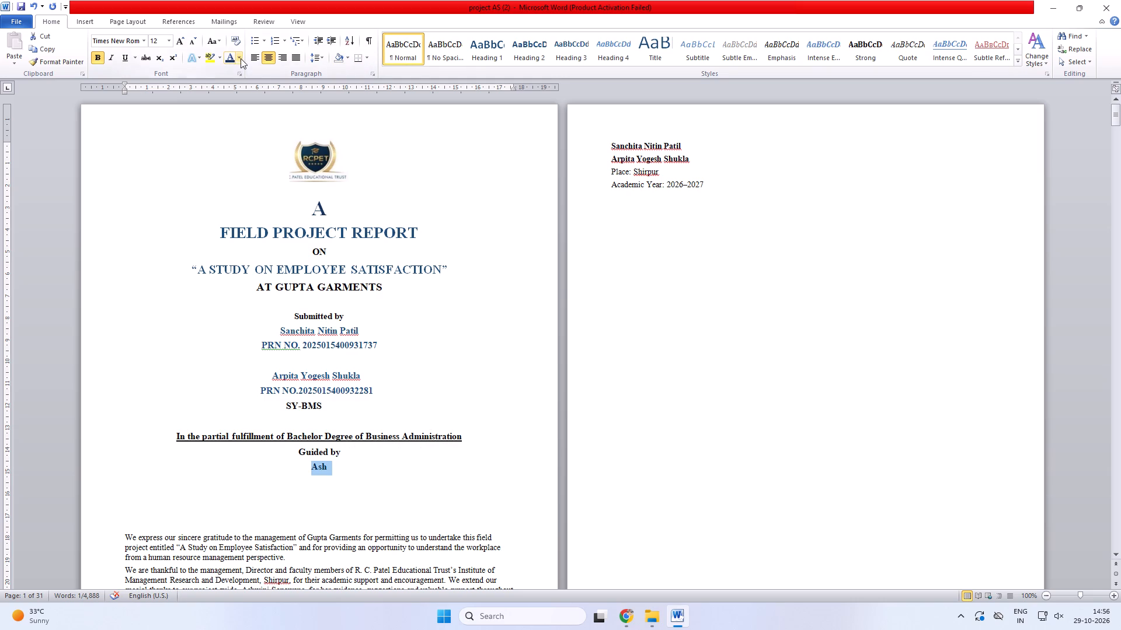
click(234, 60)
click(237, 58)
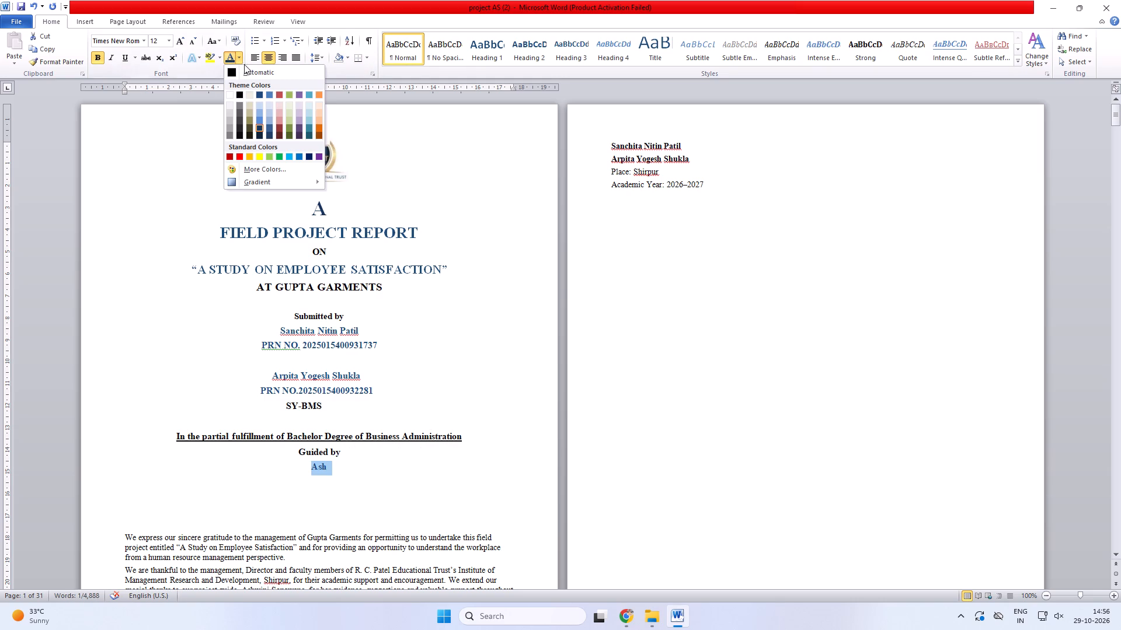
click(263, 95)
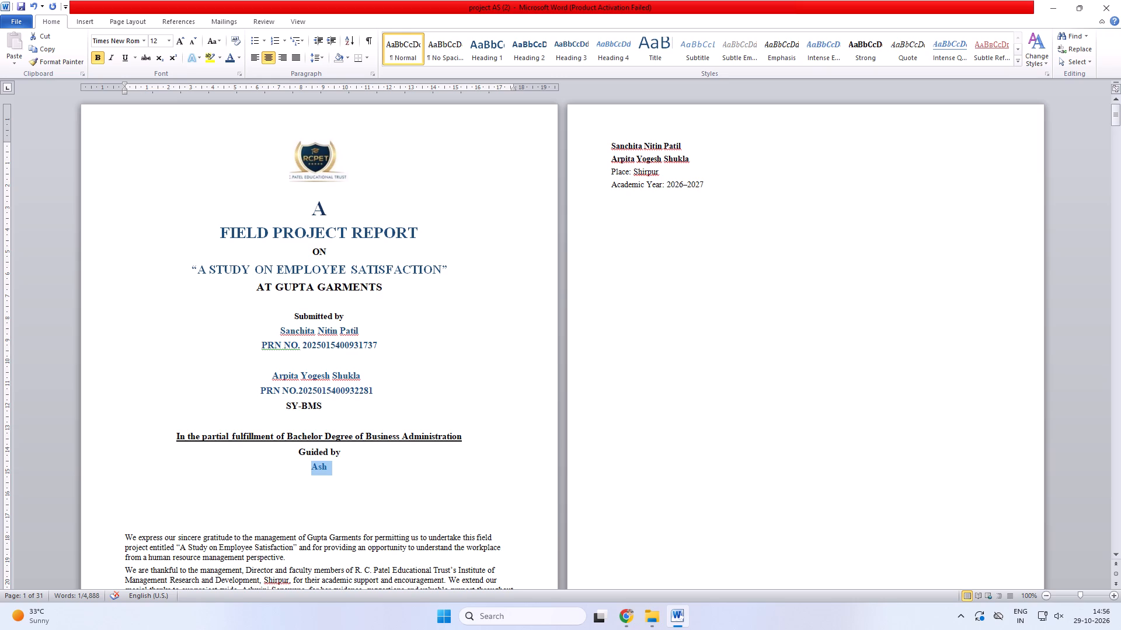
Overwrite the coloured letters with "w" and delete it together with the line break after it.
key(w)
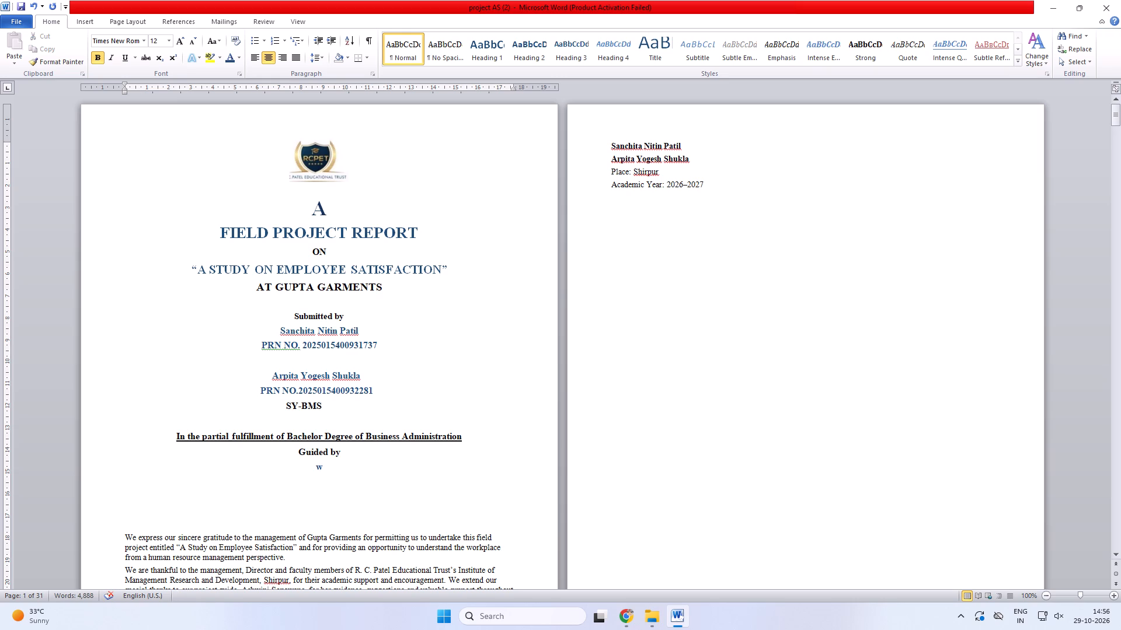
drag(317, 463, 343, 475)
key(Delete)
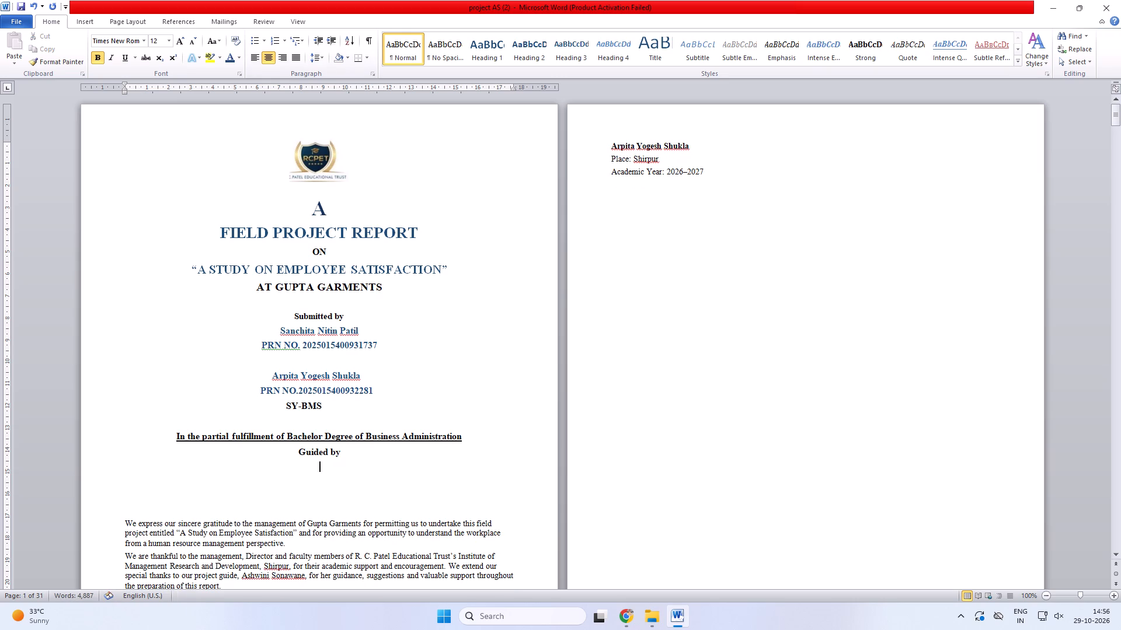
Restart the guide's name with "AS", and delete both letters together with the line break after them.
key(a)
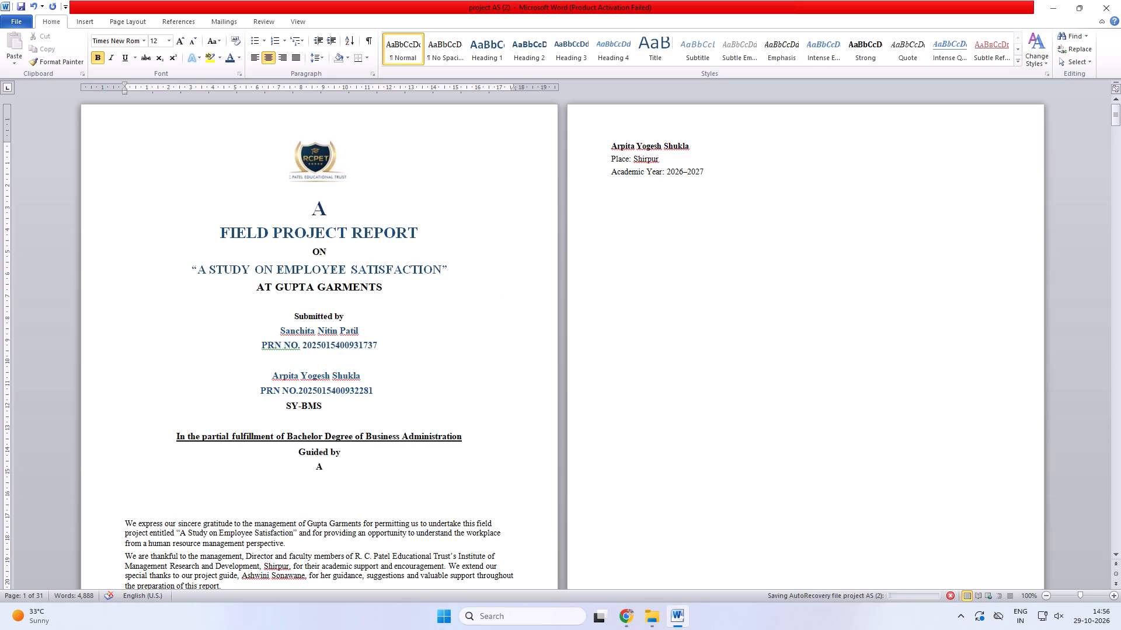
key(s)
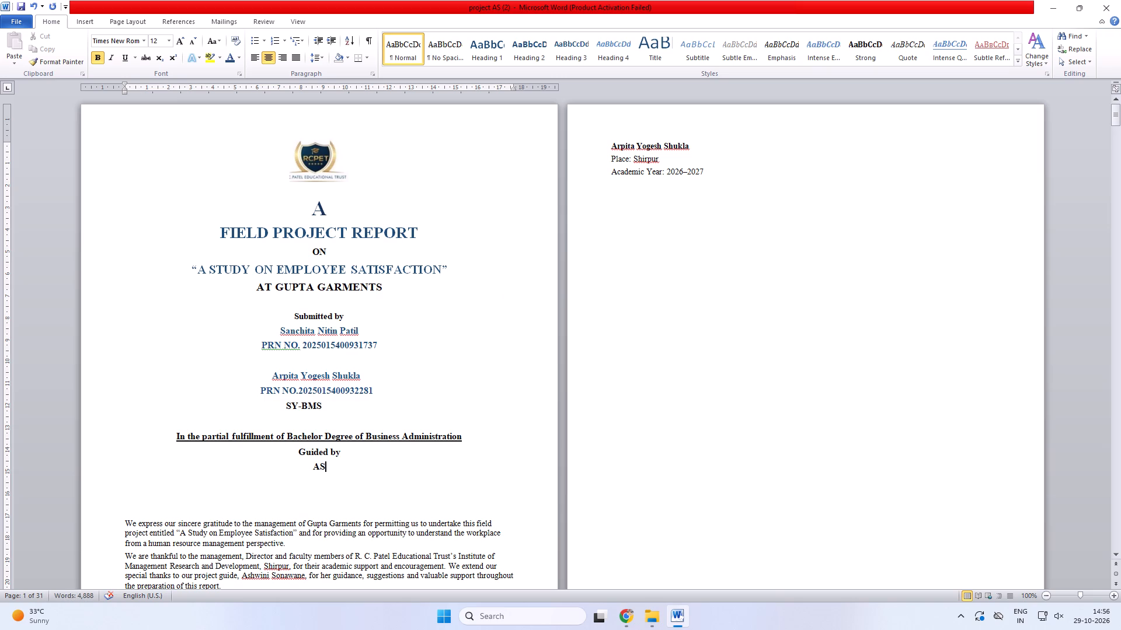
drag(319, 466, 323, 466)
drag(323, 466, 341, 466)
key(Delete)
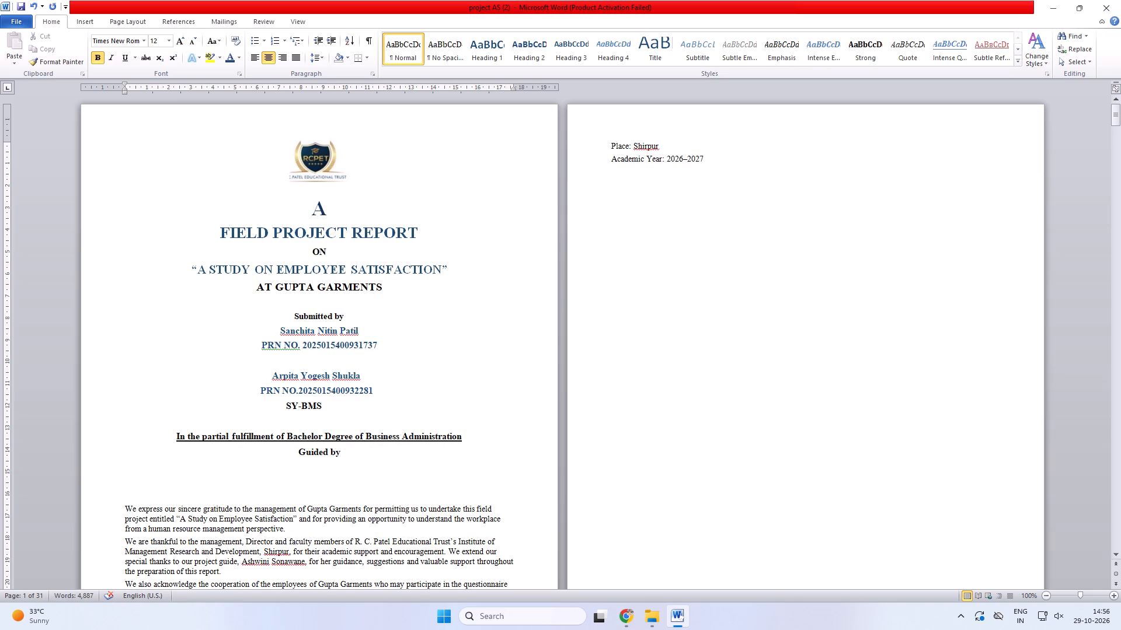
Restart the guide's name with a lowercase "a", and delete it together with the line break after it.
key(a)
drag(322, 466, 316, 469)
drag(316, 469, 316, 468)
key(Delete)
key(Delete)
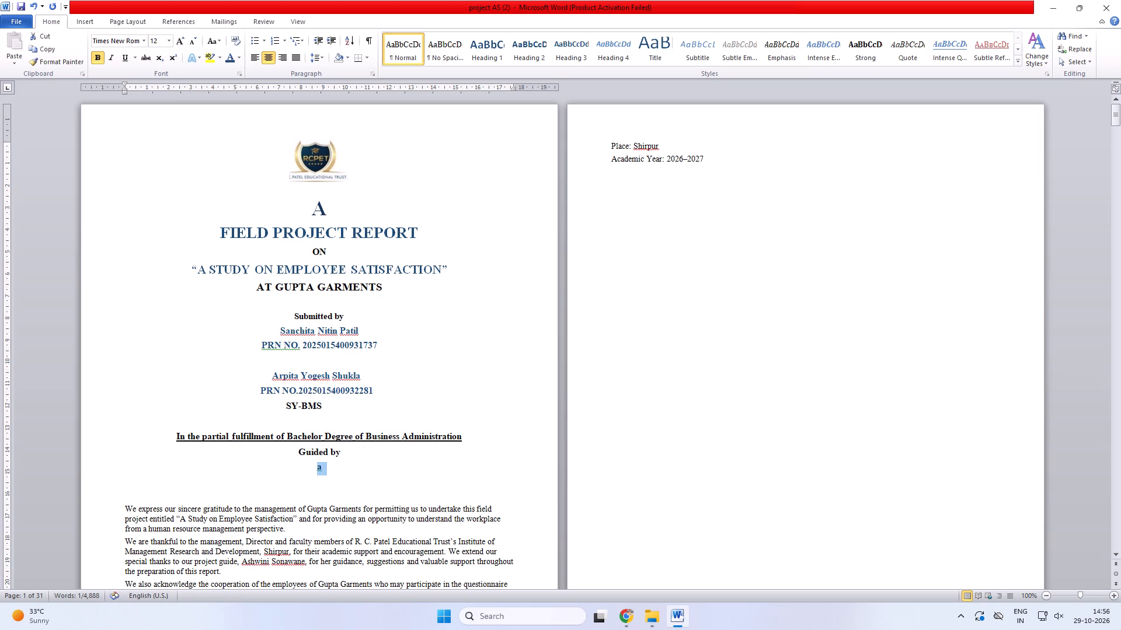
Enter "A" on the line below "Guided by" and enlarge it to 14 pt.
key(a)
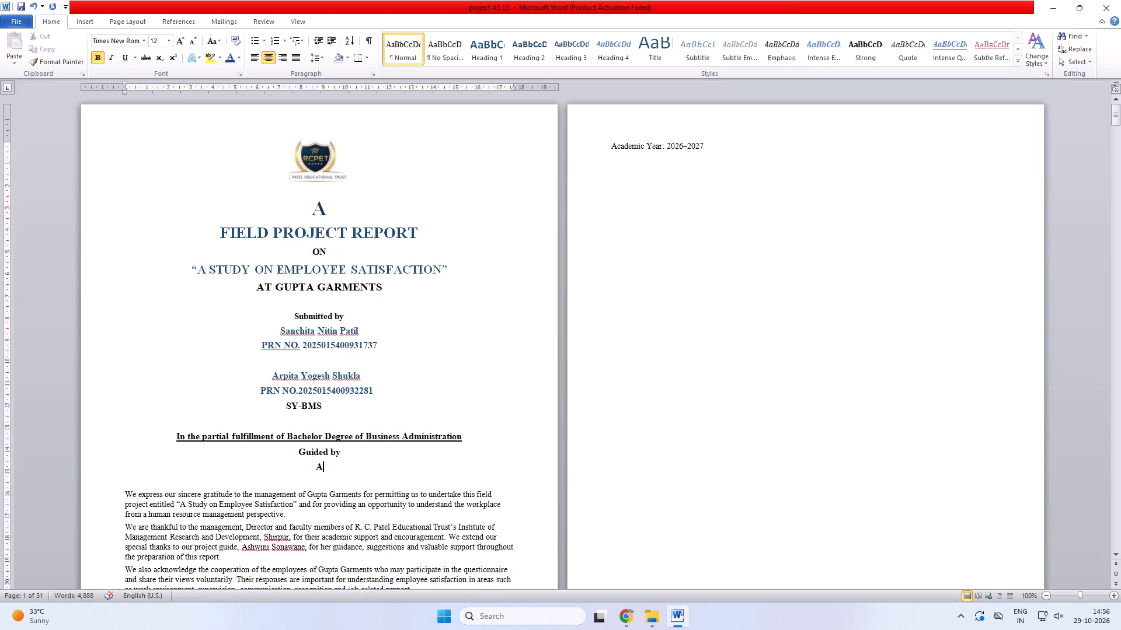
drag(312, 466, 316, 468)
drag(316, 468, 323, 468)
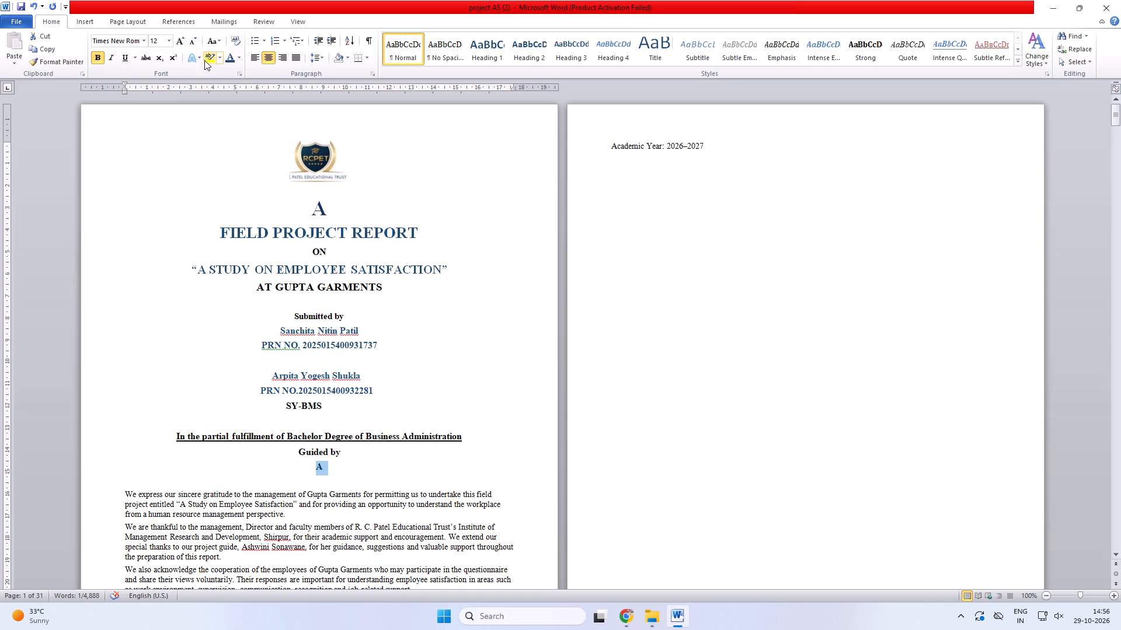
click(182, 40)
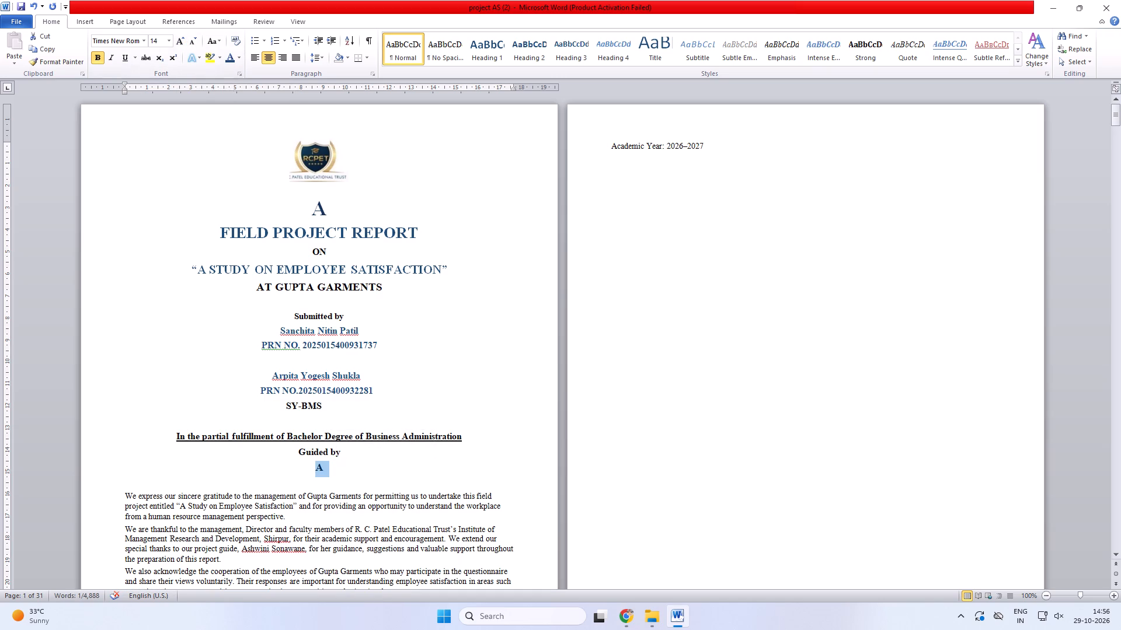
Overwrite the enlarged letter with "s" and delete it together with the line break after it.
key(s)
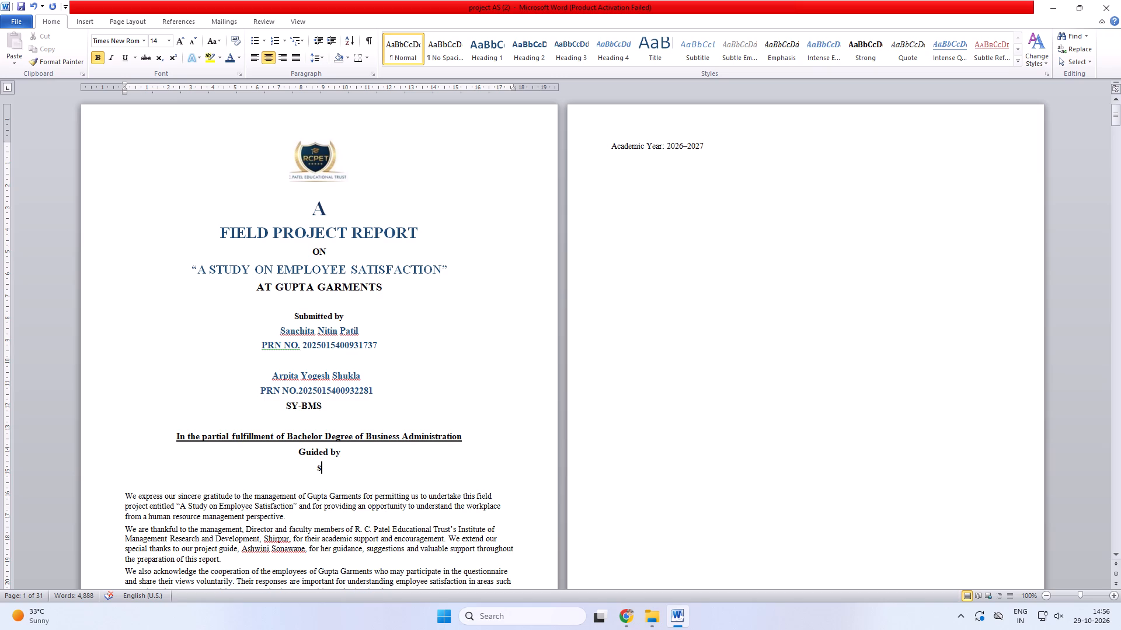
drag(314, 471, 315, 471)
drag(315, 471, 323, 471)
key(Delete)
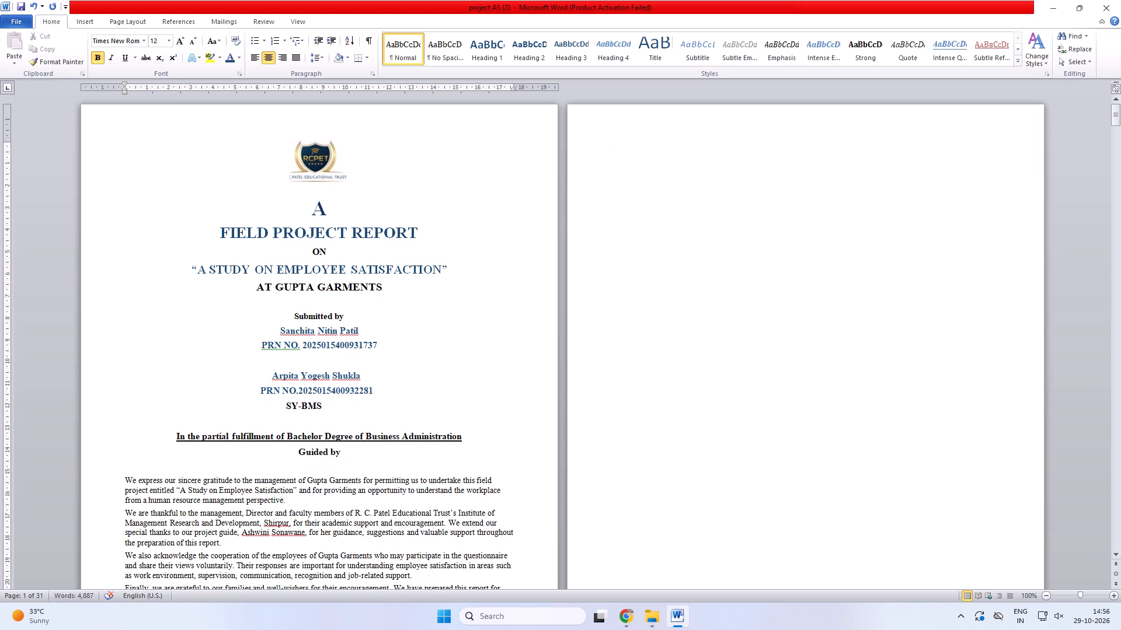
Enter the guide's first name on the line below "Guided by", followed by a space.
click(292, 465)
click(301, 463)
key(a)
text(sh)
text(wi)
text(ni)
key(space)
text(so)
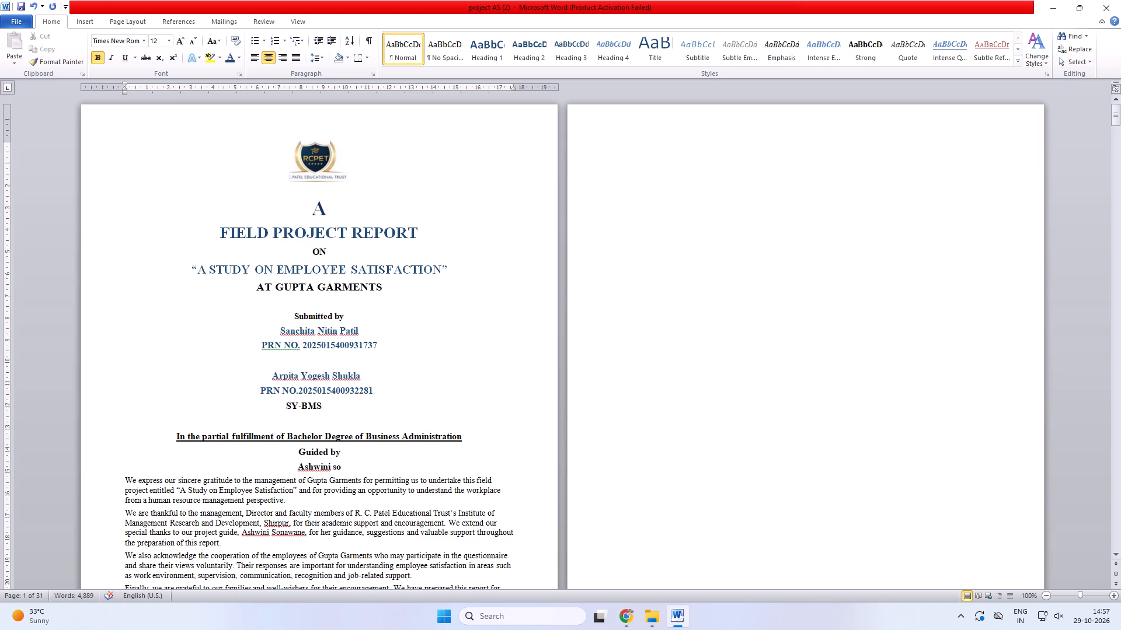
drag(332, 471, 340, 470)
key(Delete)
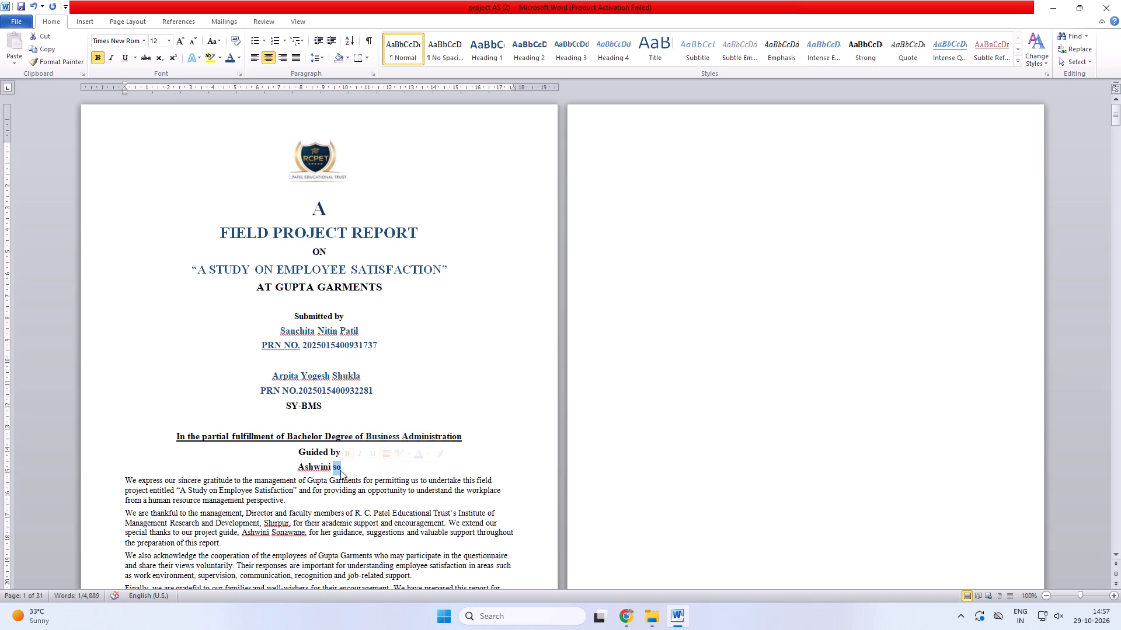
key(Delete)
Add a second space after the guide's first name and enter the surname with a capital initial.
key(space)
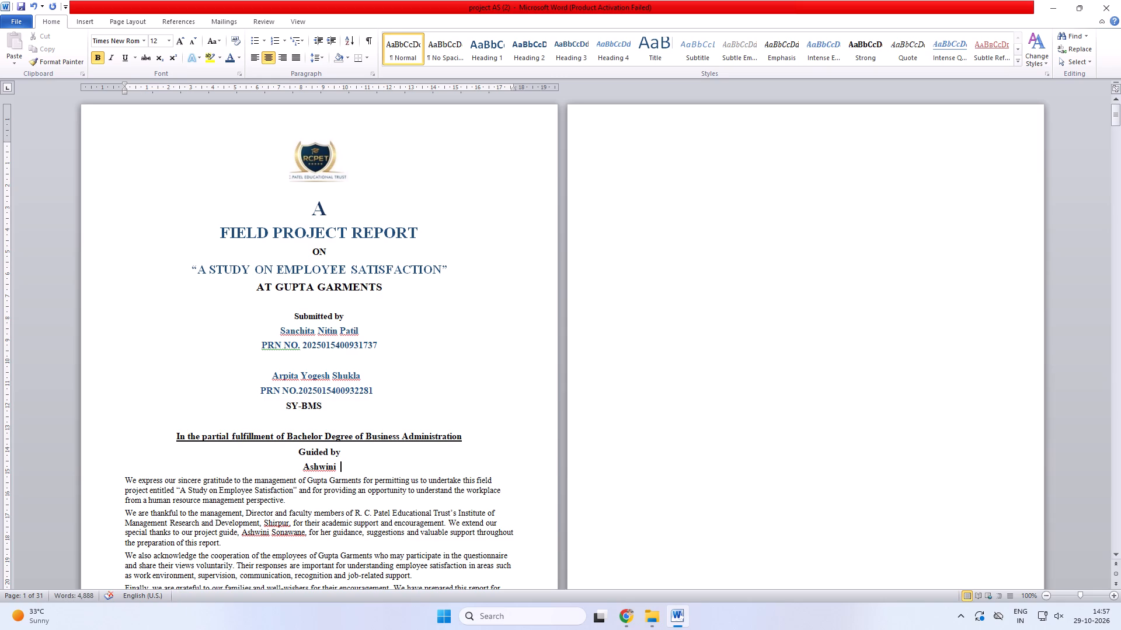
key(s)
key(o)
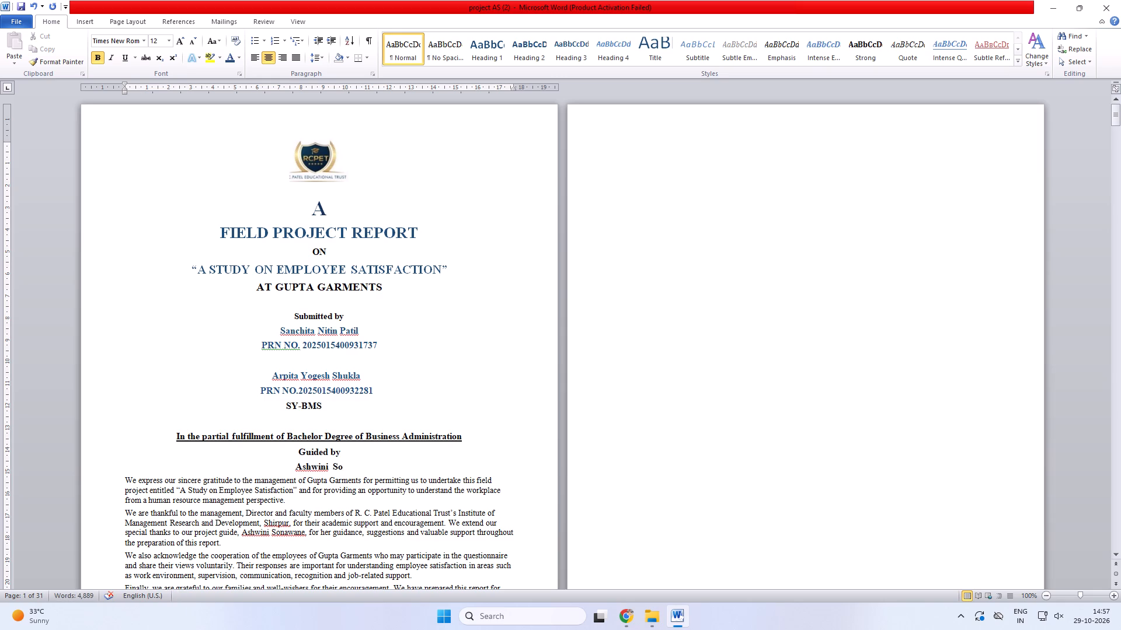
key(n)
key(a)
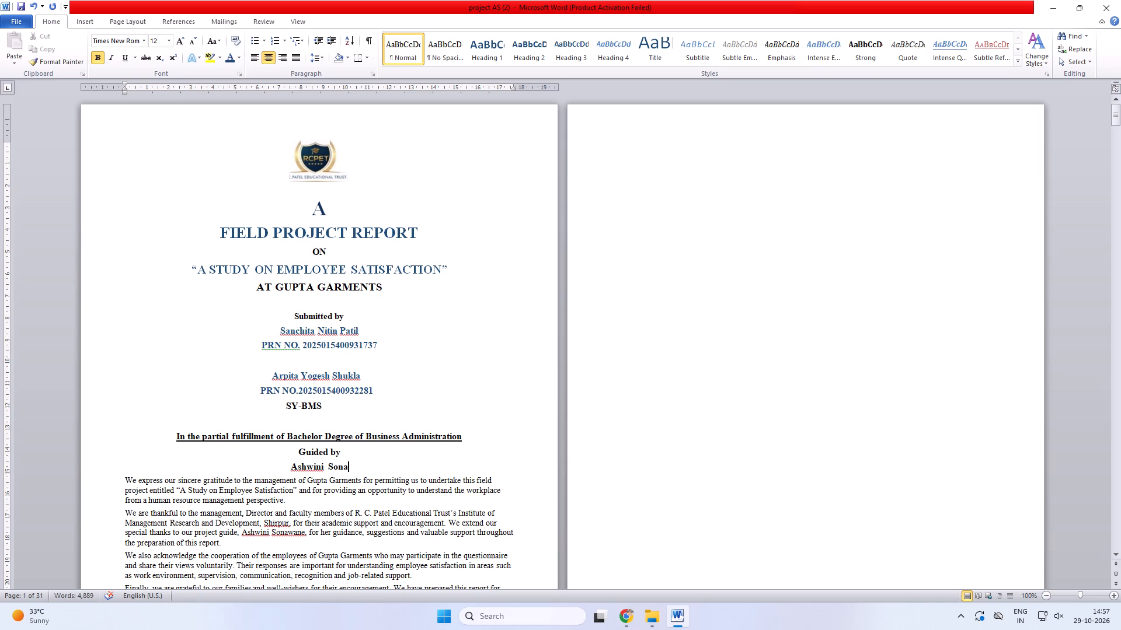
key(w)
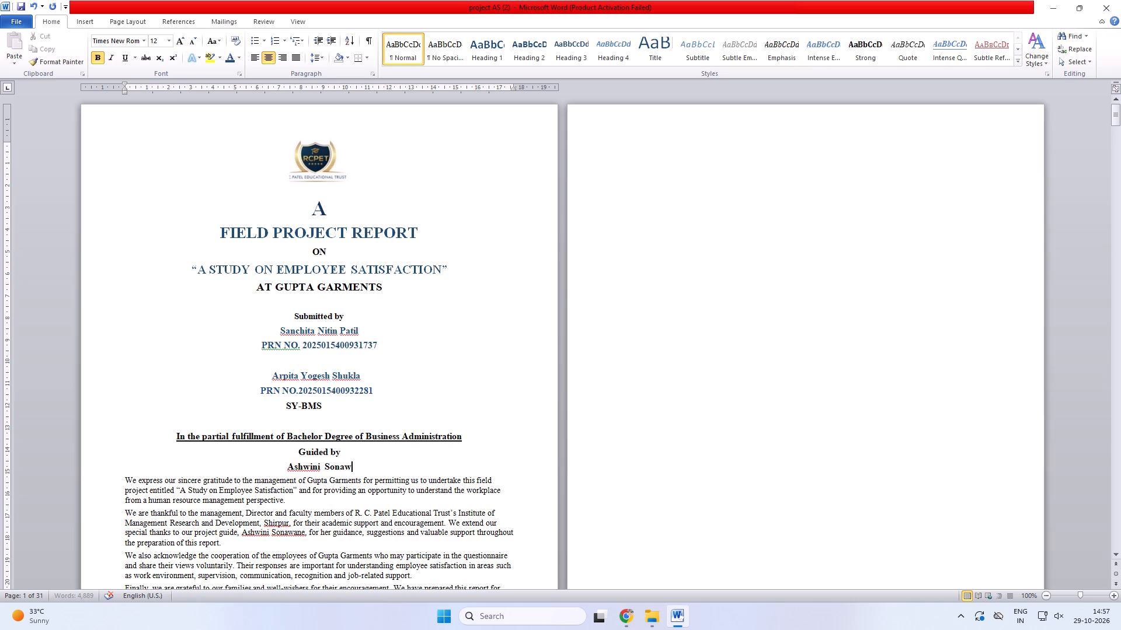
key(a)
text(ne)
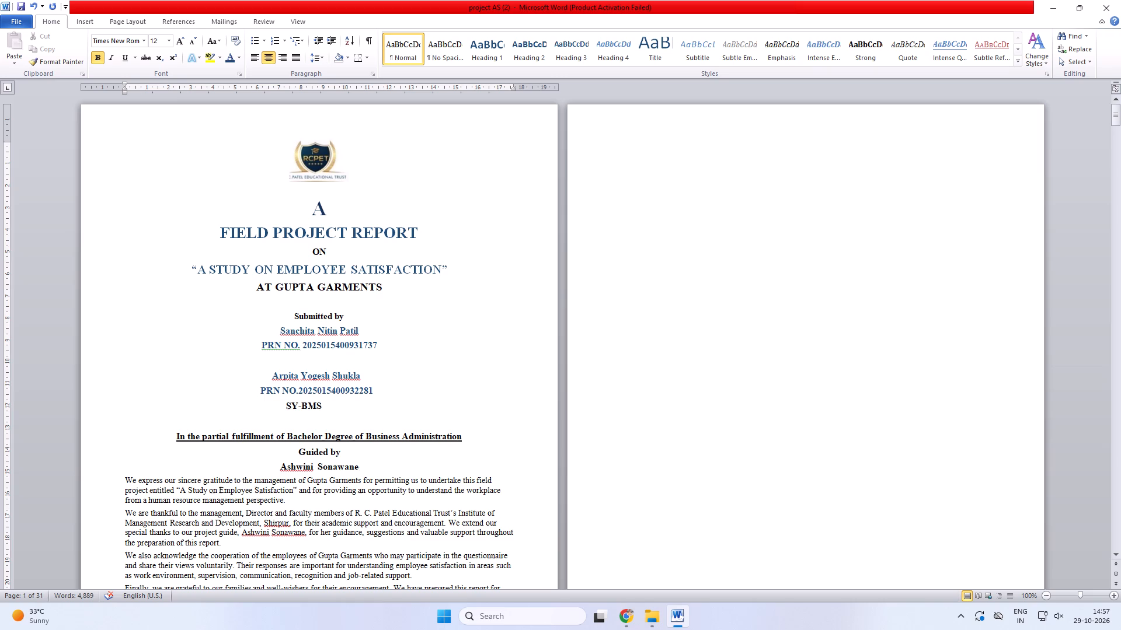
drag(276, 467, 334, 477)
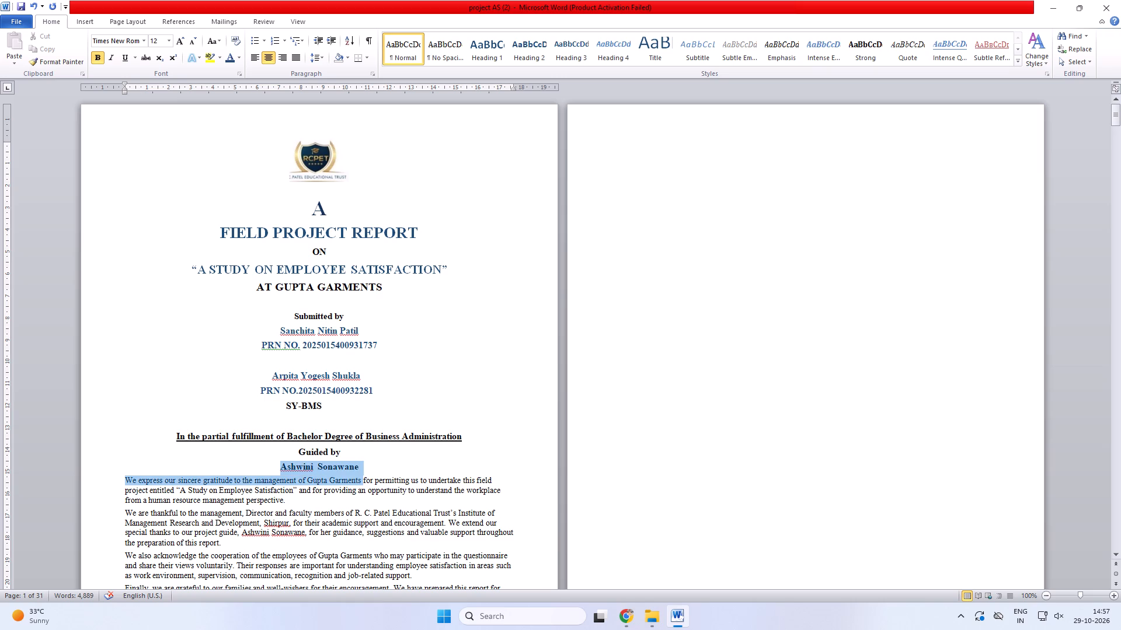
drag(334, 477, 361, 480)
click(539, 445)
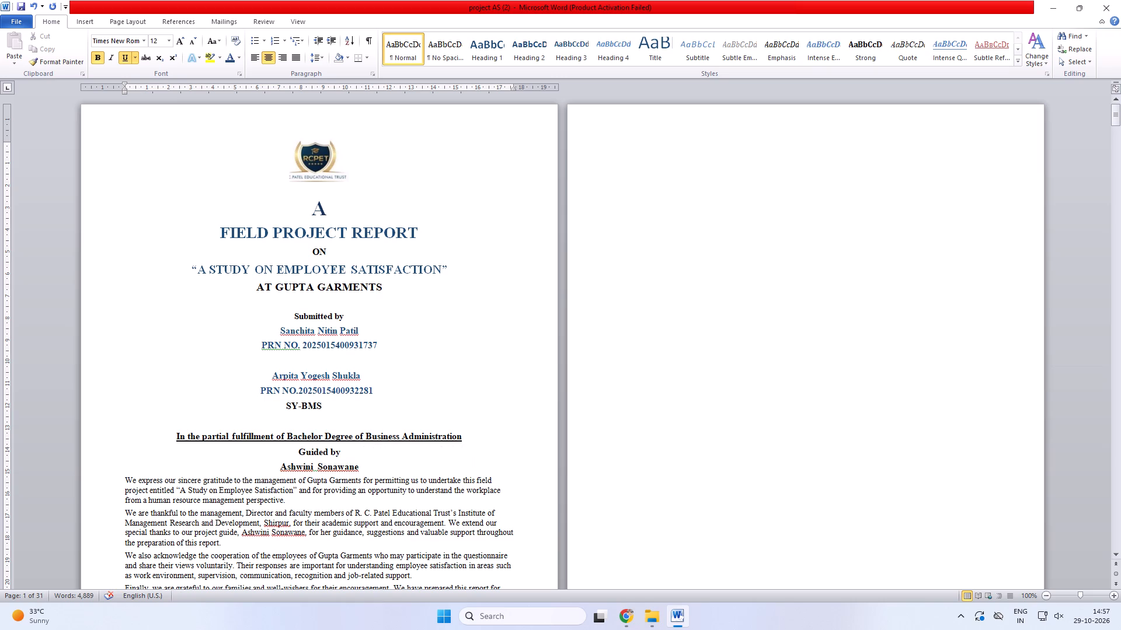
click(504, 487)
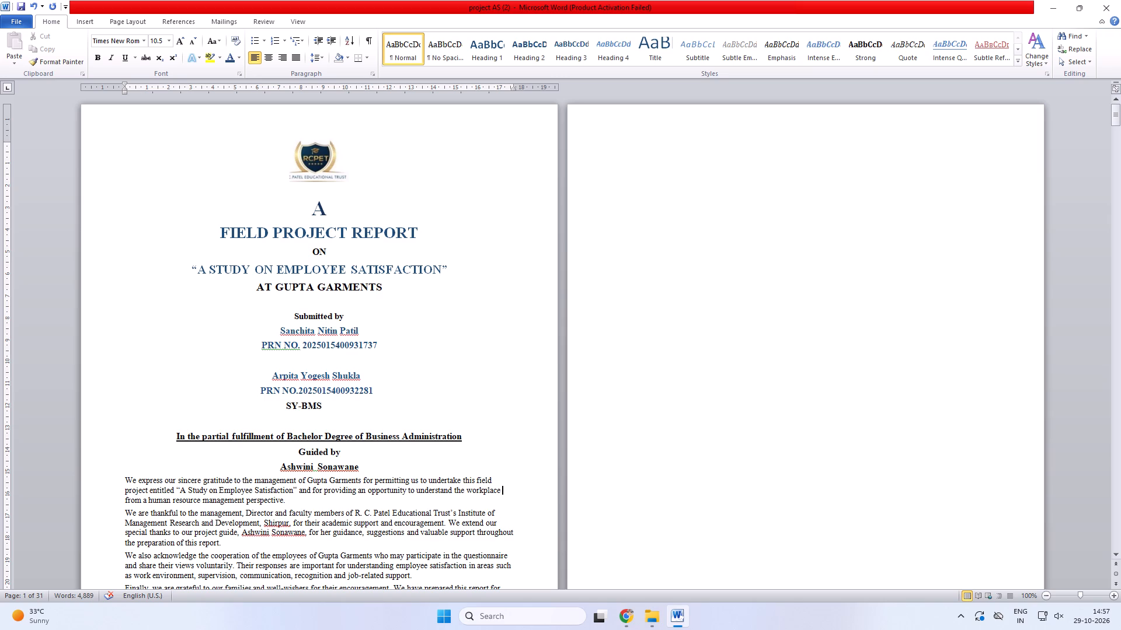
Insert eight line breaks after the guide's name on the cover page to push the acknowledgement text down.
click(361, 468)
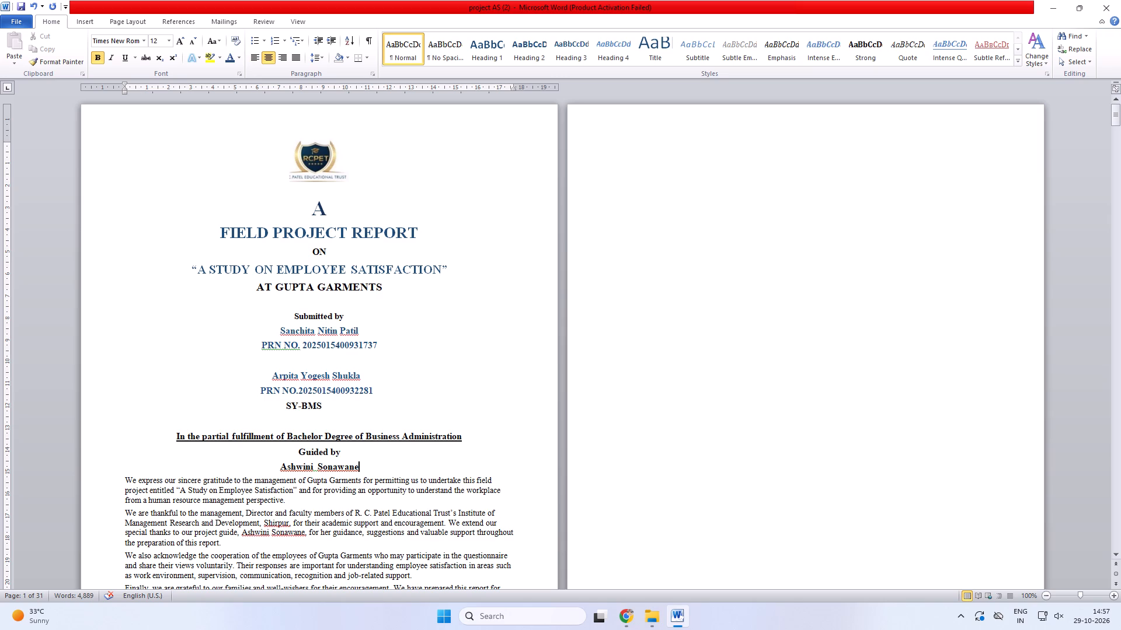
key(Return)
key(Return)
key(Return)
key(Return)
key(Return)
key(Return)
key(Return)
key(Return)
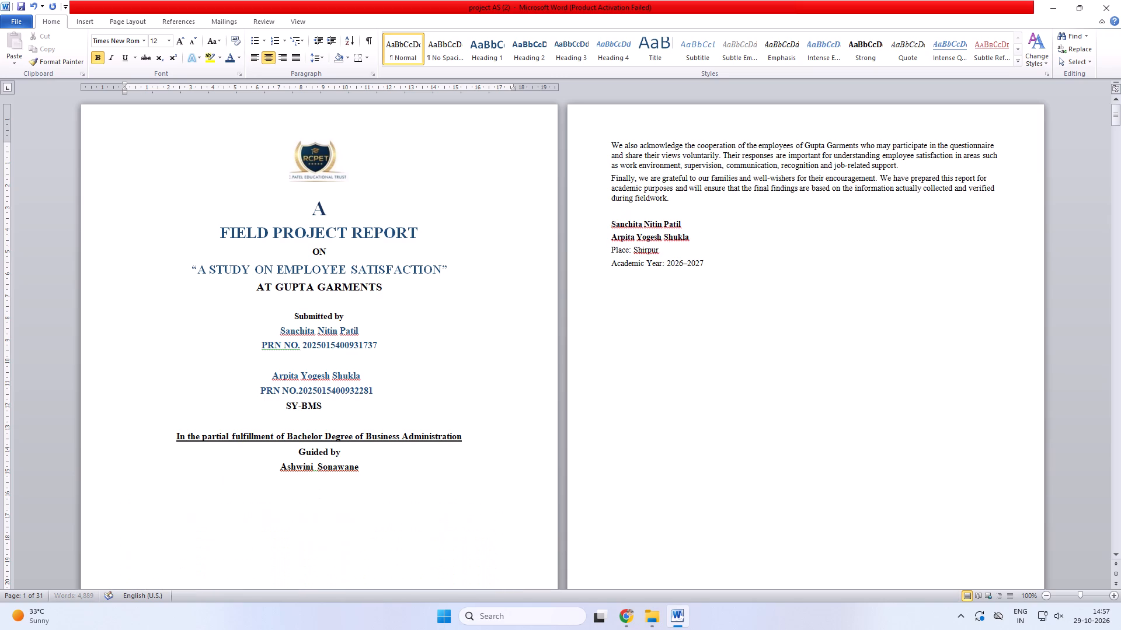
Format the guide's name below "Guided by" in Dark Blue, Text 2, Darker 25% and enlarge it to 14 pt.
drag(274, 466, 366, 480)
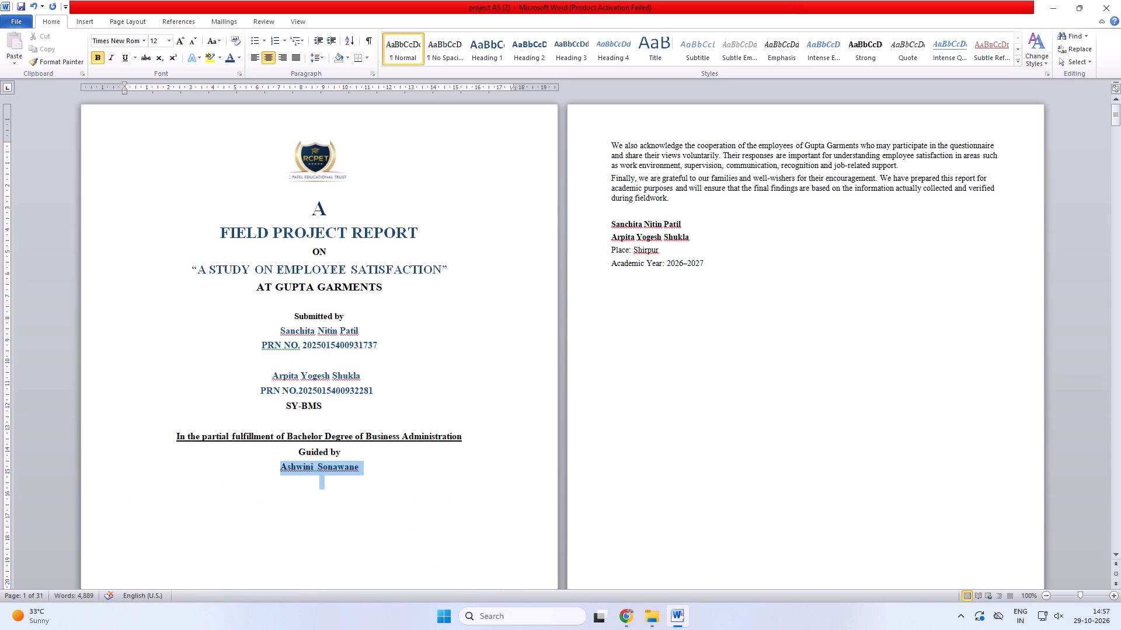
drag(366, 480, 375, 481)
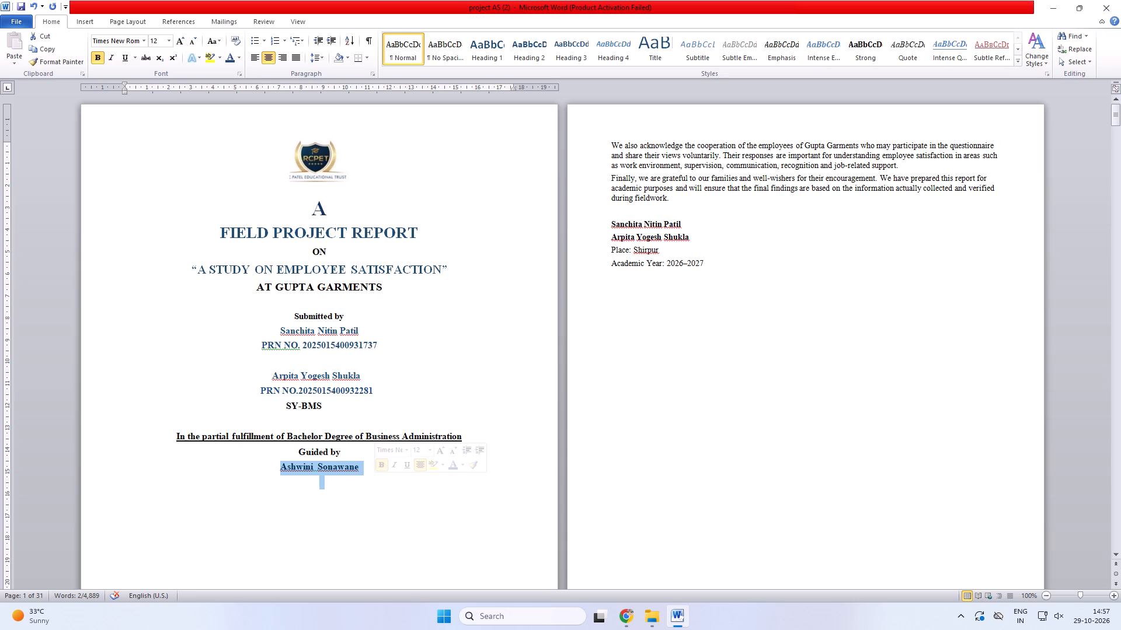
click(242, 58)
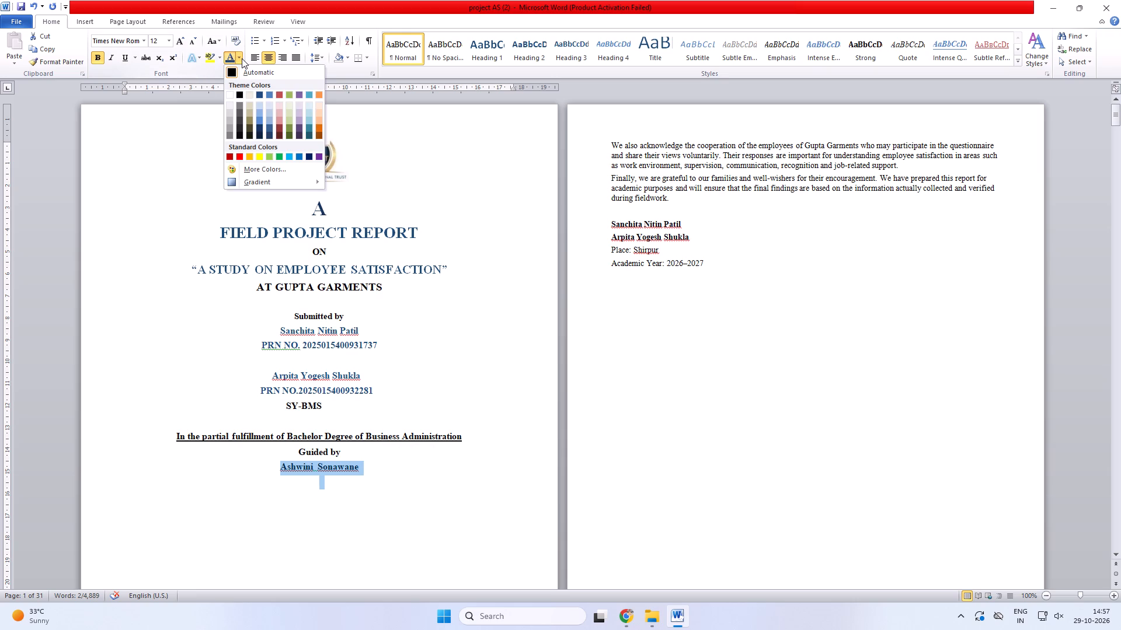
click(262, 125)
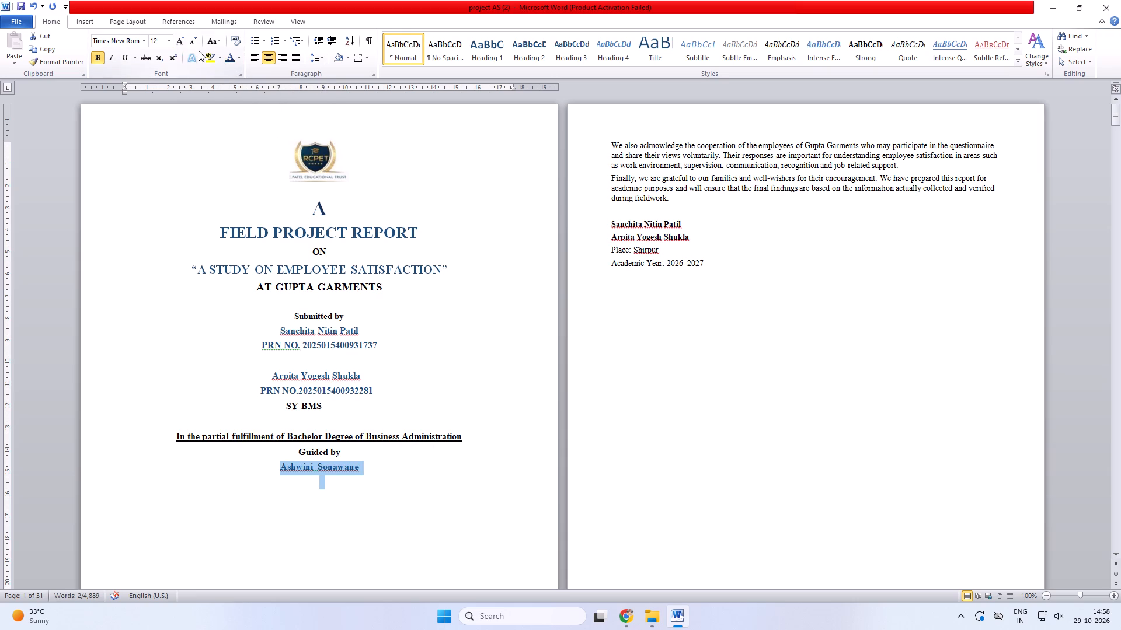
click(179, 44)
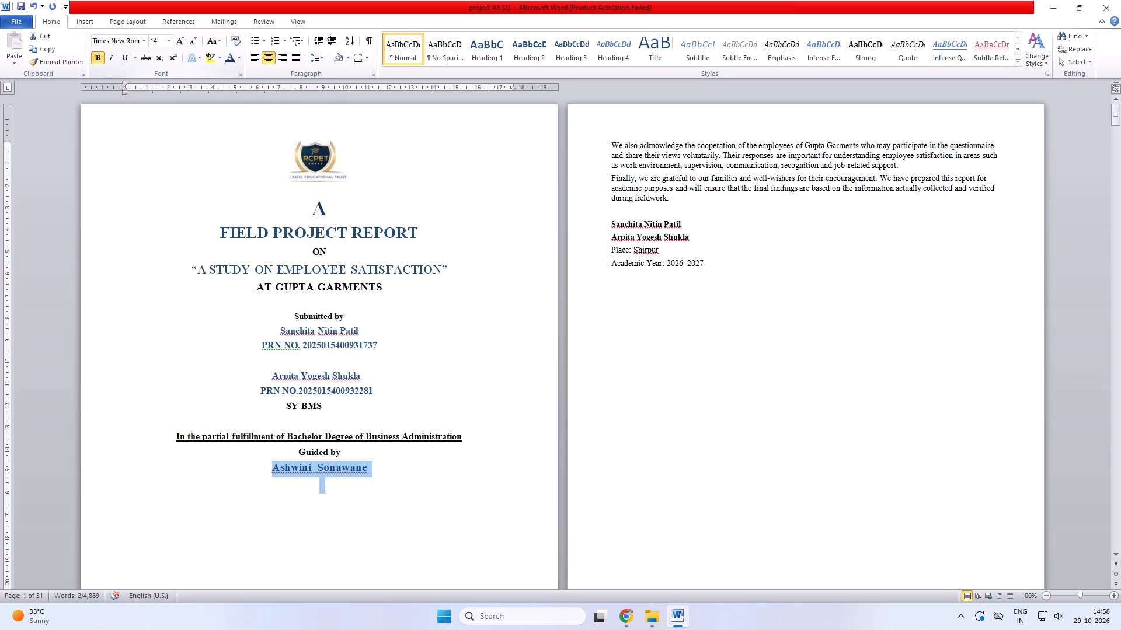
click(144, 470)
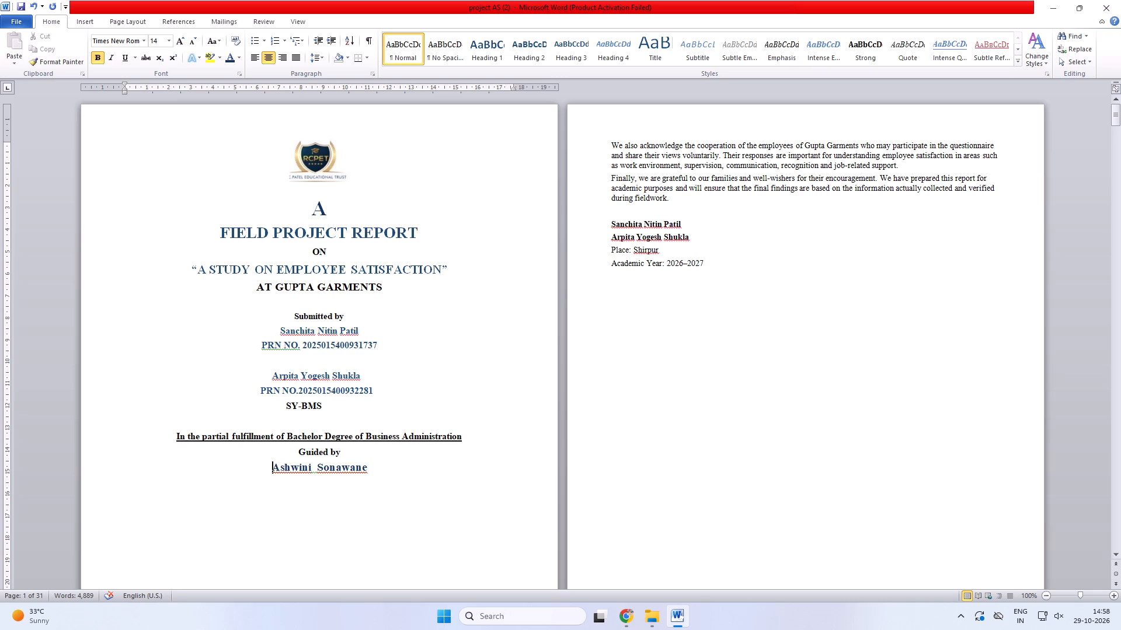
Enter "SU" on the second line below the guide's name and delete it together with its line break.
click(304, 499)
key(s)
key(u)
drag(318, 498, 329, 498)
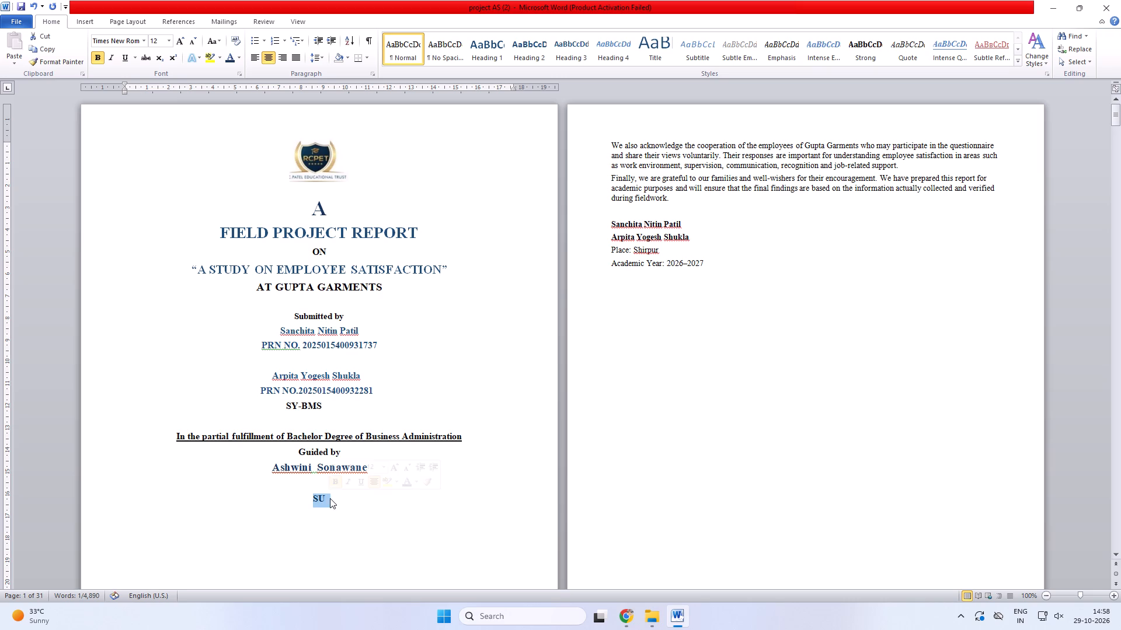
key(Delete)
Enter "Submitted to" on the second line below the guide's name.
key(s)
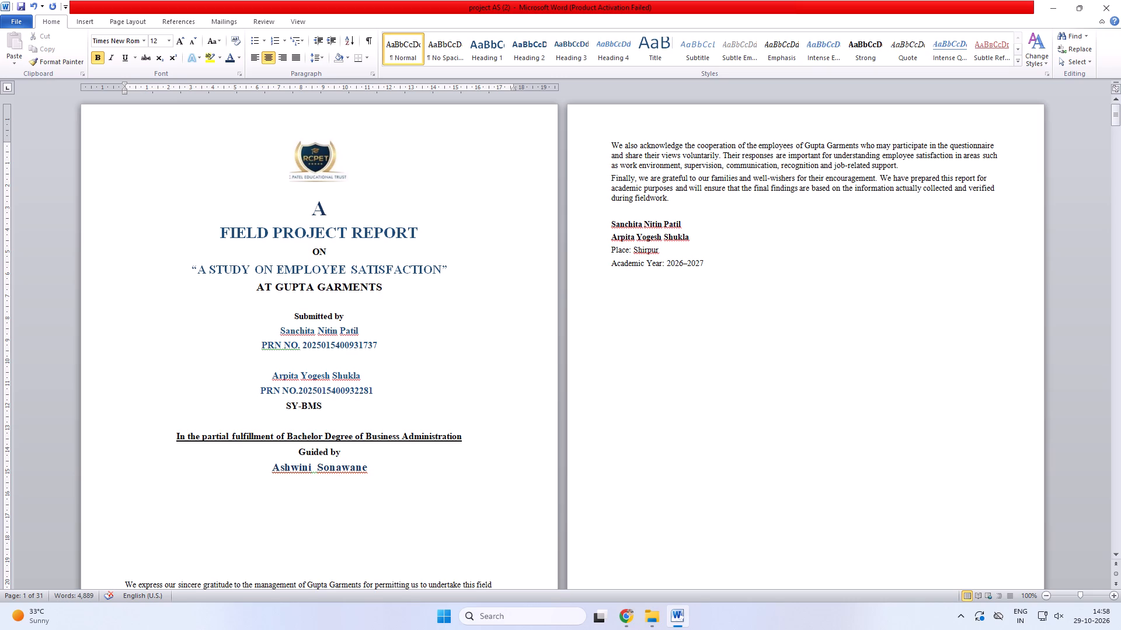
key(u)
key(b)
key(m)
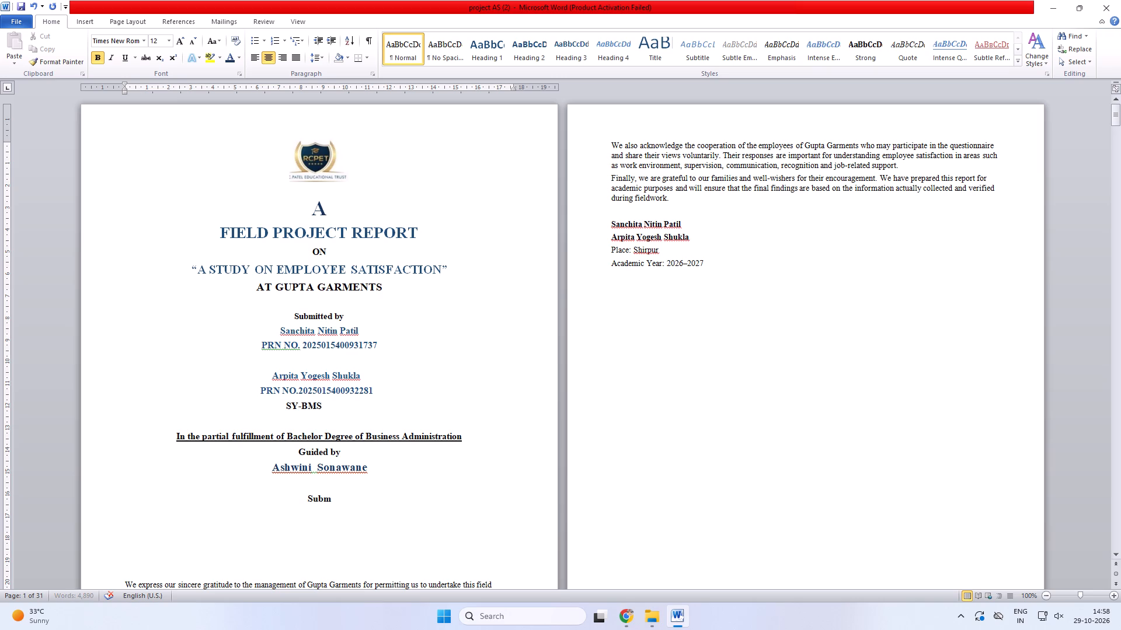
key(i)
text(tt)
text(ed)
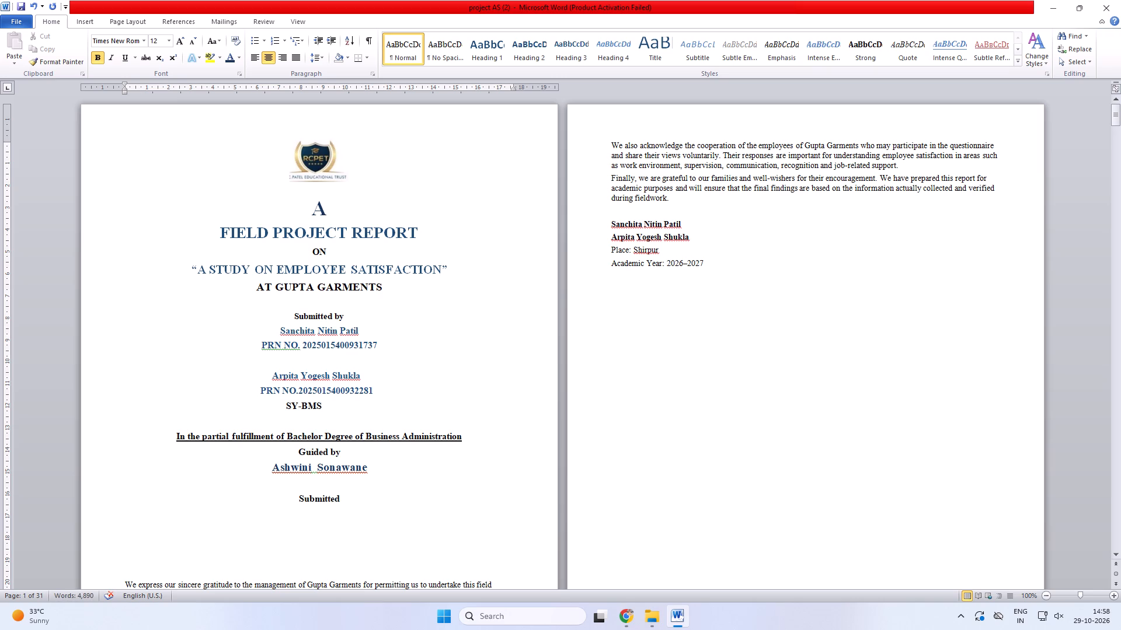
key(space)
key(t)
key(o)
Add a hyphen and a space before "Submitted to" and undo the automatic bullet formatting.
click(290, 501)
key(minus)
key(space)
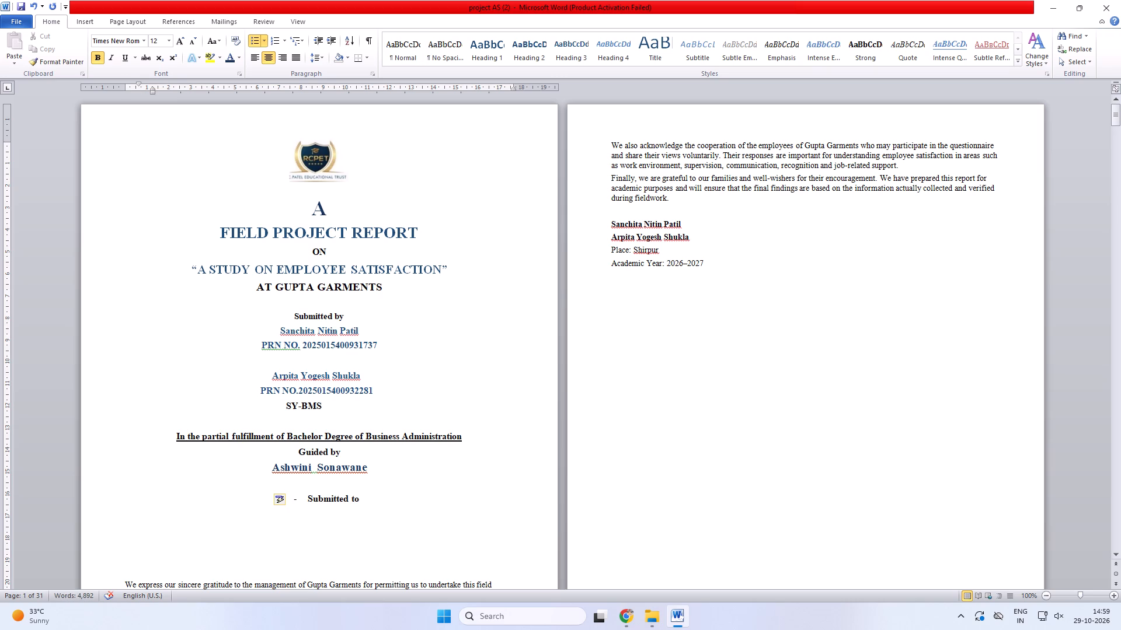
click(274, 500)
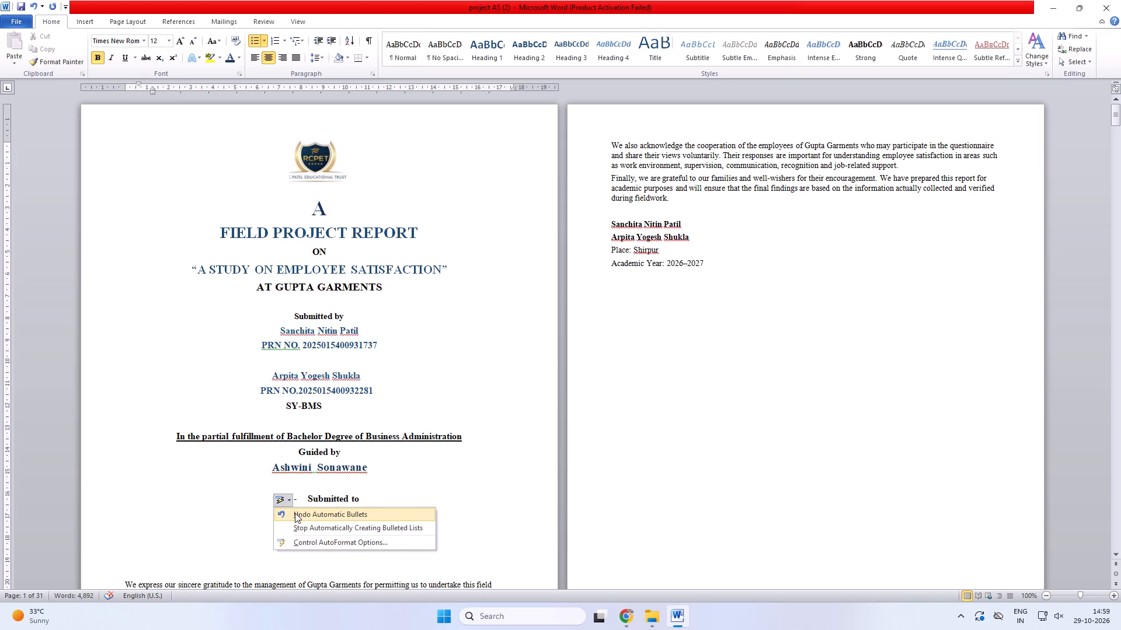
click(296, 513)
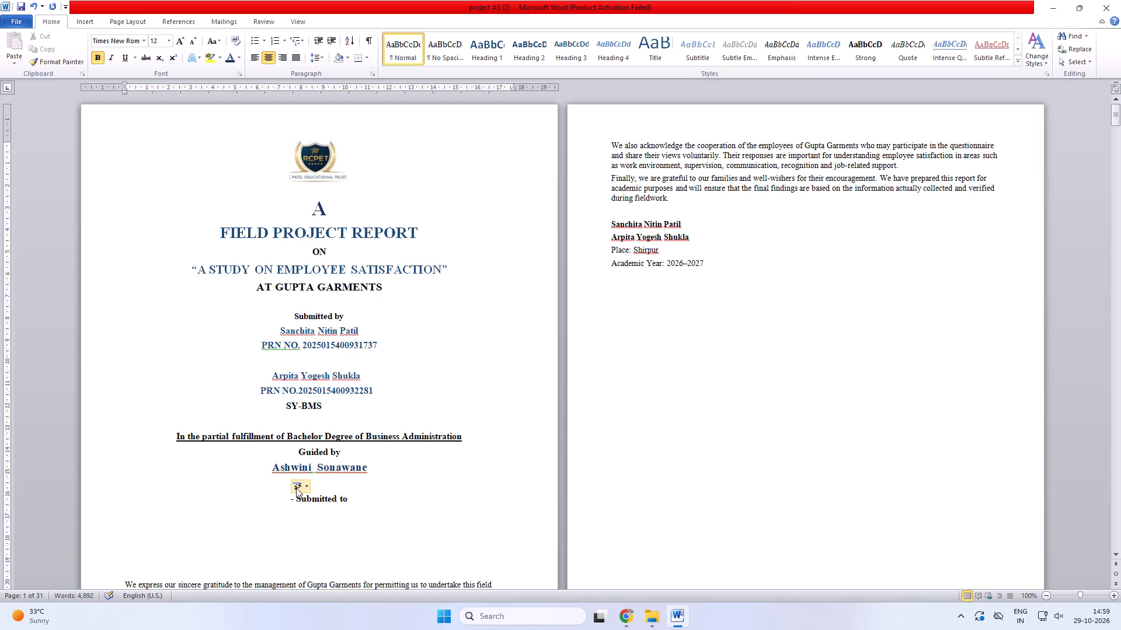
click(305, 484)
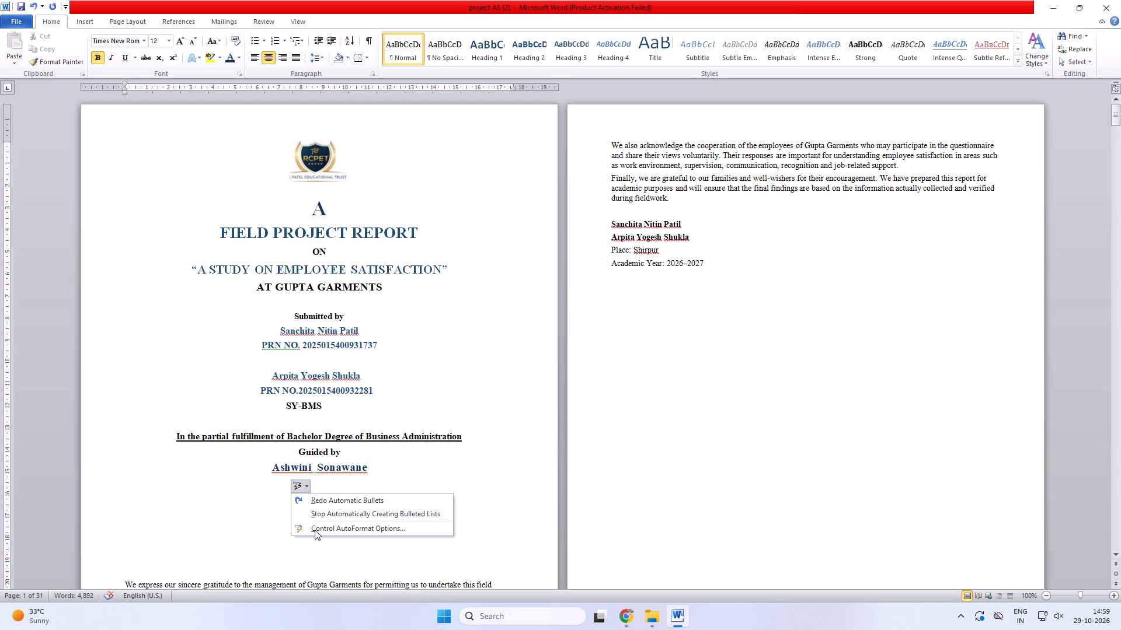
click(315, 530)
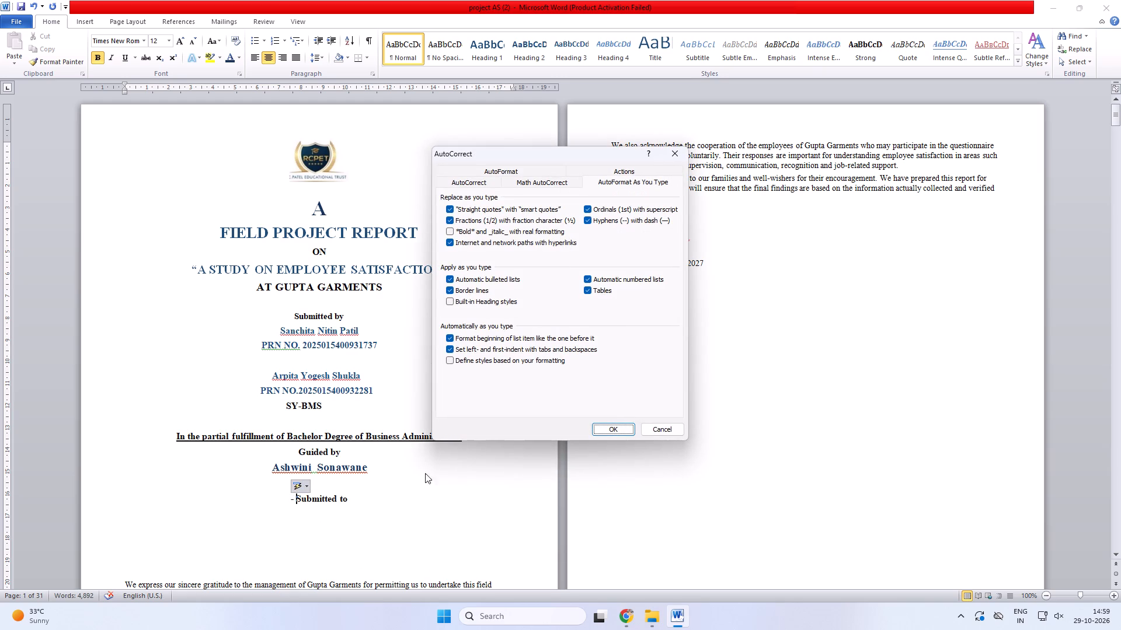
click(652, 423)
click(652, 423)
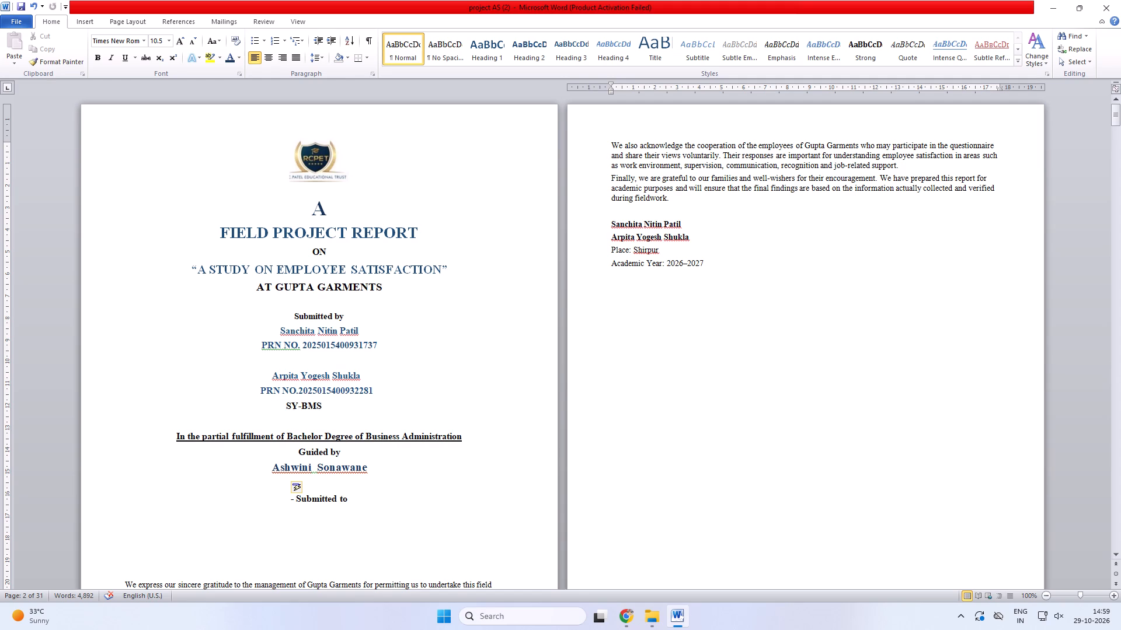
Add a space and a closing hyphen after "Submitted to".
click(353, 503)
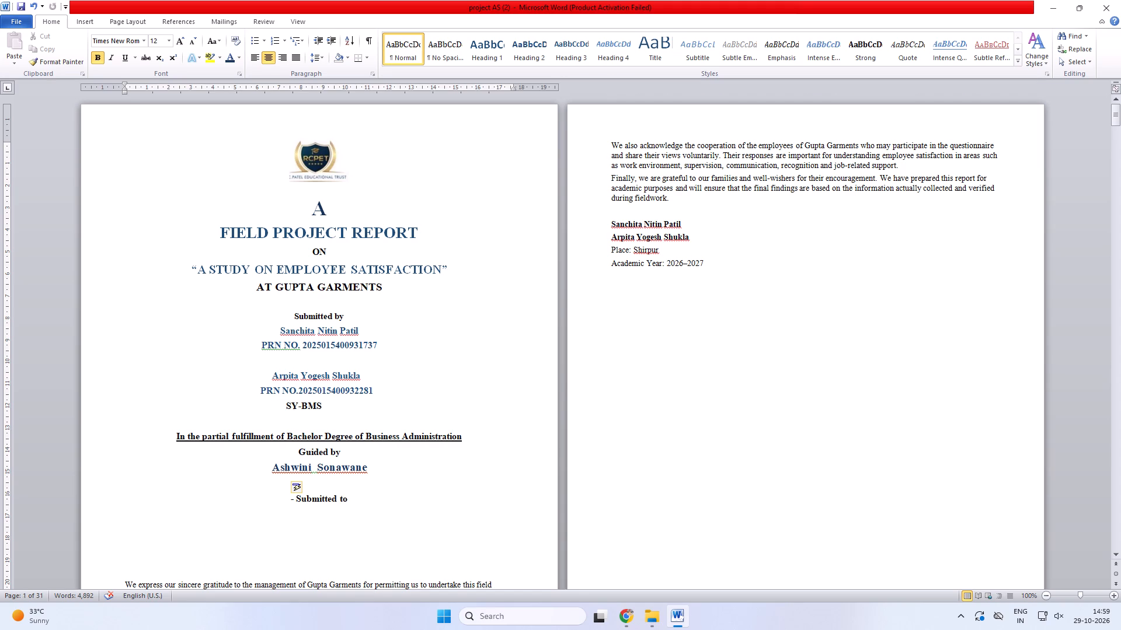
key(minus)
click(343, 497)
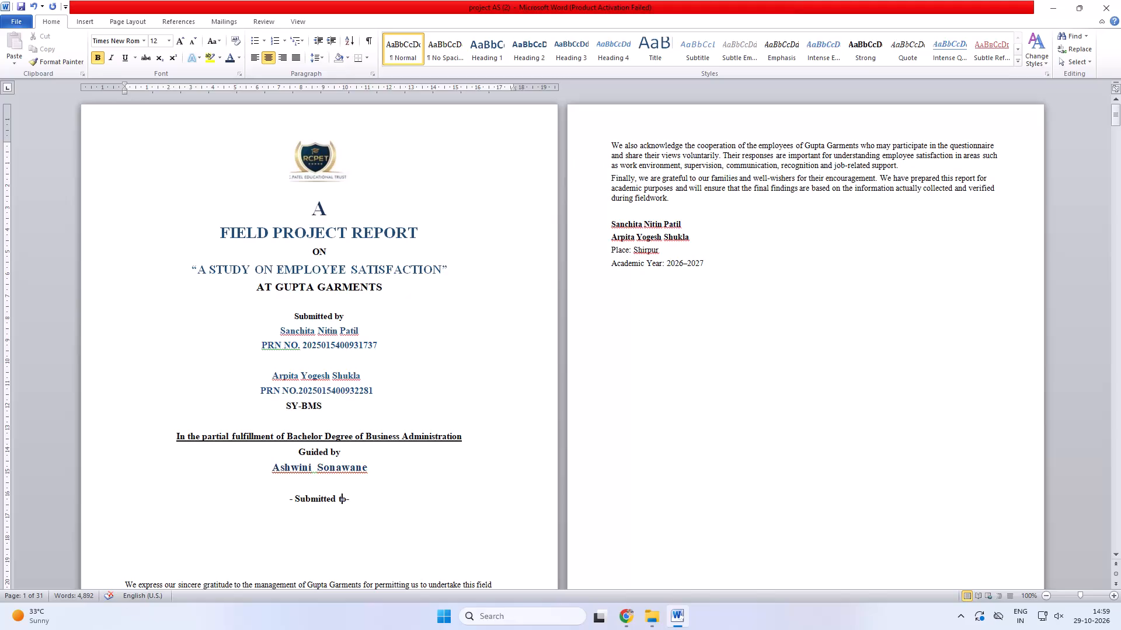
click(346, 498)
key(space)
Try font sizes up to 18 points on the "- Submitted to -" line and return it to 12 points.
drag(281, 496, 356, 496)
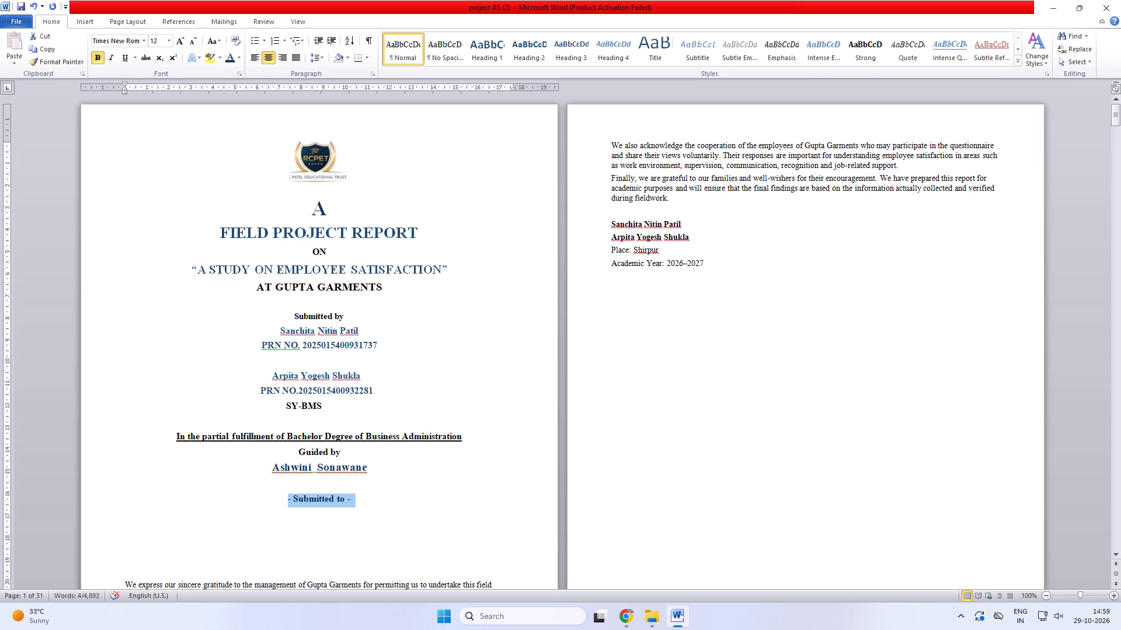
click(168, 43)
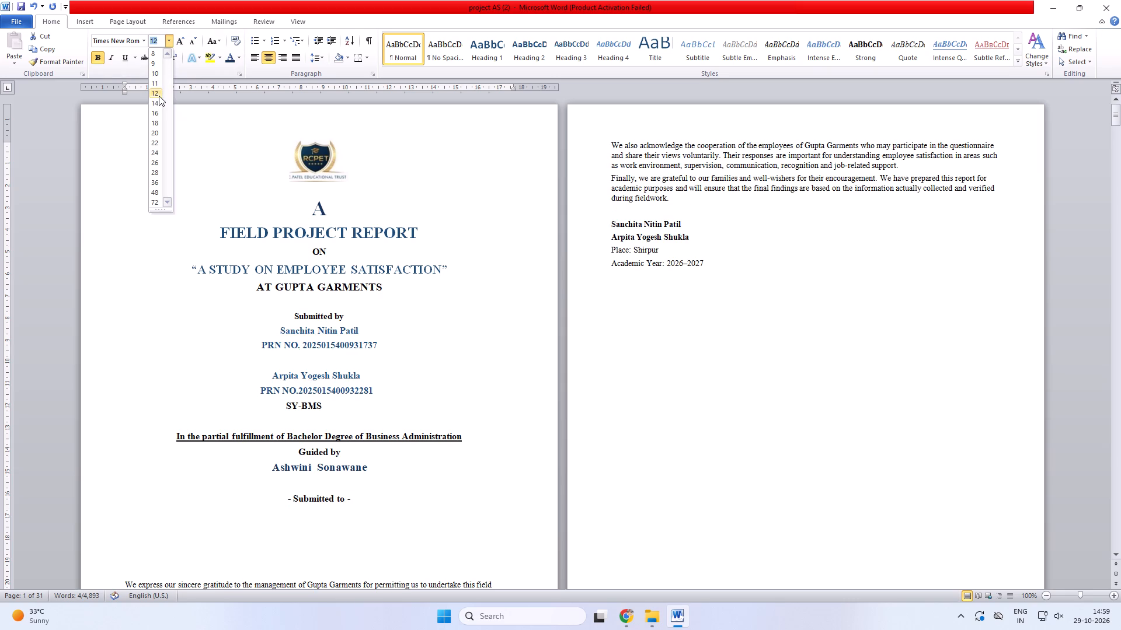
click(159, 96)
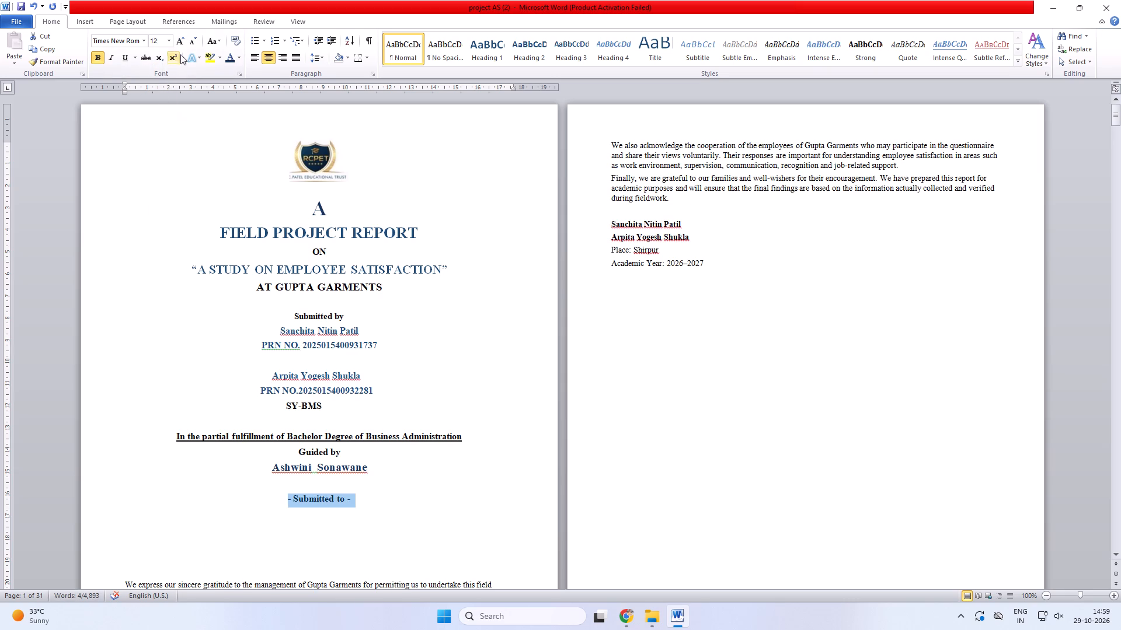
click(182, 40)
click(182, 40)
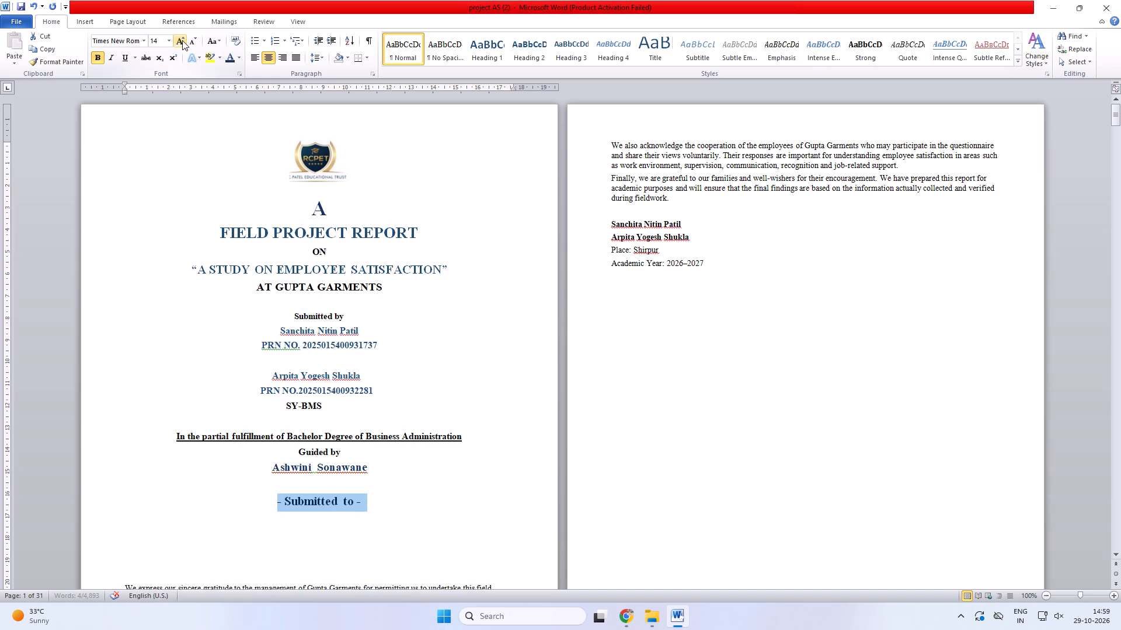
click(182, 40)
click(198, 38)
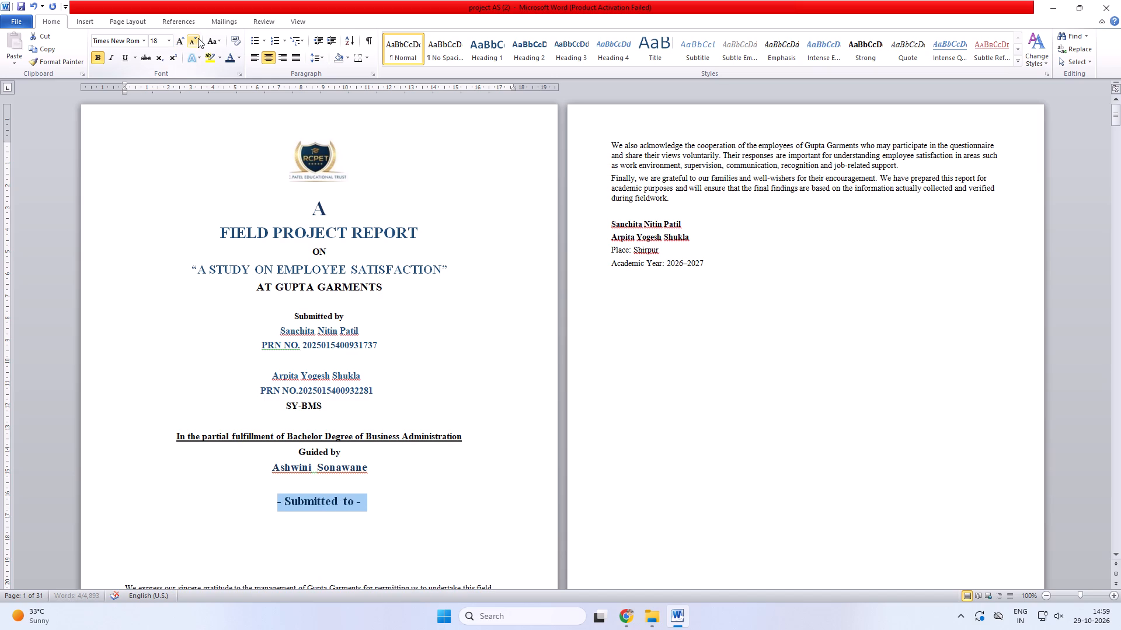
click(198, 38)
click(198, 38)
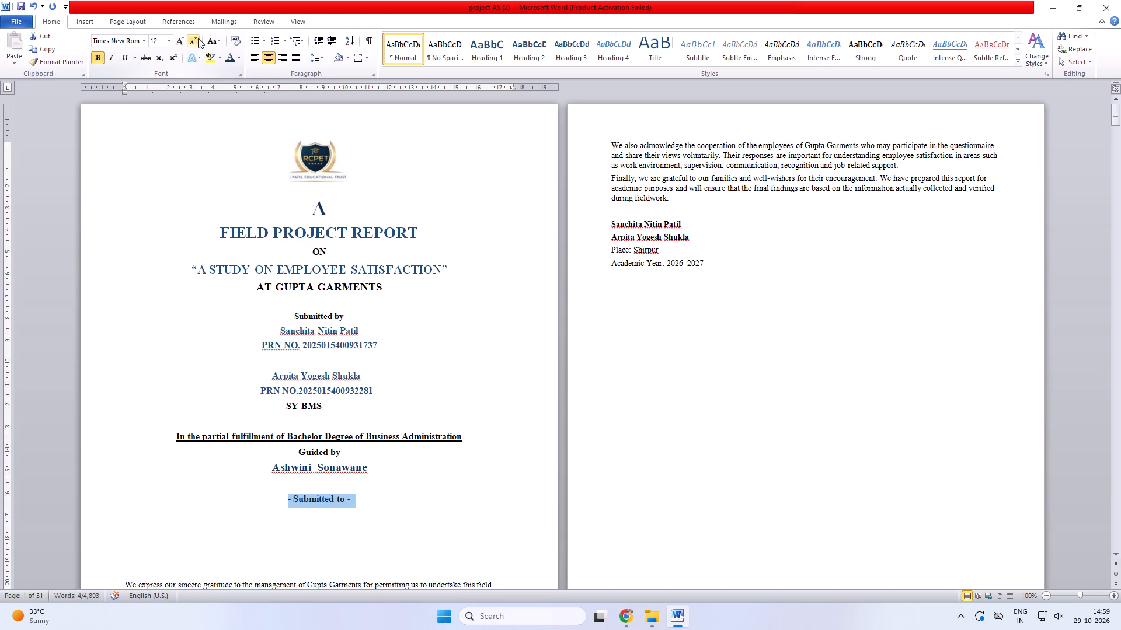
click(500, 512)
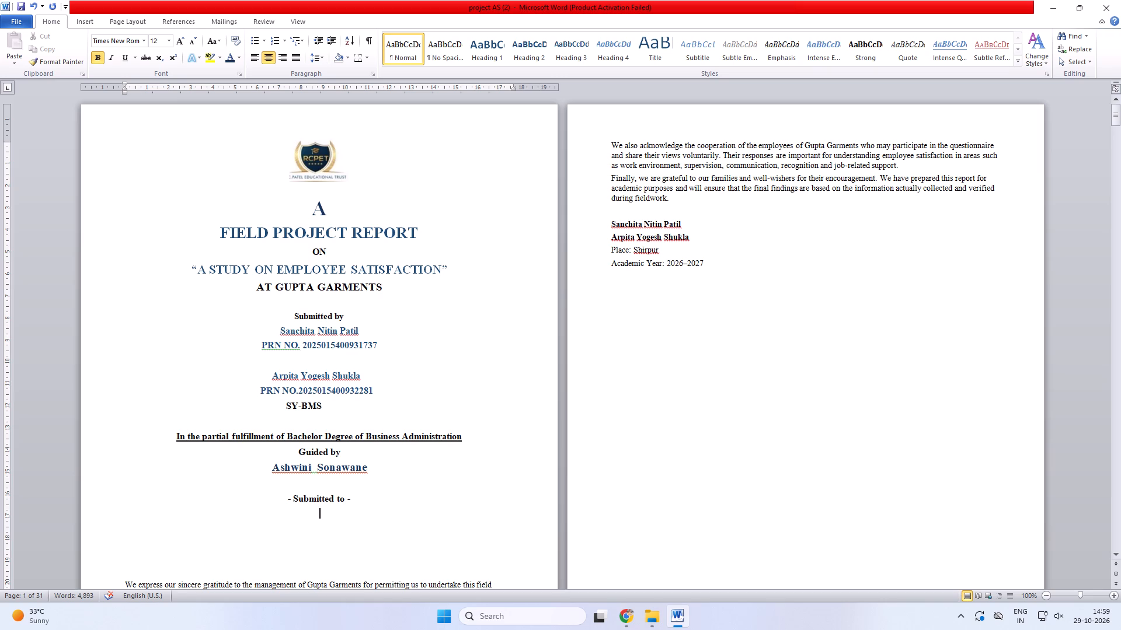
Set the font size of "- Submitted to", without its closing hyphen, to 16 points.
drag(284, 502, 343, 504)
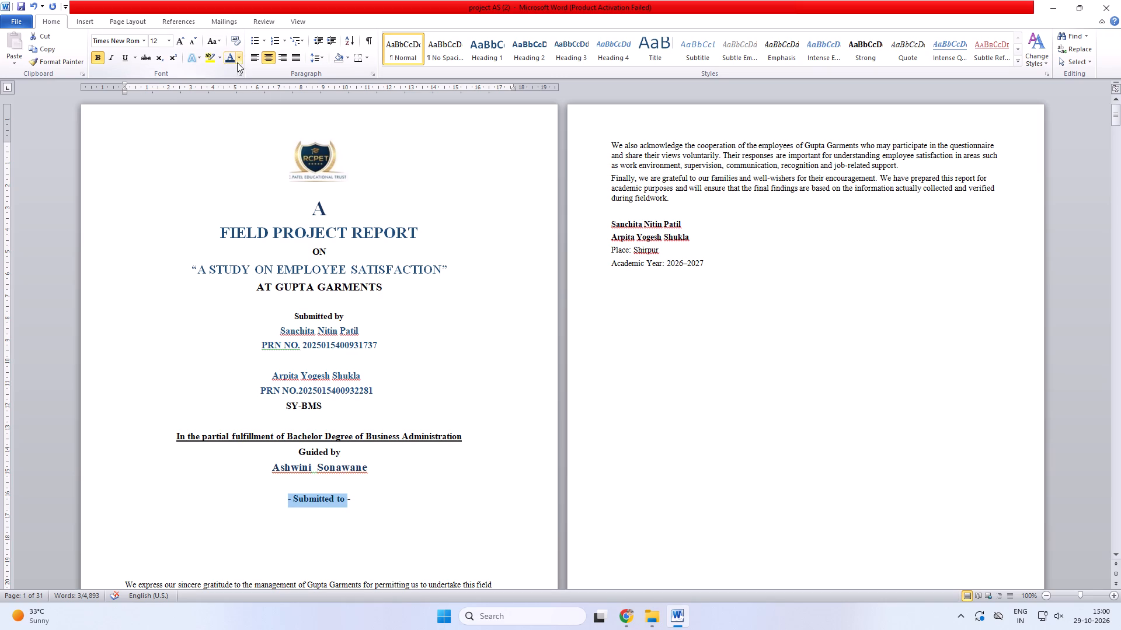
click(172, 42)
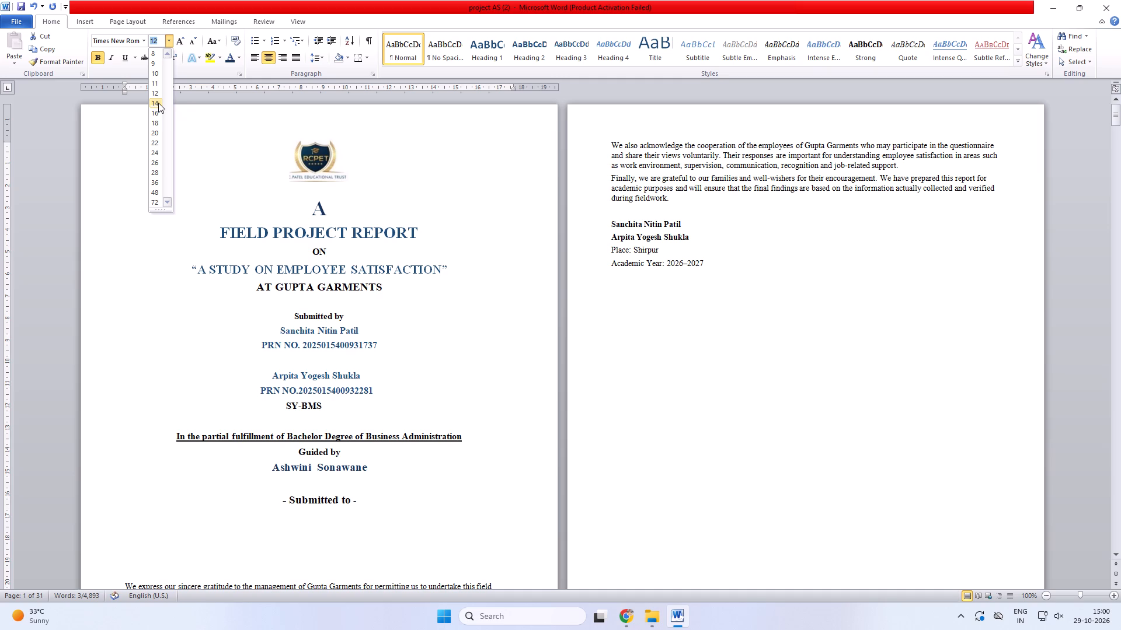
click(158, 103)
click(182, 37)
click(182, 37)
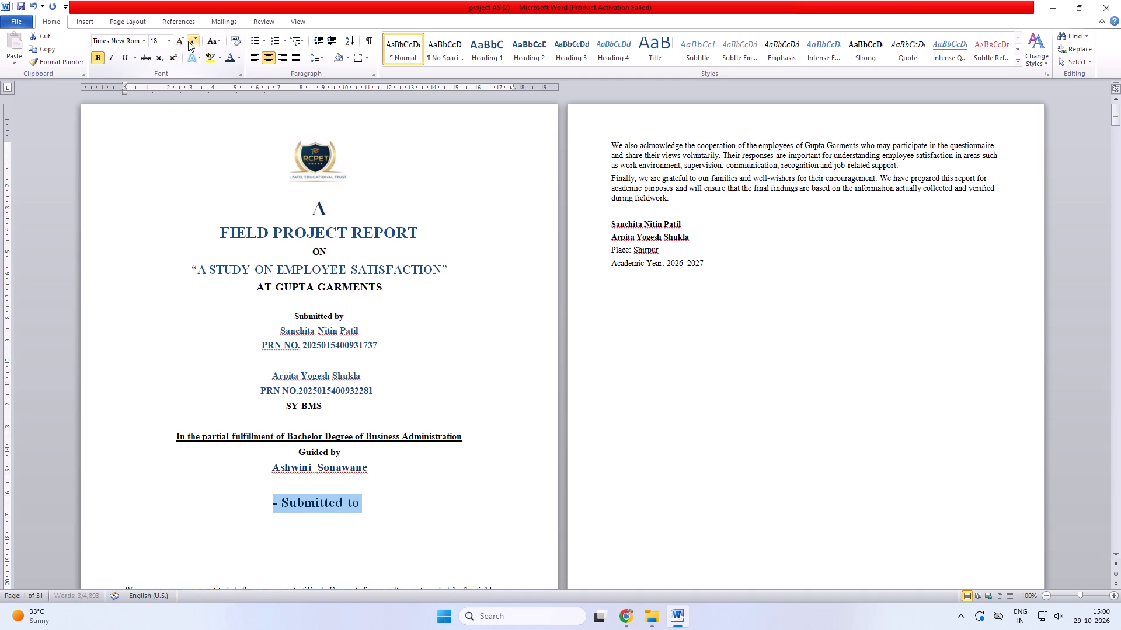
click(189, 41)
click(189, 41)
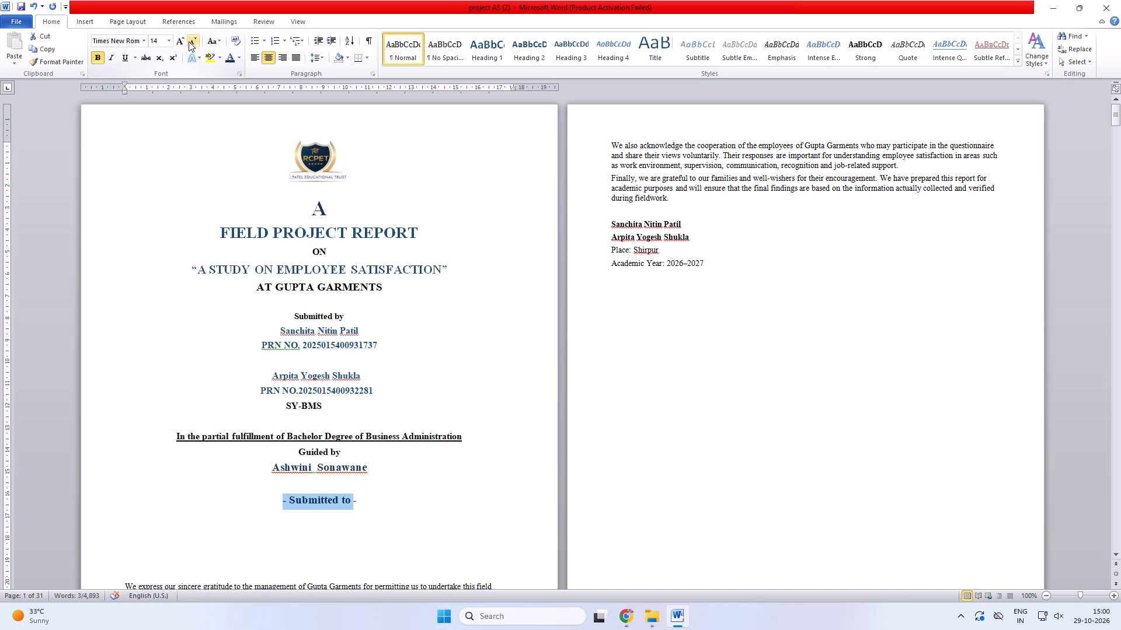
click(183, 41)
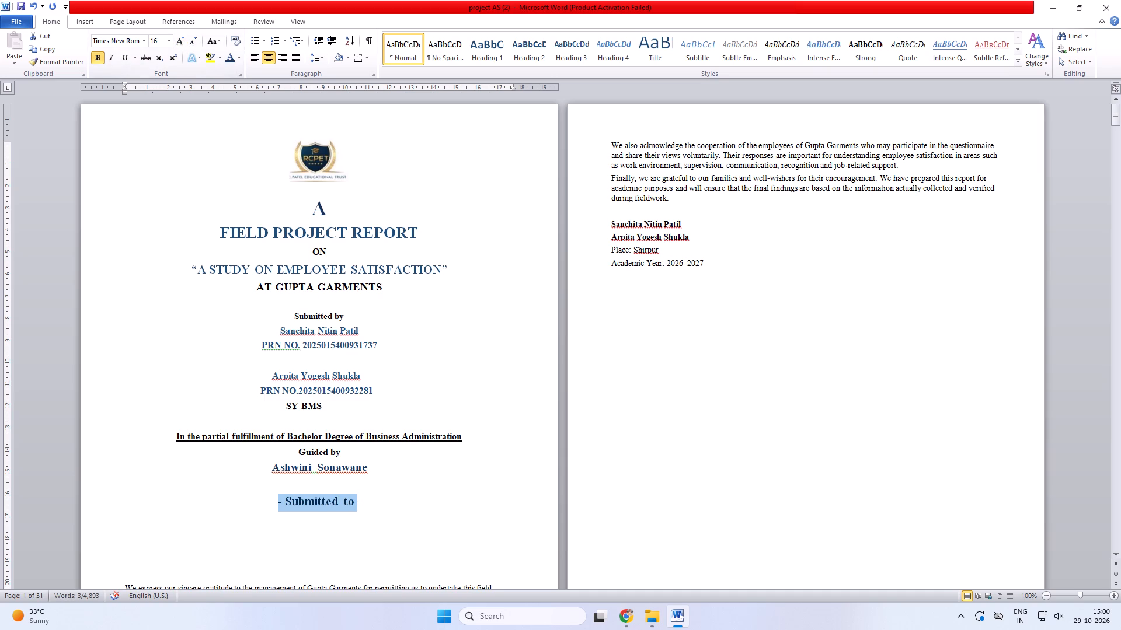
click(524, 346)
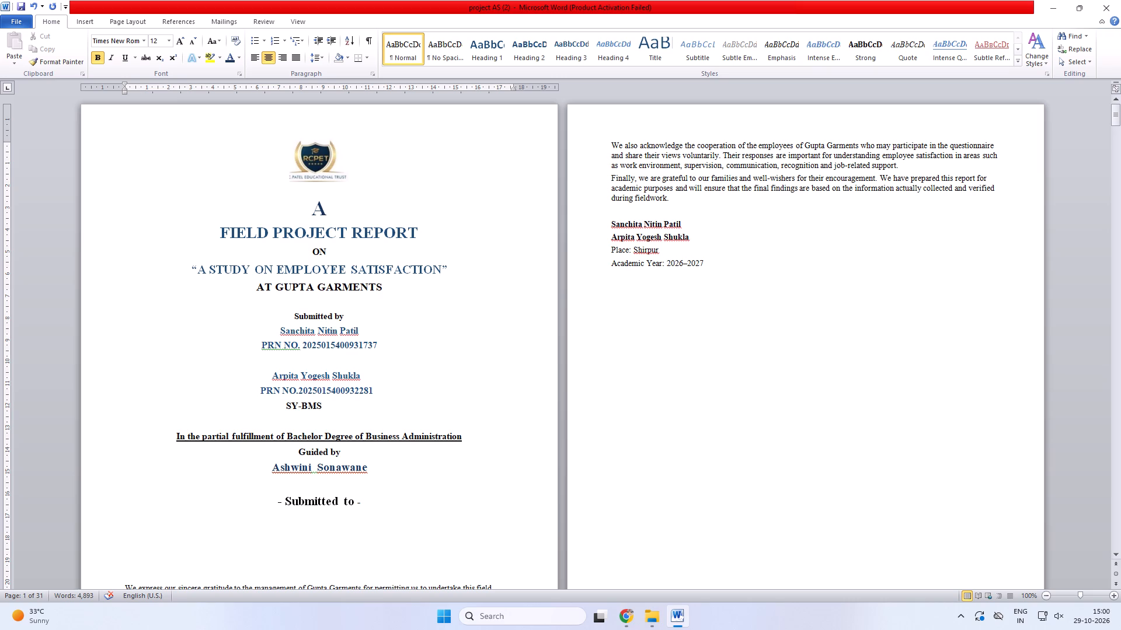
Delete the closing hyphen after "Submitted to" and enter a new one in its place.
click(360, 503)
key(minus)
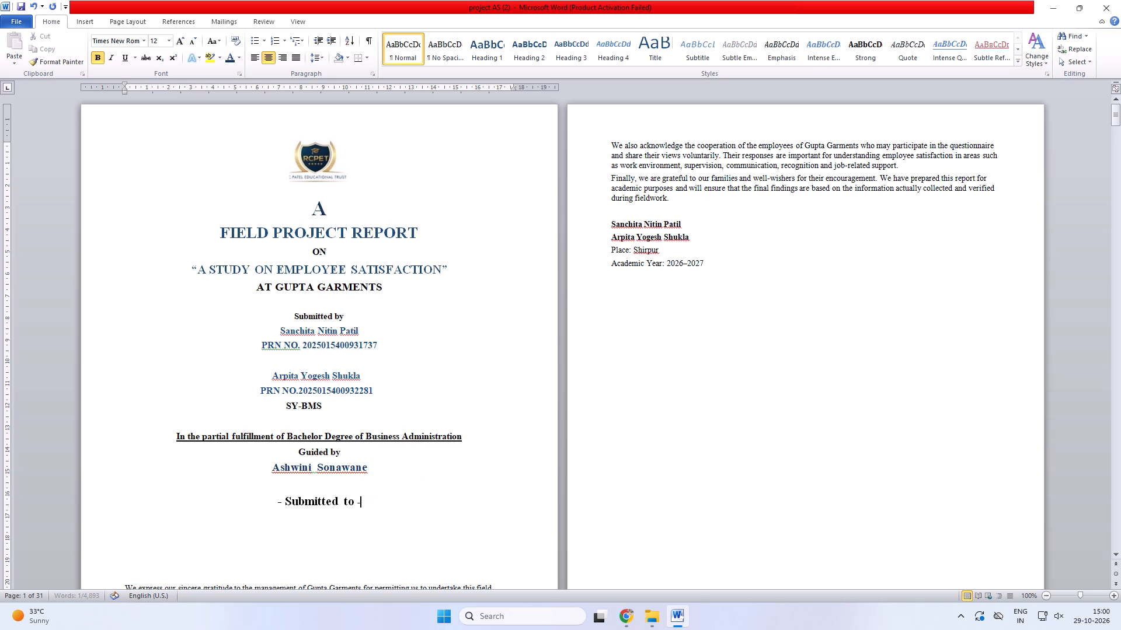
click(361, 501)
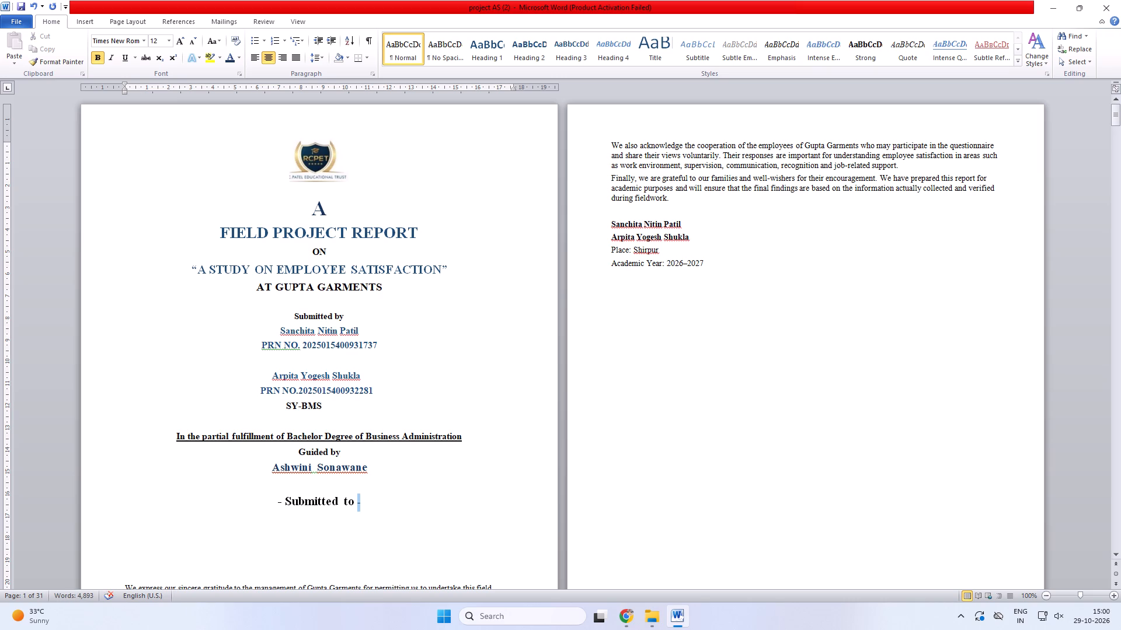
key(Delete)
click(356, 501)
drag(356, 501, 362, 503)
key(Delete)
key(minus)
Increase the font size of the closing and opening hyphens around "Submitted to" to 18 points.
drag(357, 504, 365, 499)
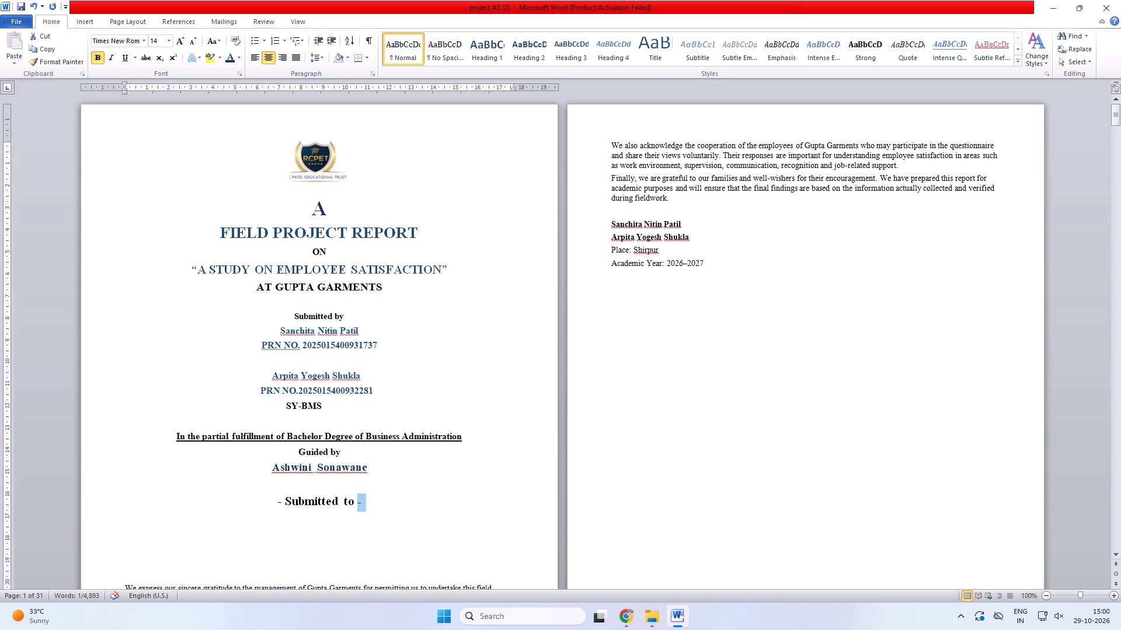
click(181, 41)
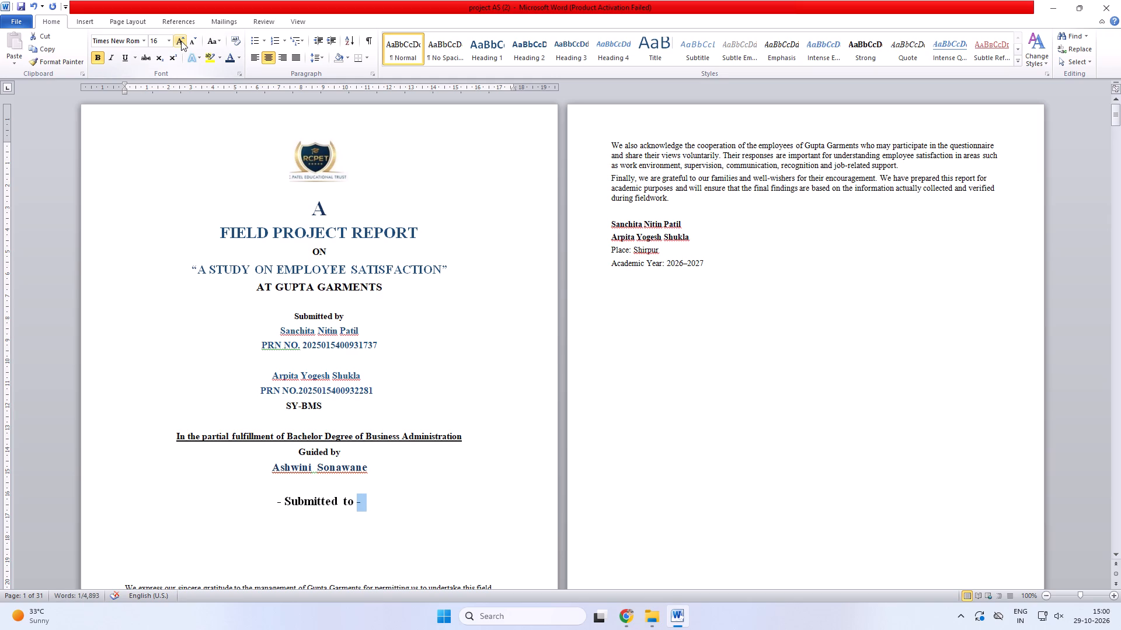
click(181, 41)
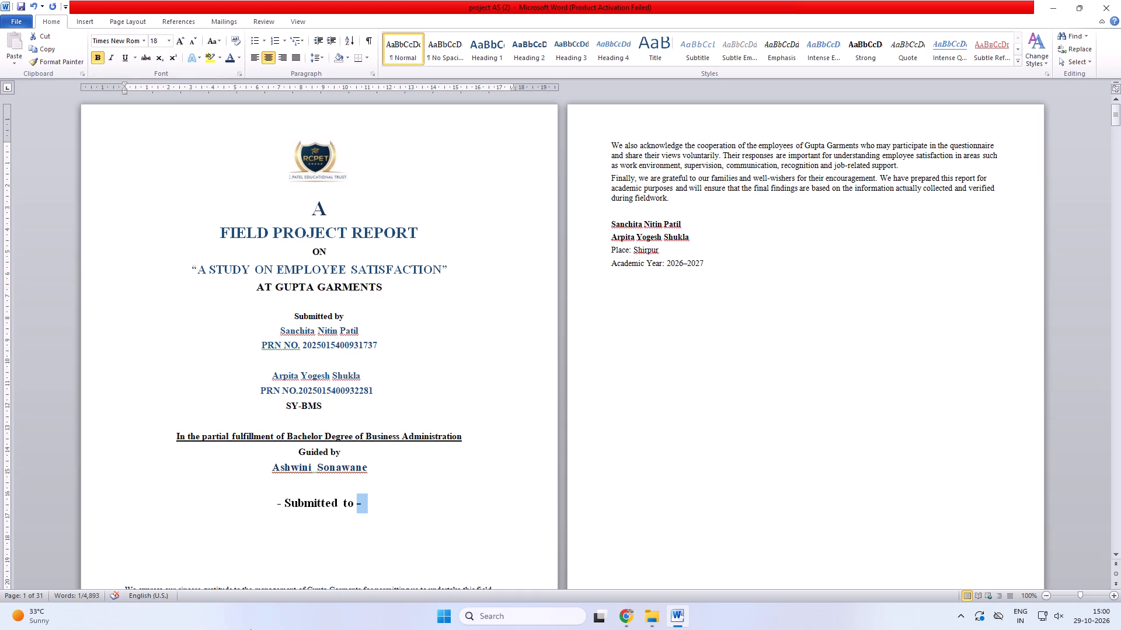
drag(281, 504, 272, 502)
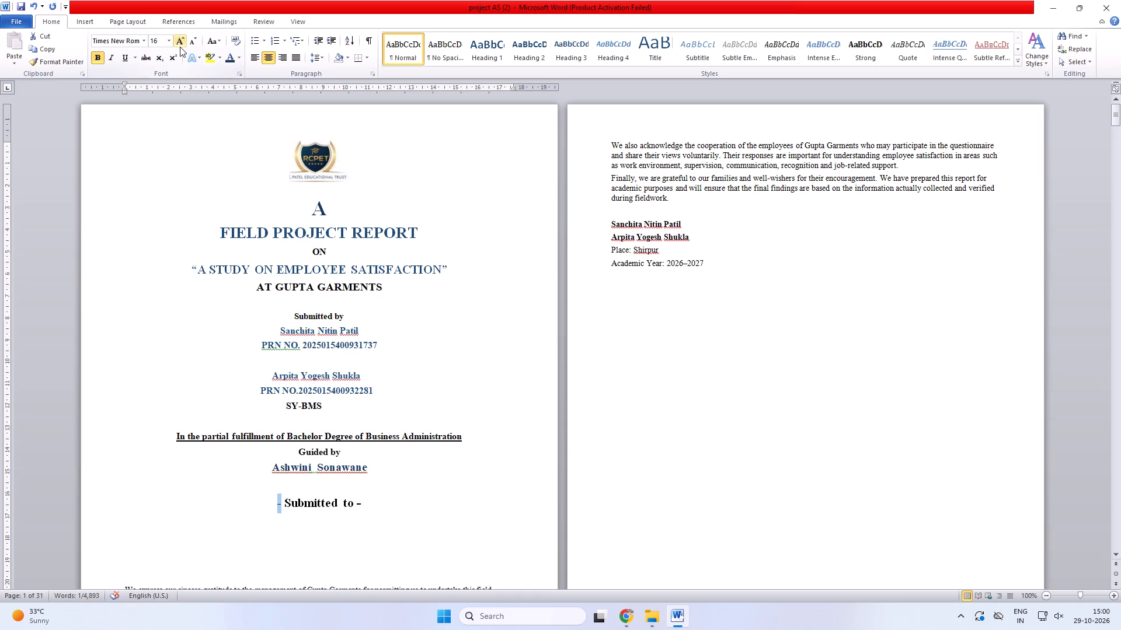
click(180, 45)
click(458, 524)
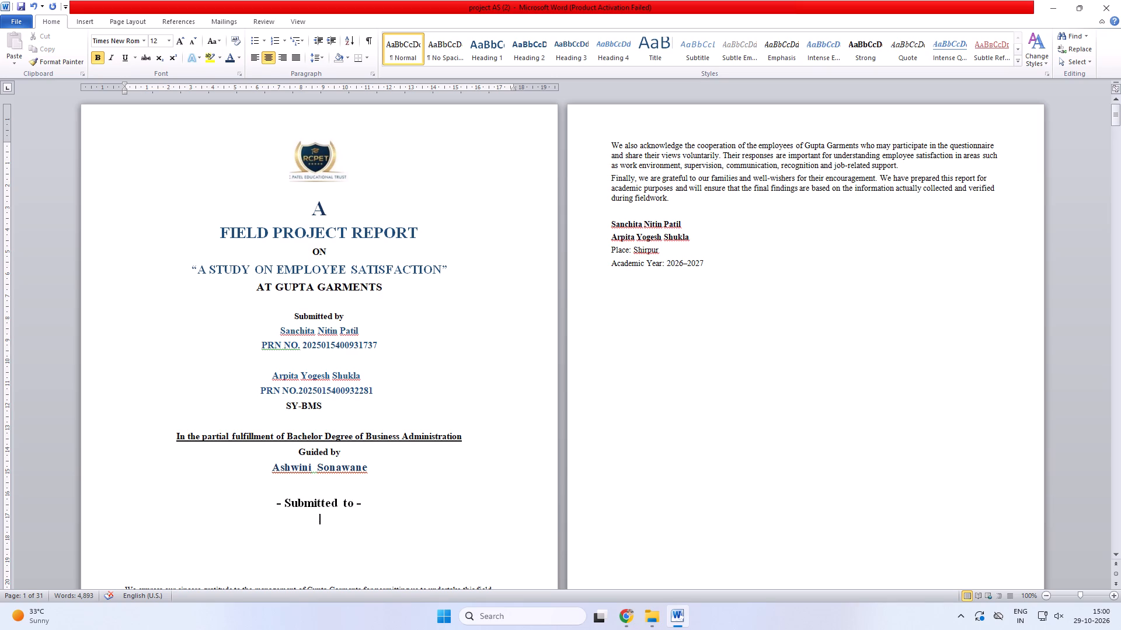
Enter "R" on the line below "- Submitted to -" and delete it together with its line break.
scroll(309, 508, down, 1)
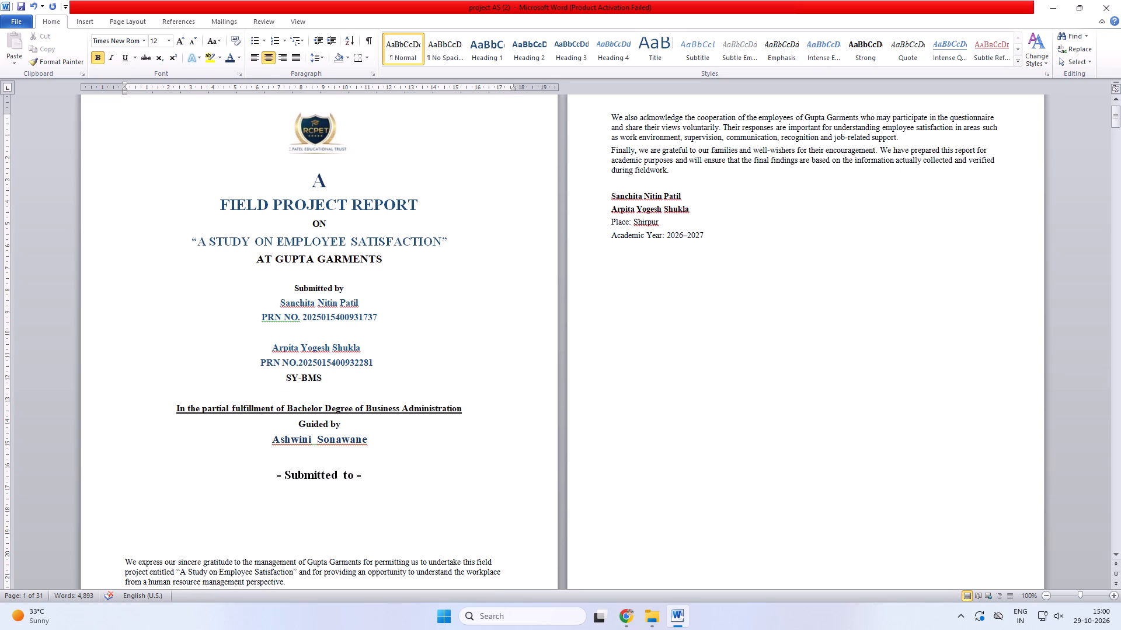
click(244, 492)
click(248, 489)
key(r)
drag(326, 494, 314, 489)
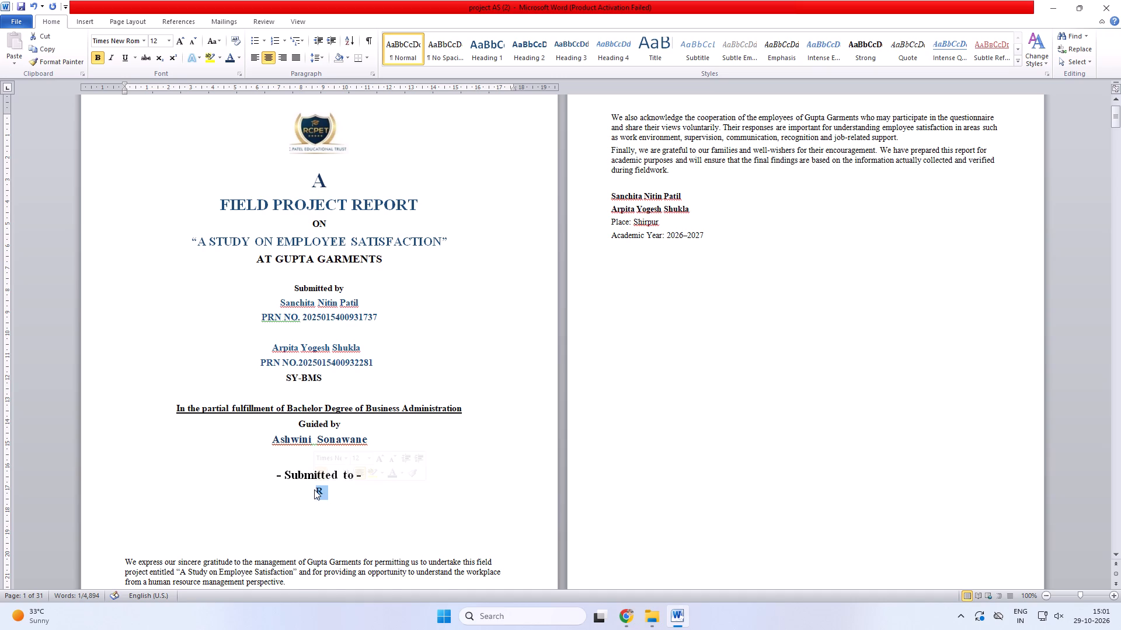
key(Delete)
Left-align the empty line below "- Submitted to -".
click(224, 494)
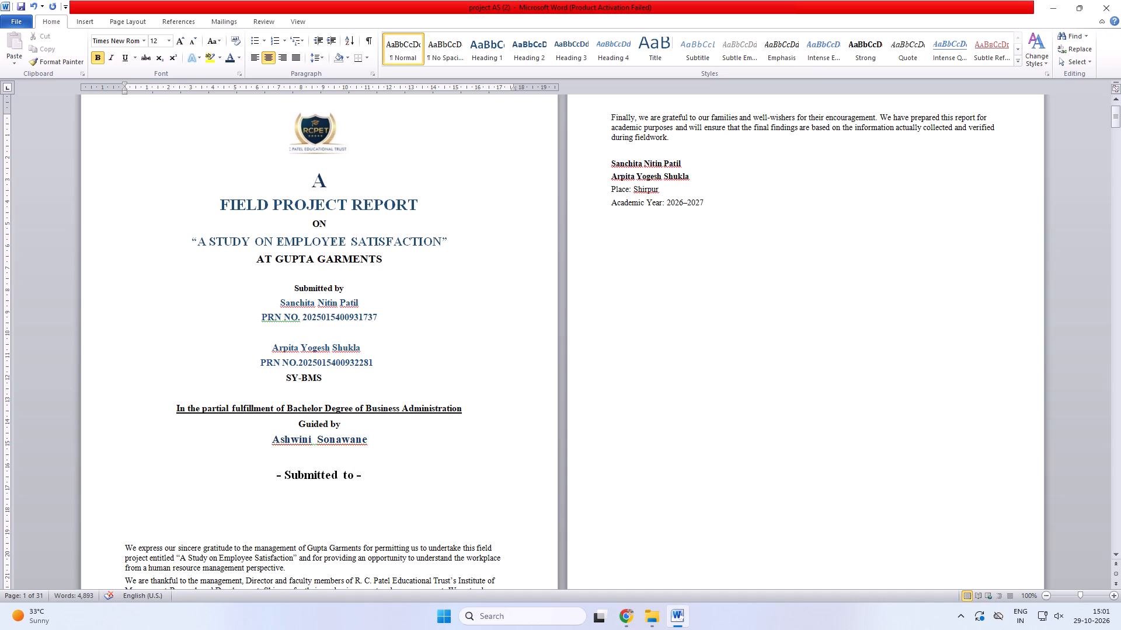
click(254, 57)
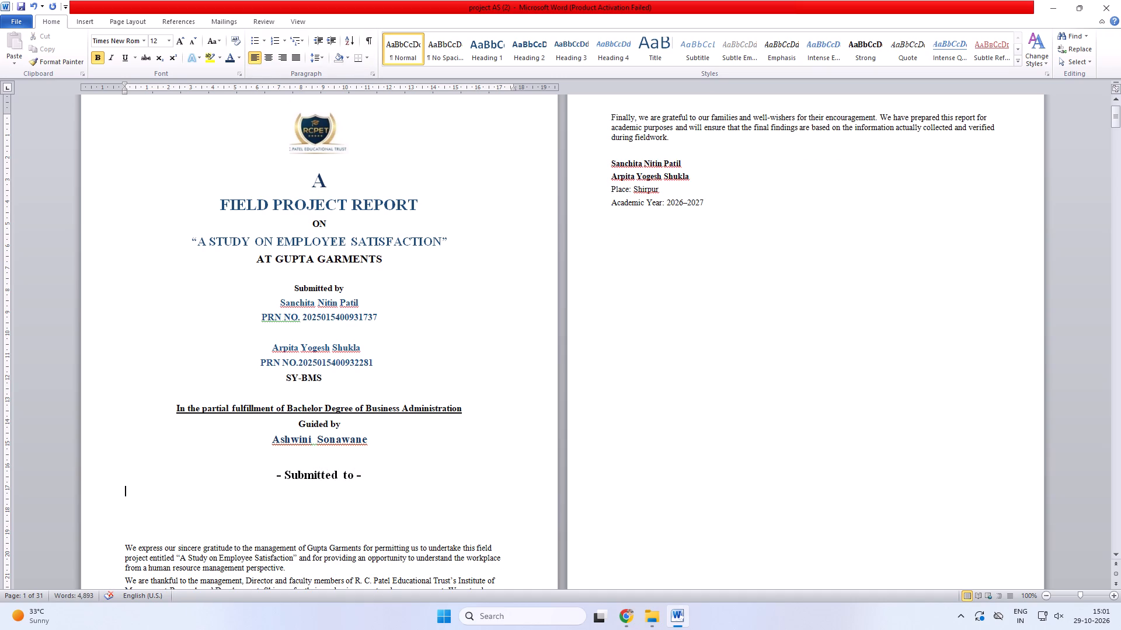
Enter "R. C . Patel Educational Trust’ s" on the empty line below "- Submitted to -".
click(201, 495)
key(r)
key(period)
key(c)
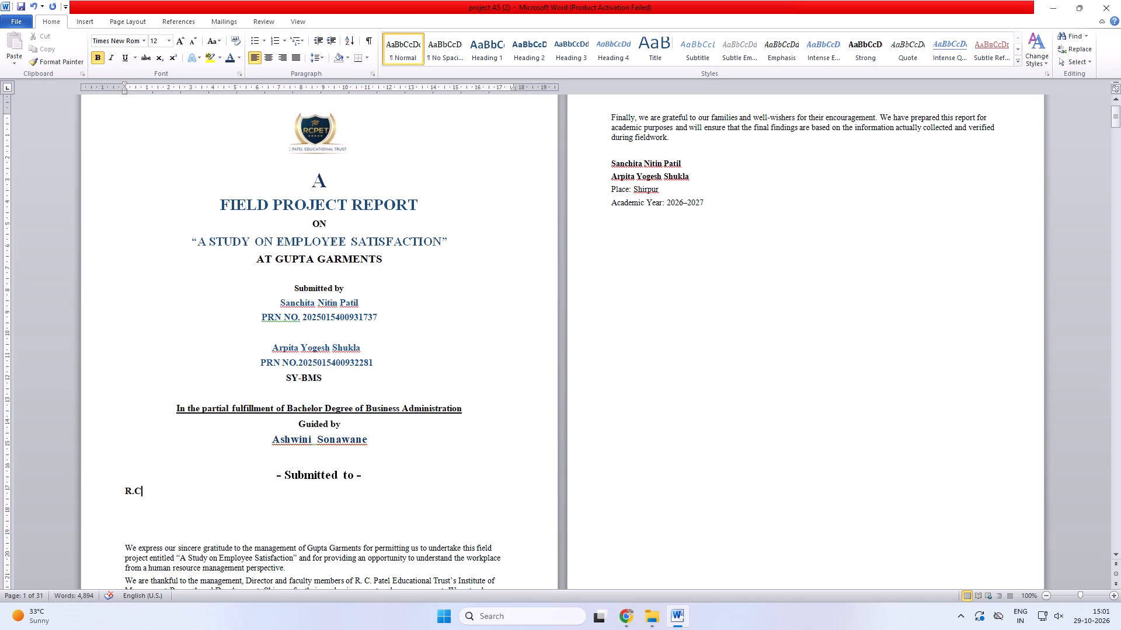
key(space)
click(134, 491)
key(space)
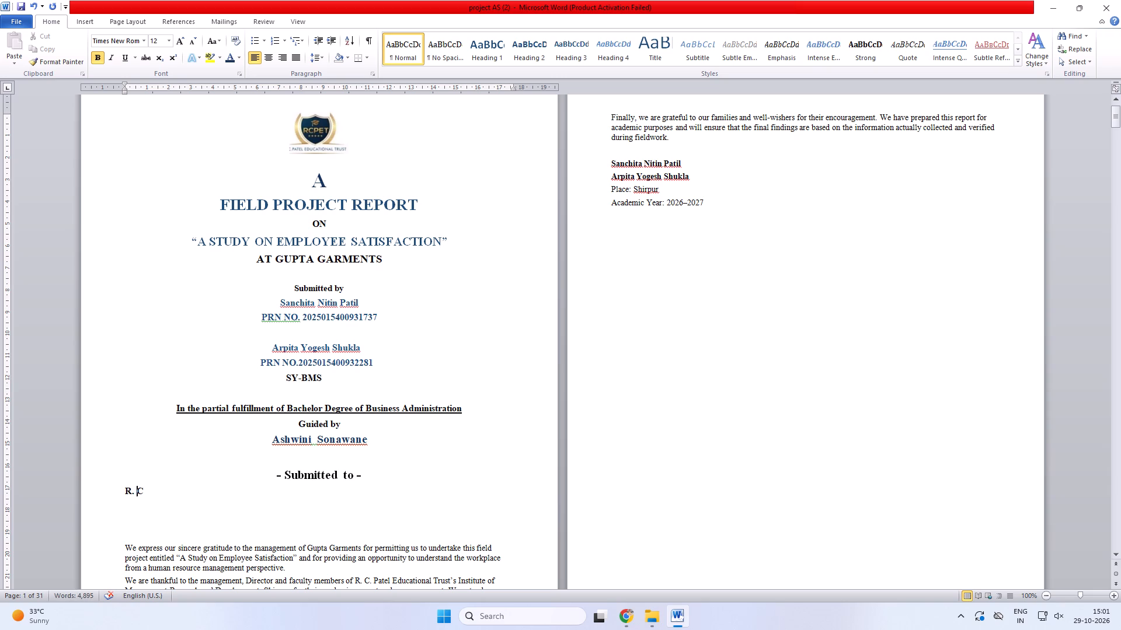
click(146, 491)
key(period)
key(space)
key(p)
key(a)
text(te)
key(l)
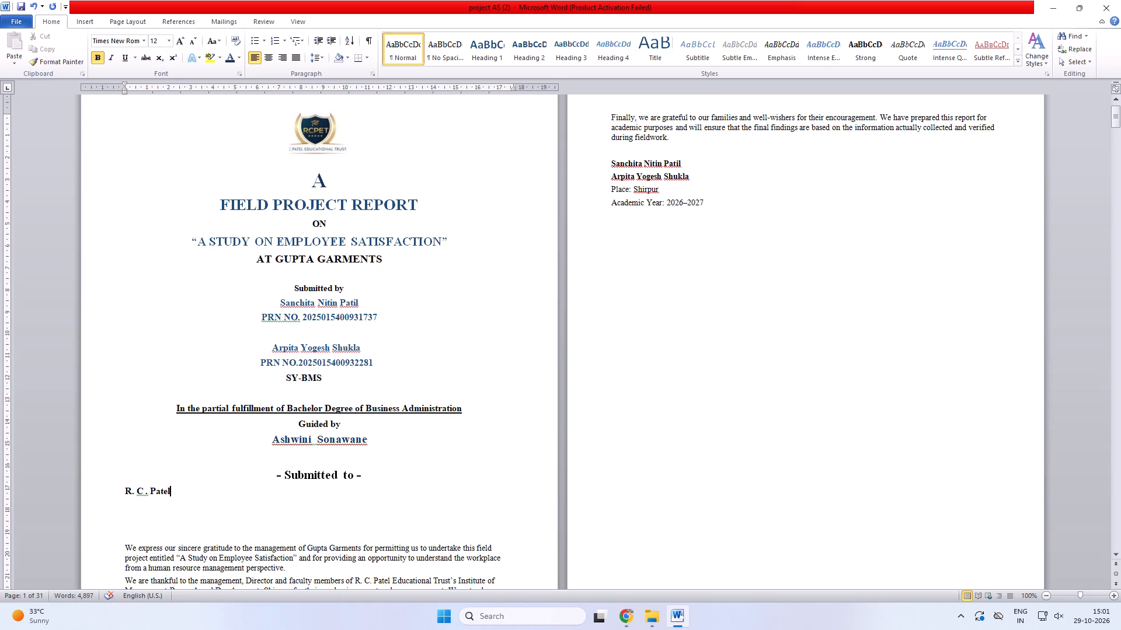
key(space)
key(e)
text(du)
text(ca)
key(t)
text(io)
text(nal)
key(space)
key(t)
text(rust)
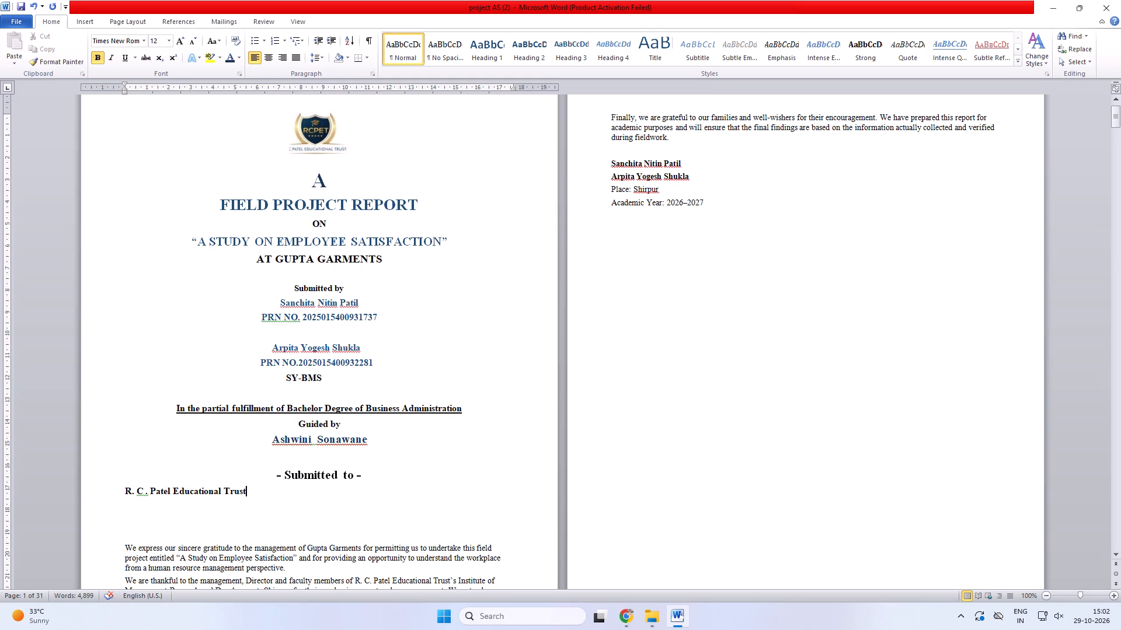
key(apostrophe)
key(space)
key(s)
Centre the "R. C . Patel Educational Trust’ s" line and set its font colour to a dark blue theme colour.
drag(122, 487, 221, 506)
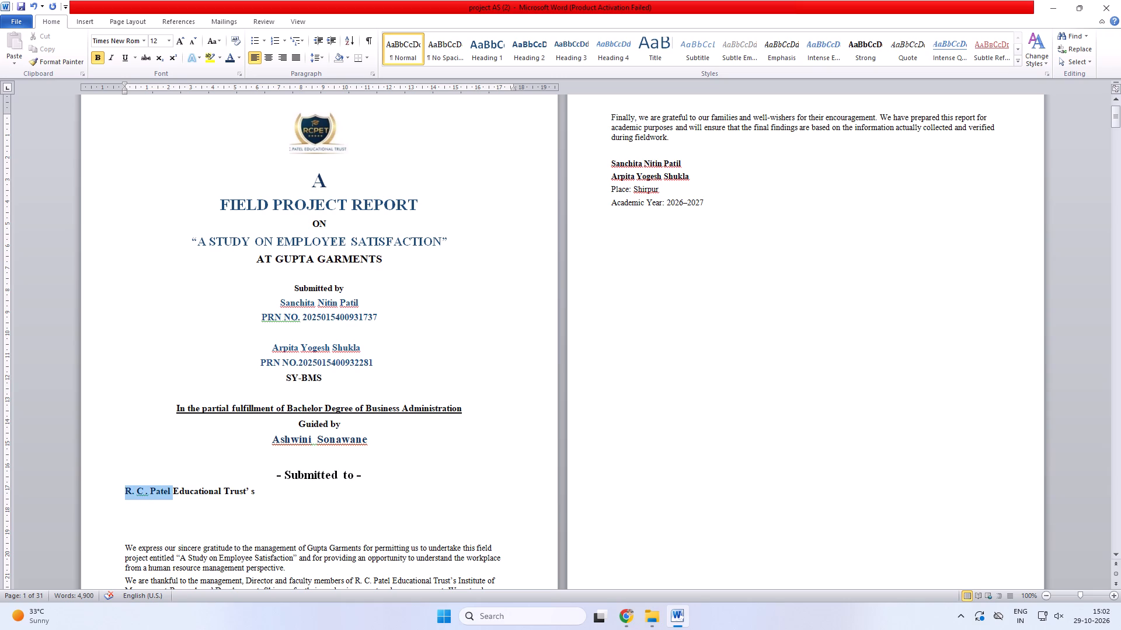
drag(221, 506, 222, 506)
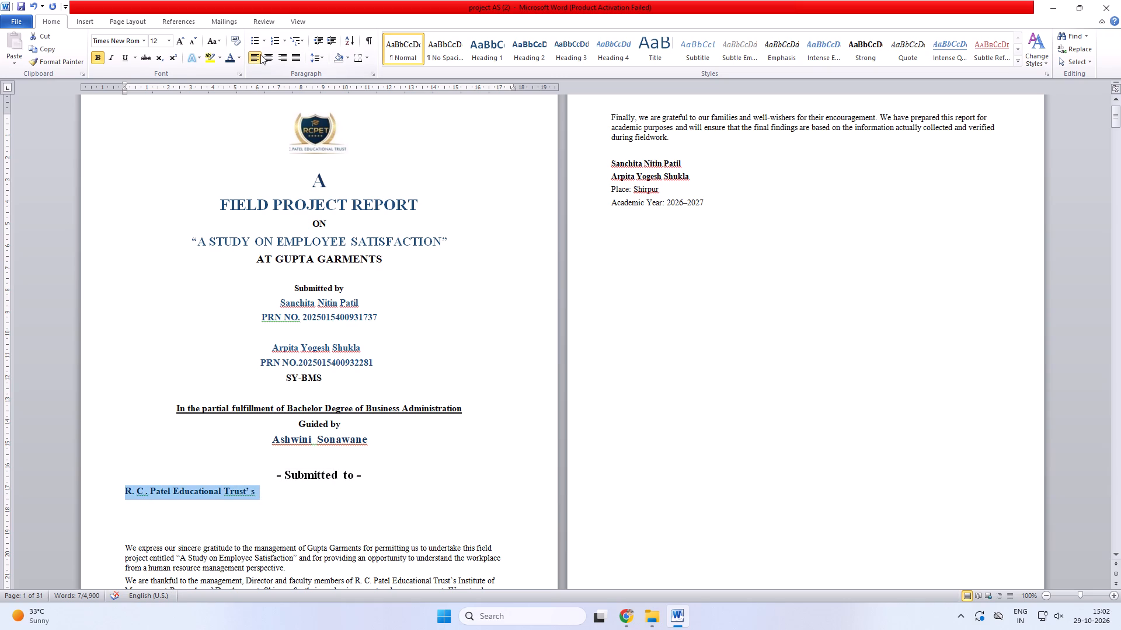
click(263, 54)
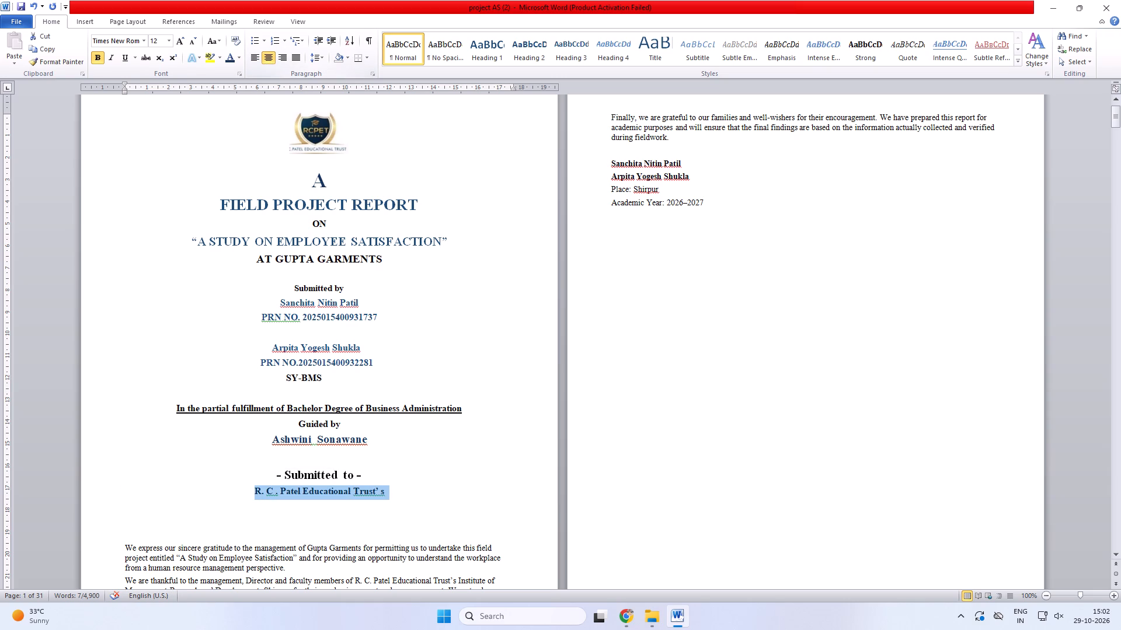
click(237, 54)
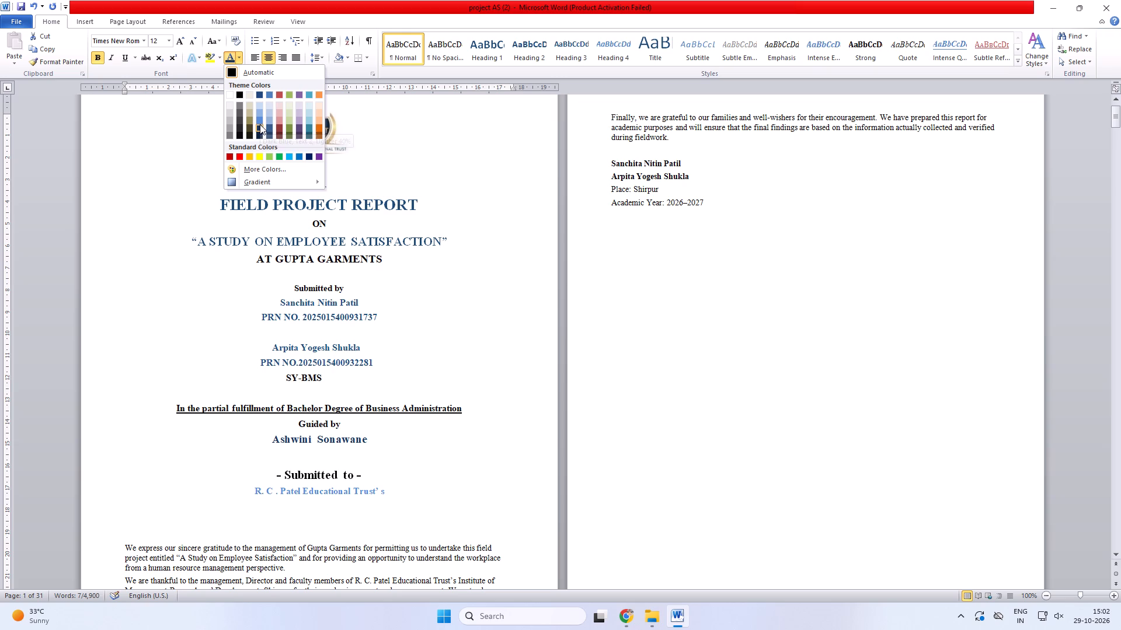
click(260, 124)
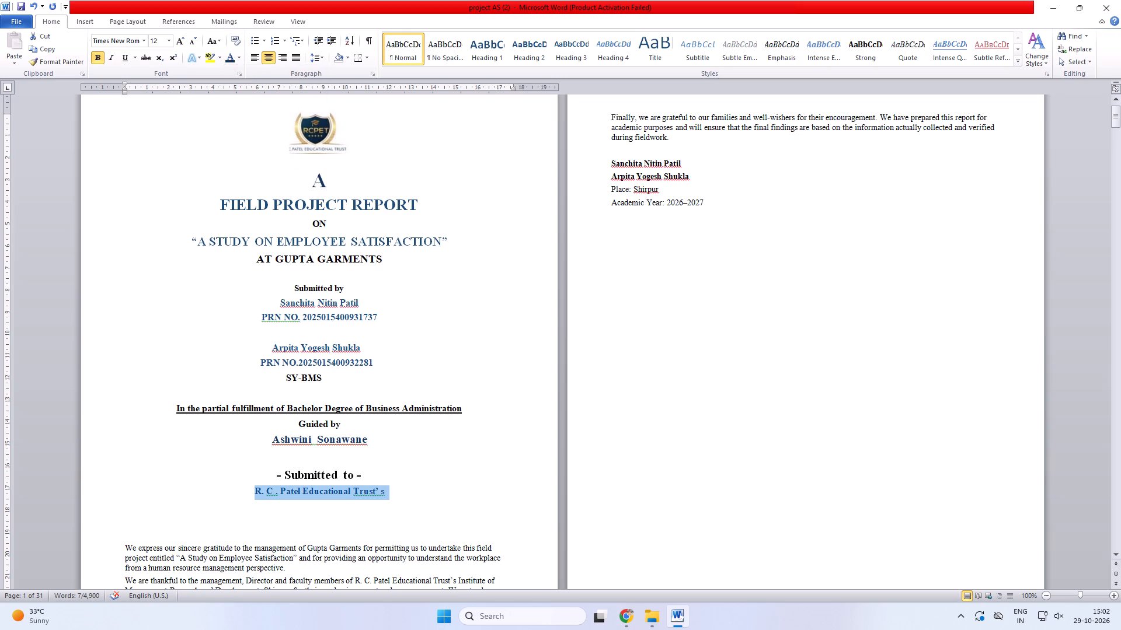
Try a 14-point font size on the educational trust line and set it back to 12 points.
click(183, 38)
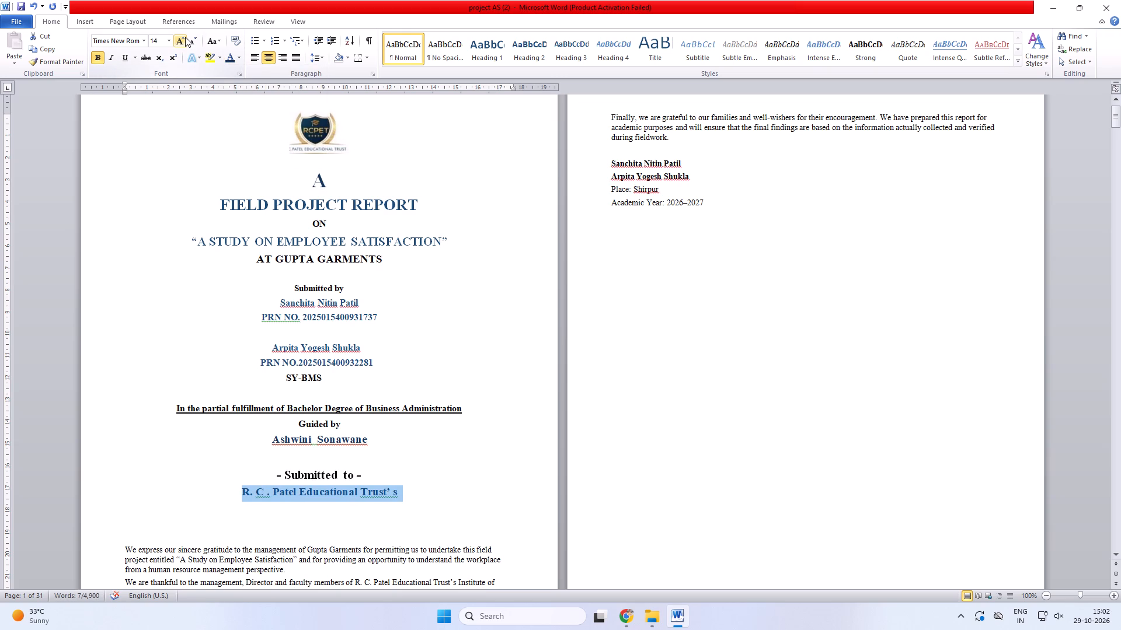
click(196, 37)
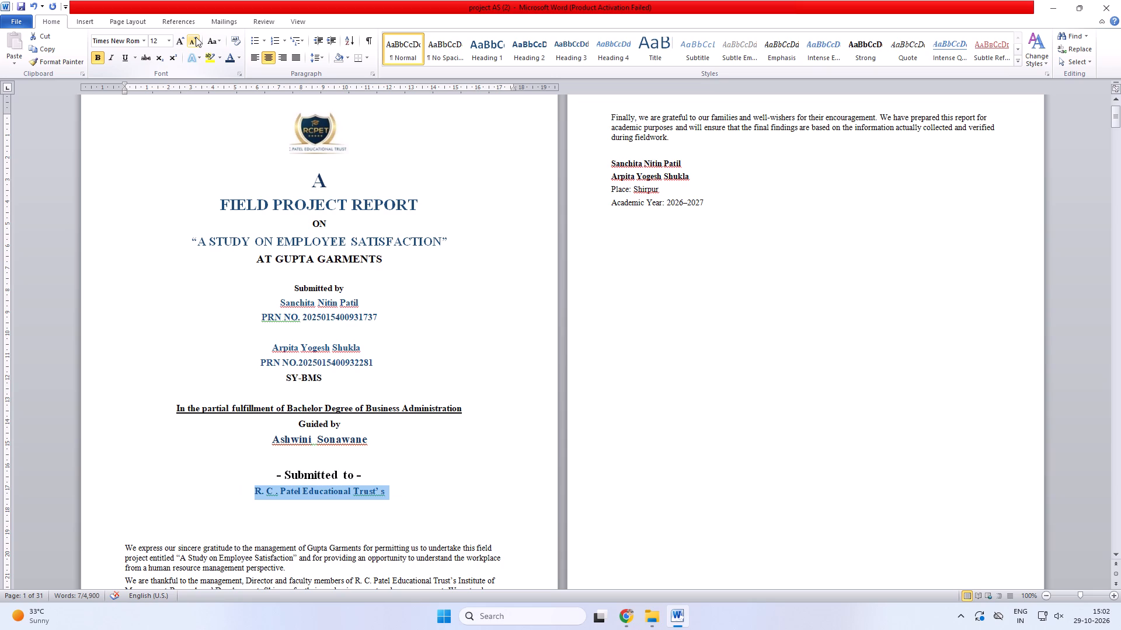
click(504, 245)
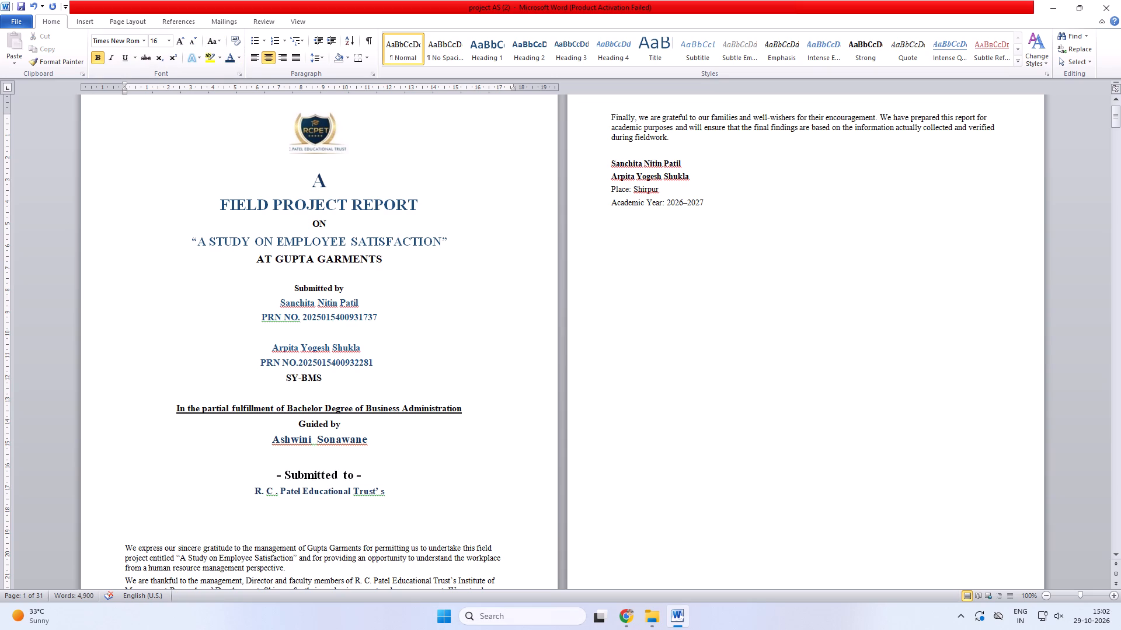
Increase the font size of the "R. C . Patel Educational Trust’ s" line to 14 points.
drag(250, 493, 378, 491)
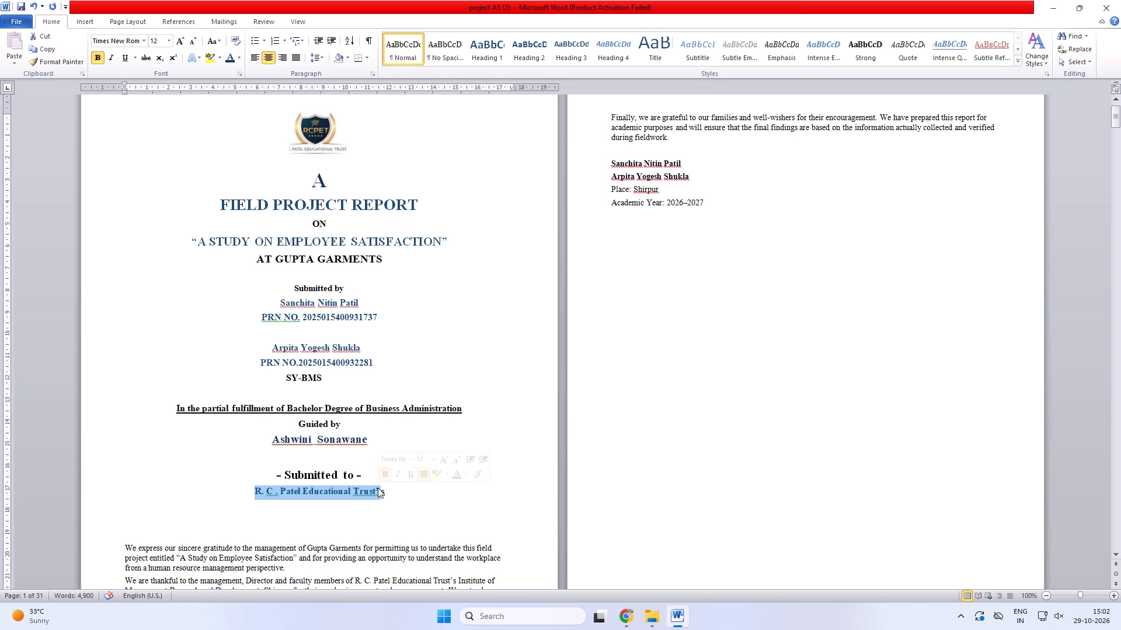
drag(542, 452, 538, 459)
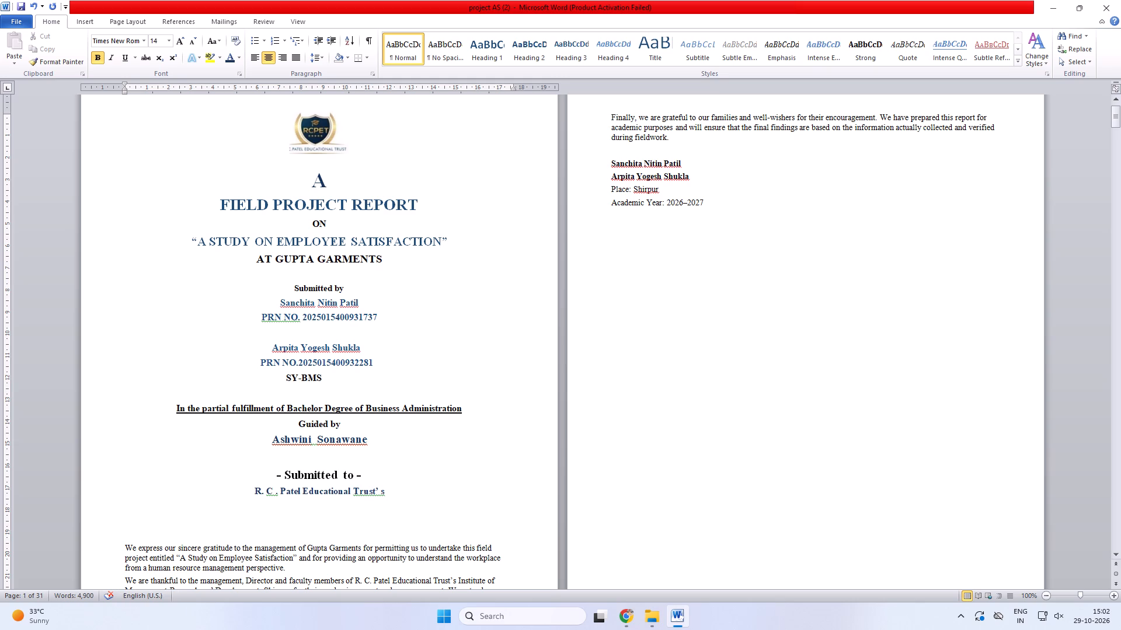
drag(250, 492, 392, 488)
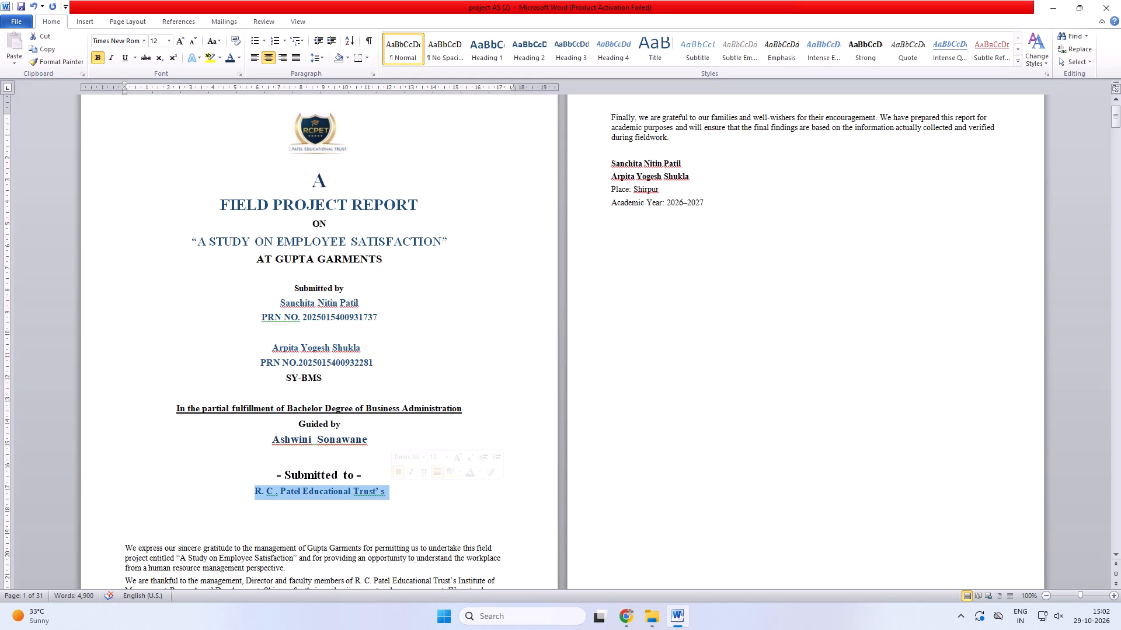
click(185, 37)
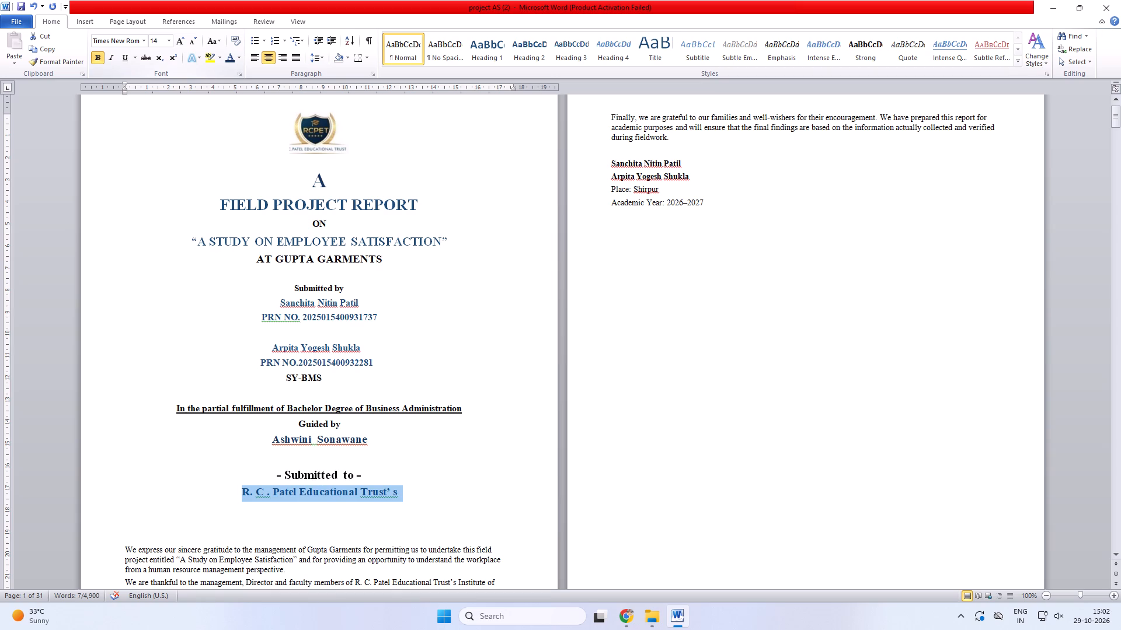
click(548, 366)
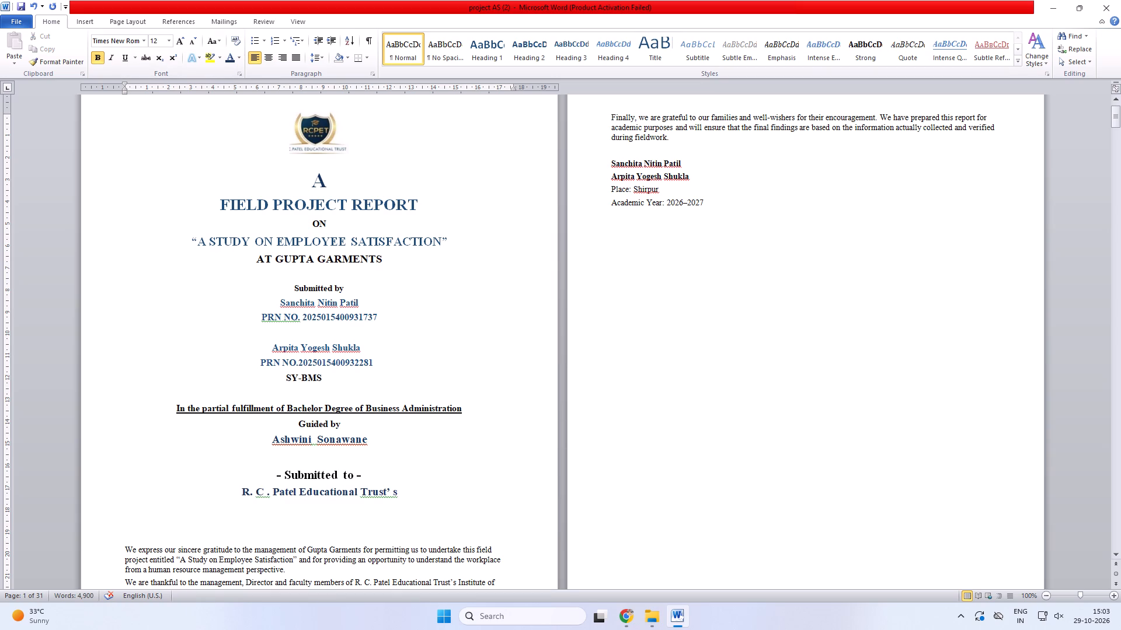
Set the "R. C . Patel Educational Trust’ s" line and the empty line below it to 14-point Times New Roman.
drag(241, 492, 402, 511)
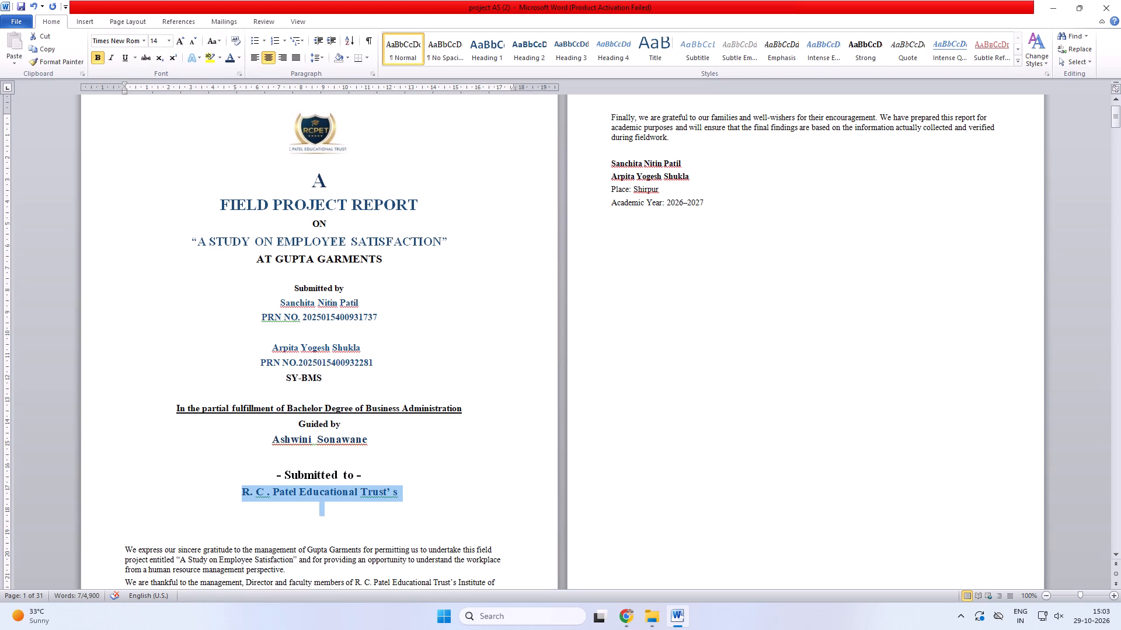
click(169, 45)
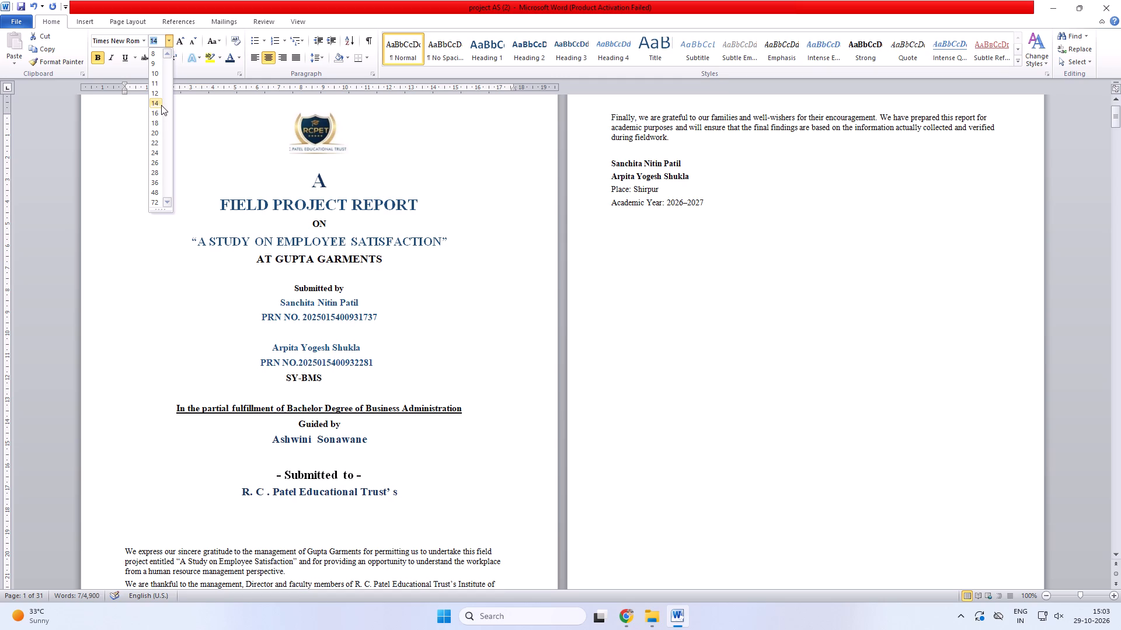
click(161, 105)
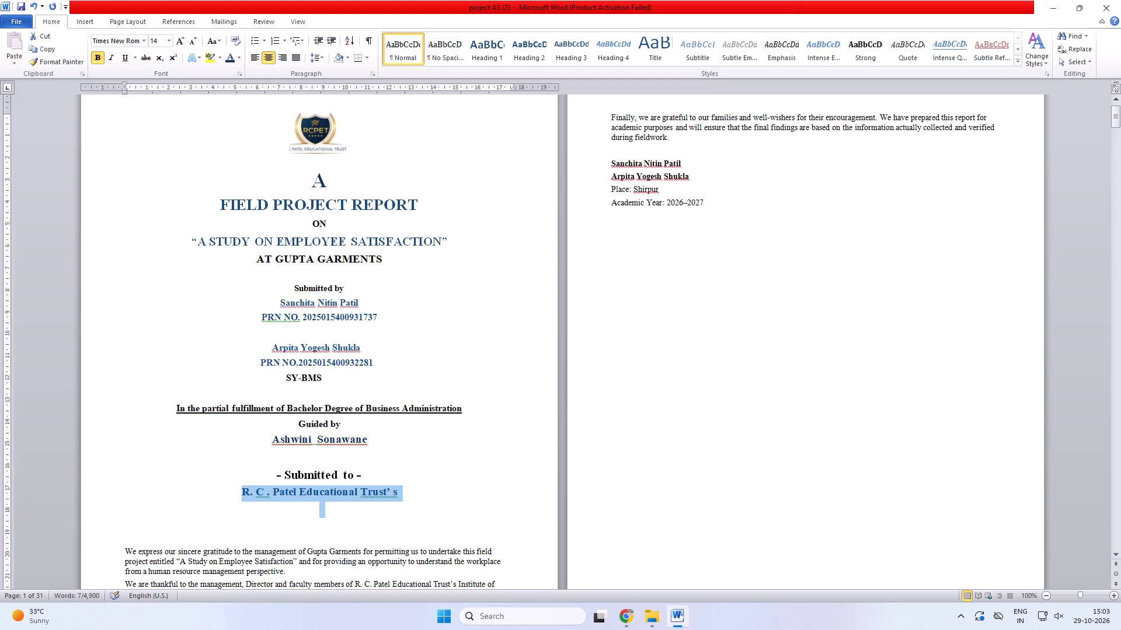
click(145, 43)
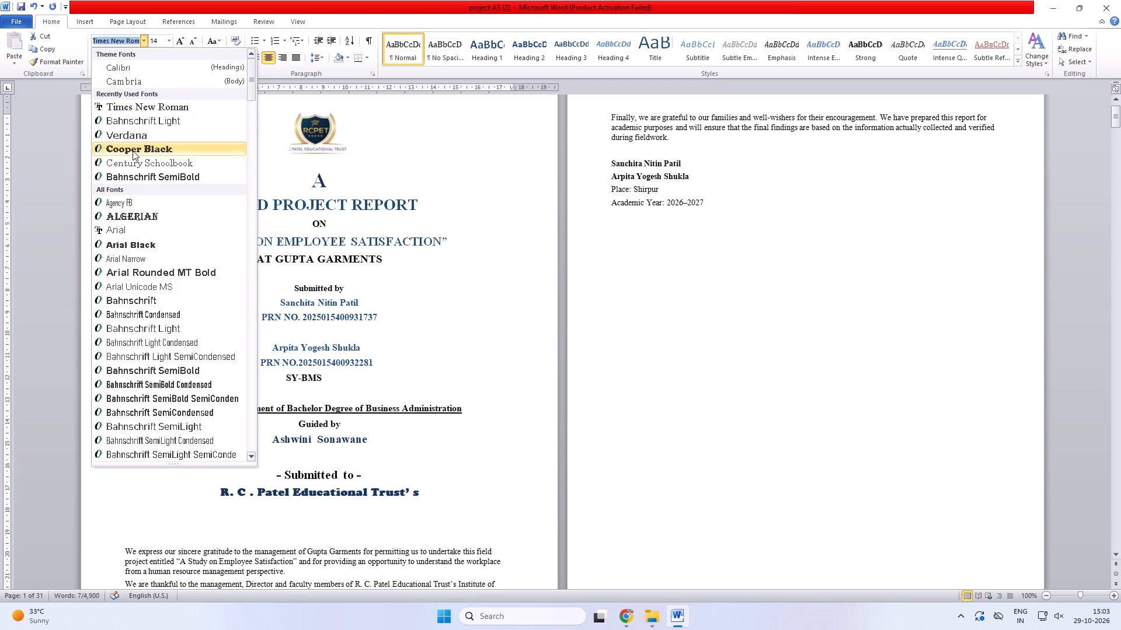
click(154, 110)
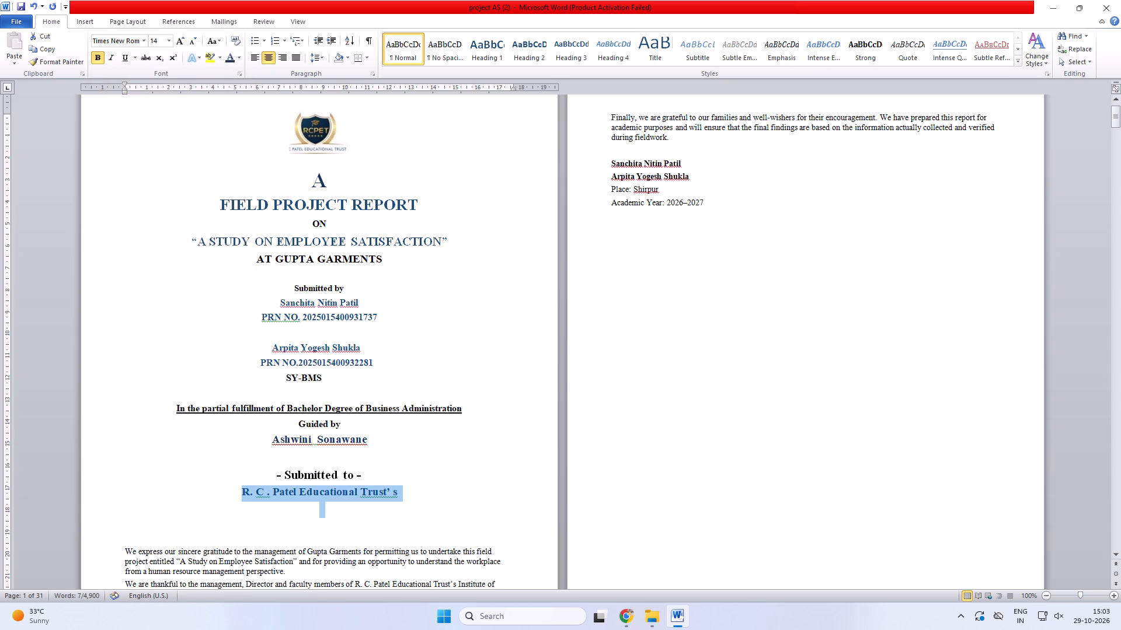
click(534, 347)
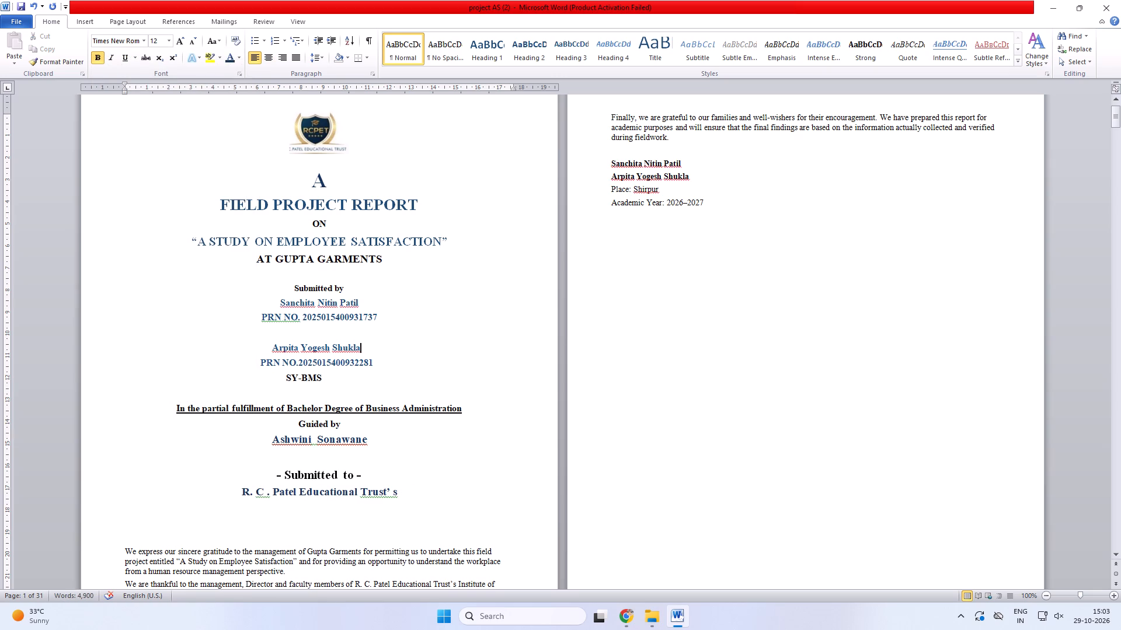
Enter "Institute of" left-aligned on the empty line below the educational trust line, switching the font colour to red after the initial "I".
click(167, 508)
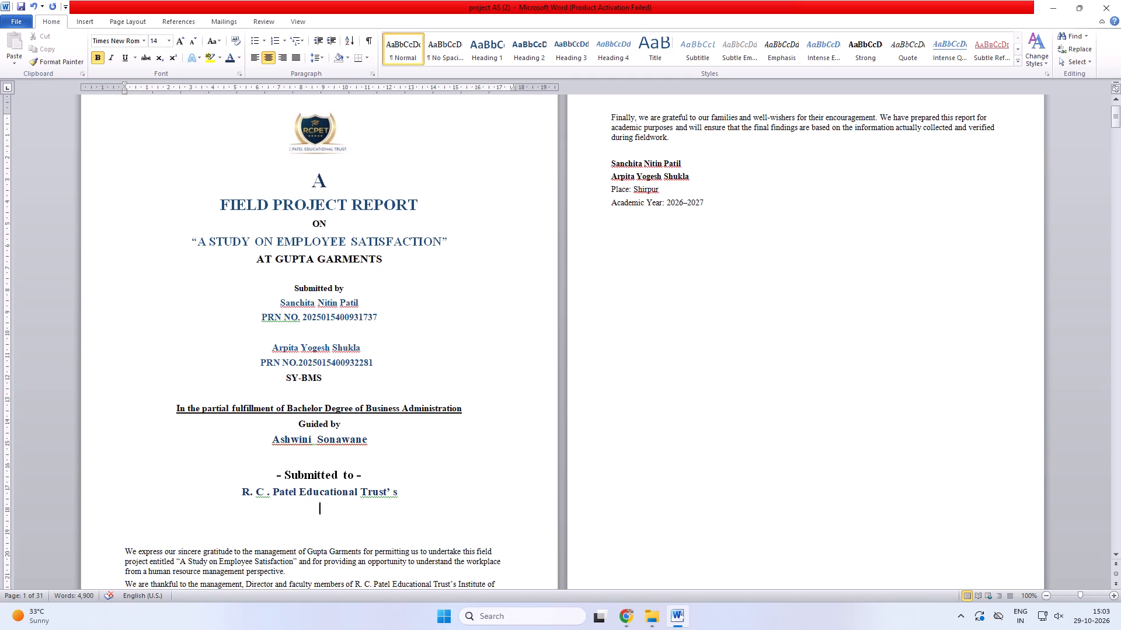
click(248, 60)
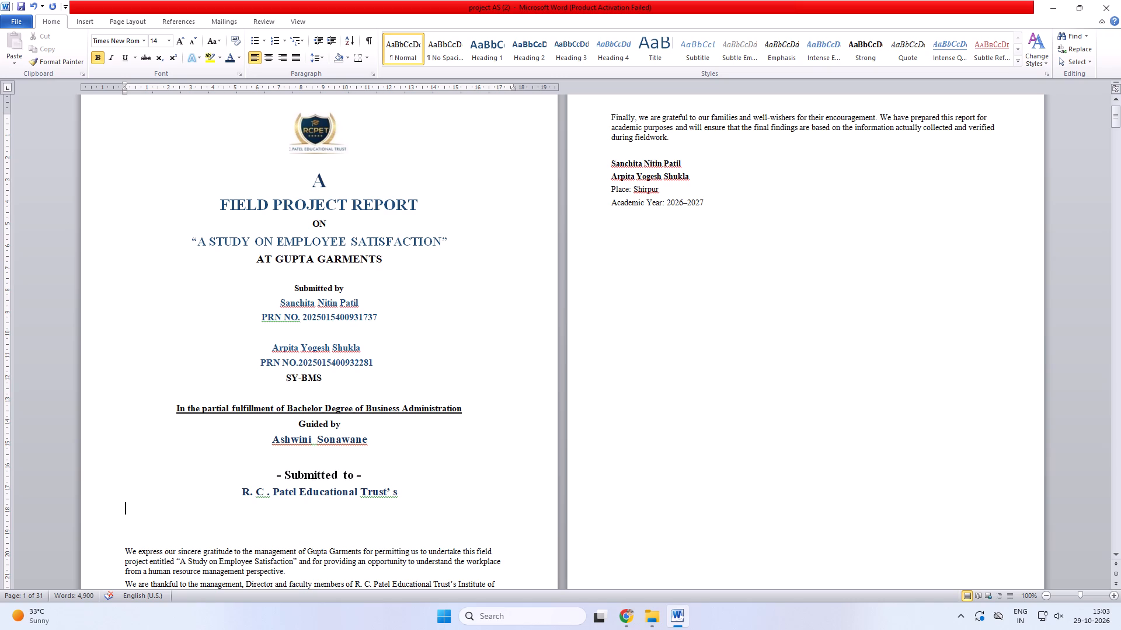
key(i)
click(238, 61)
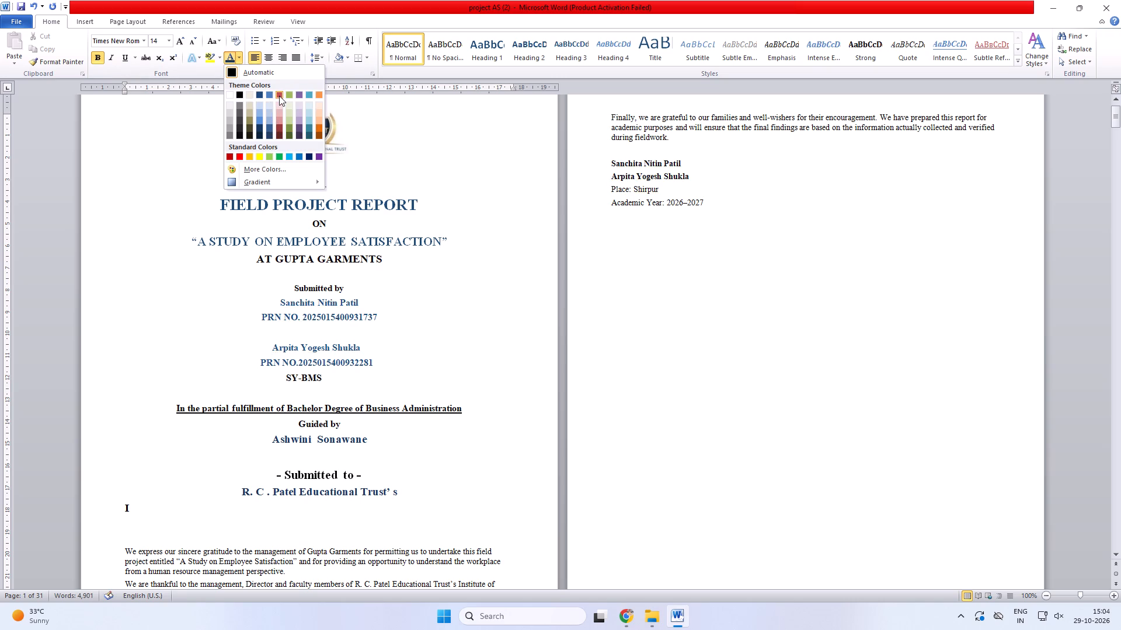
click(242, 157)
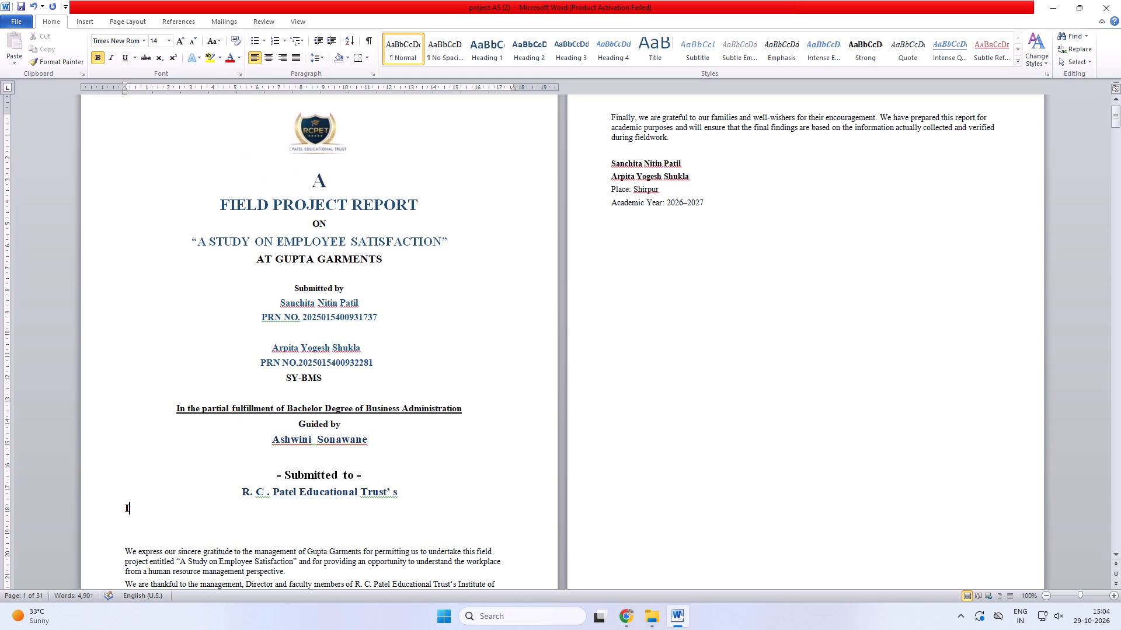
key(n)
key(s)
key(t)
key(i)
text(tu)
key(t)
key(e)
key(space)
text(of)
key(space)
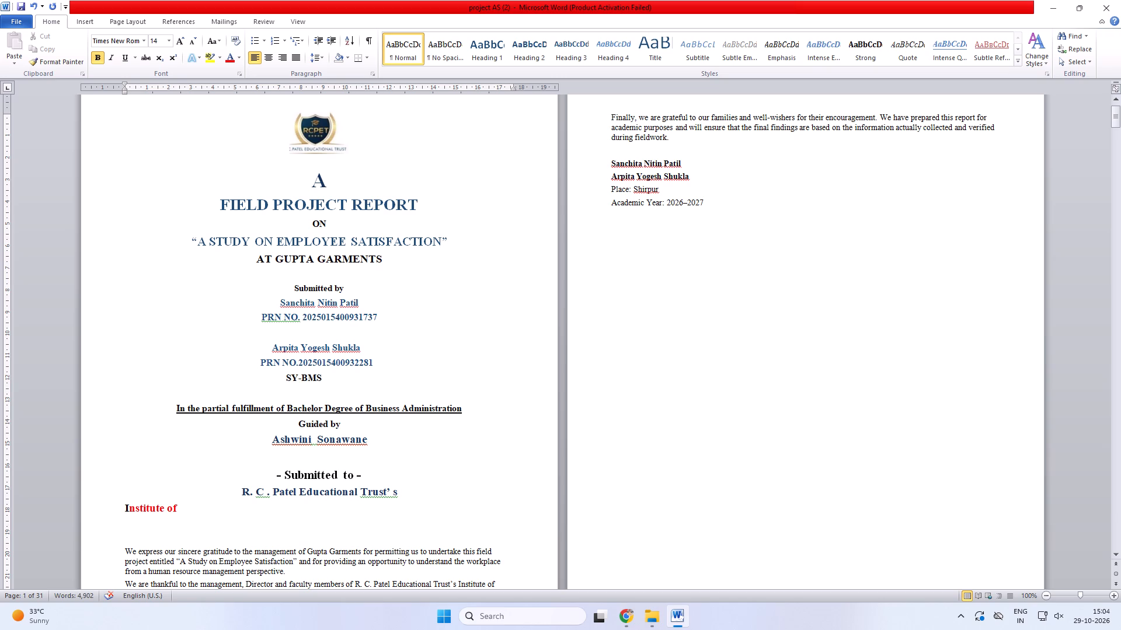
Add "Management" after "Institute of" on the institute line, with a black initial "M" and the remaining letters in red.
key(space)
click(240, 57)
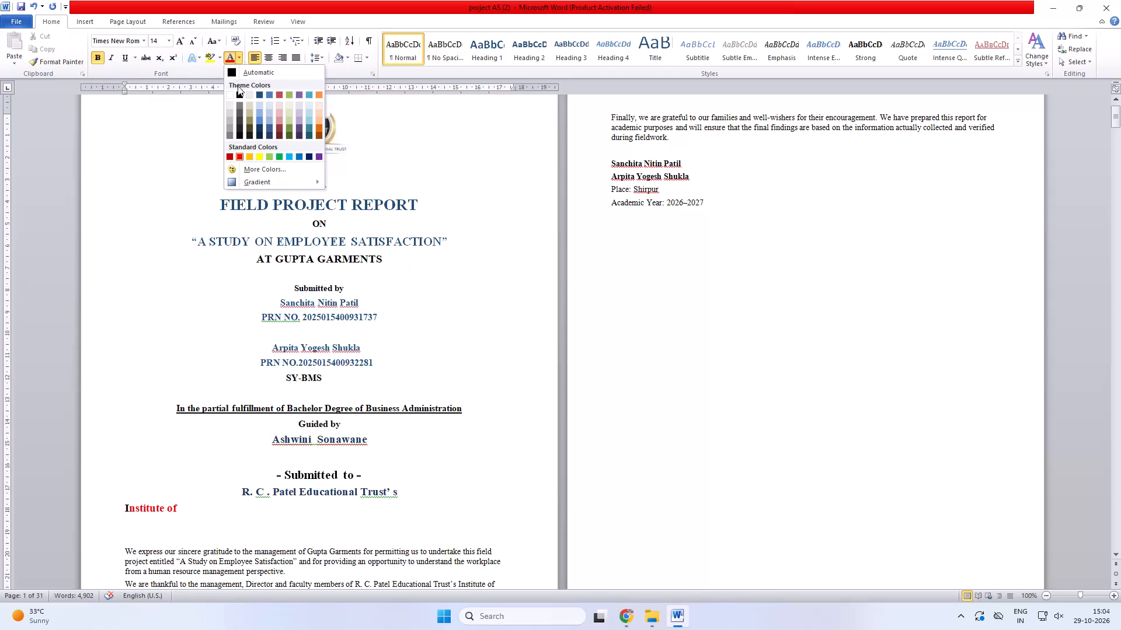
click(238, 91)
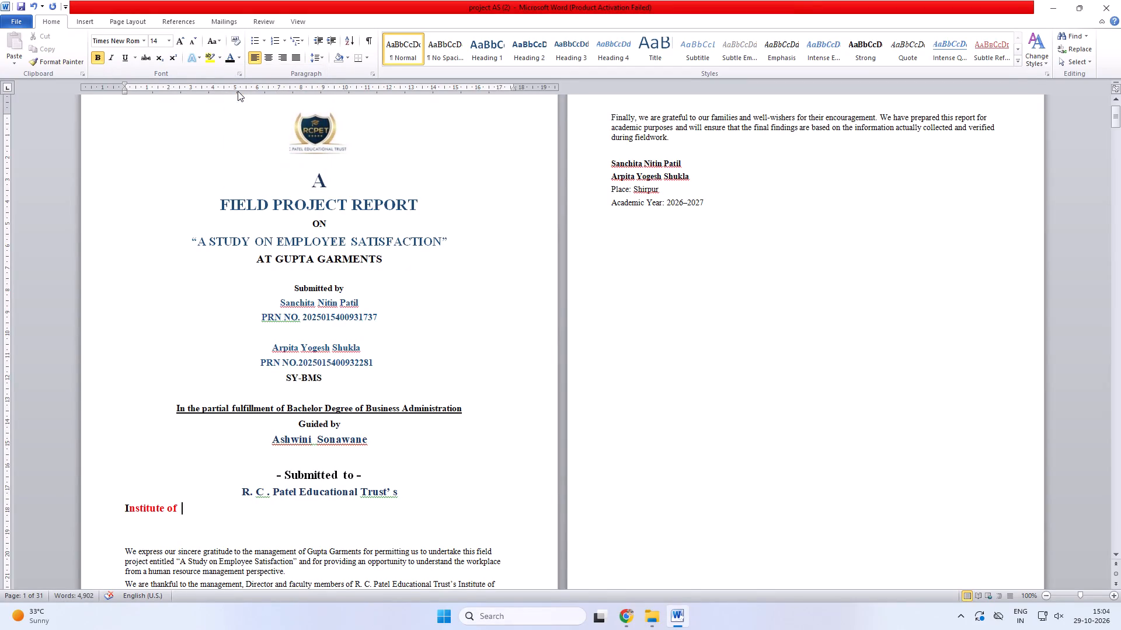
key(m)
click(241, 60)
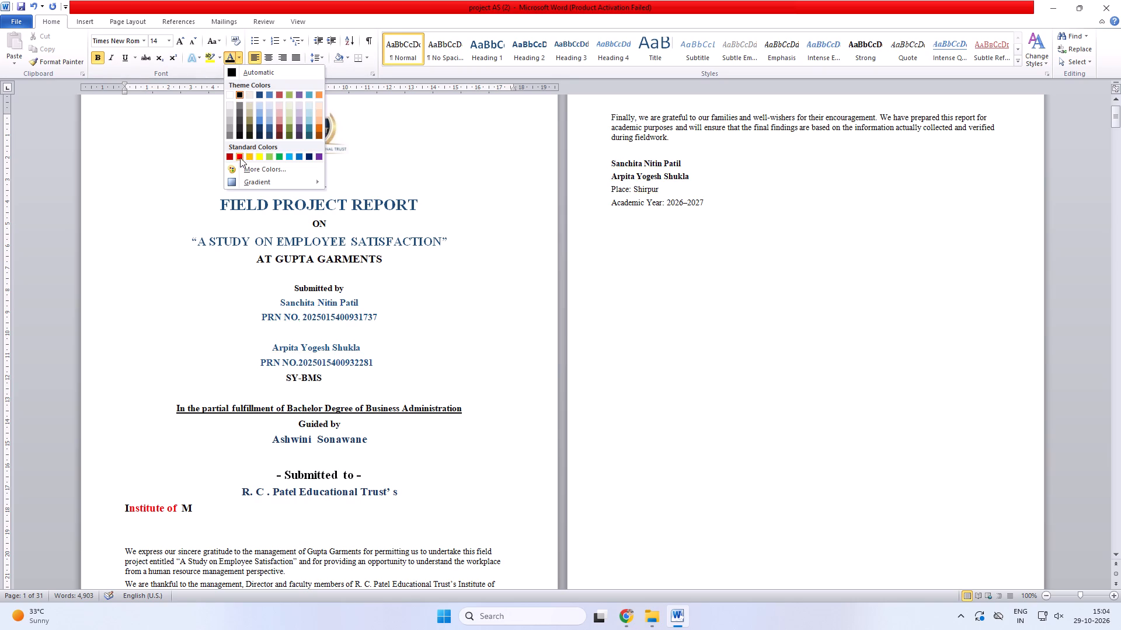
click(240, 157)
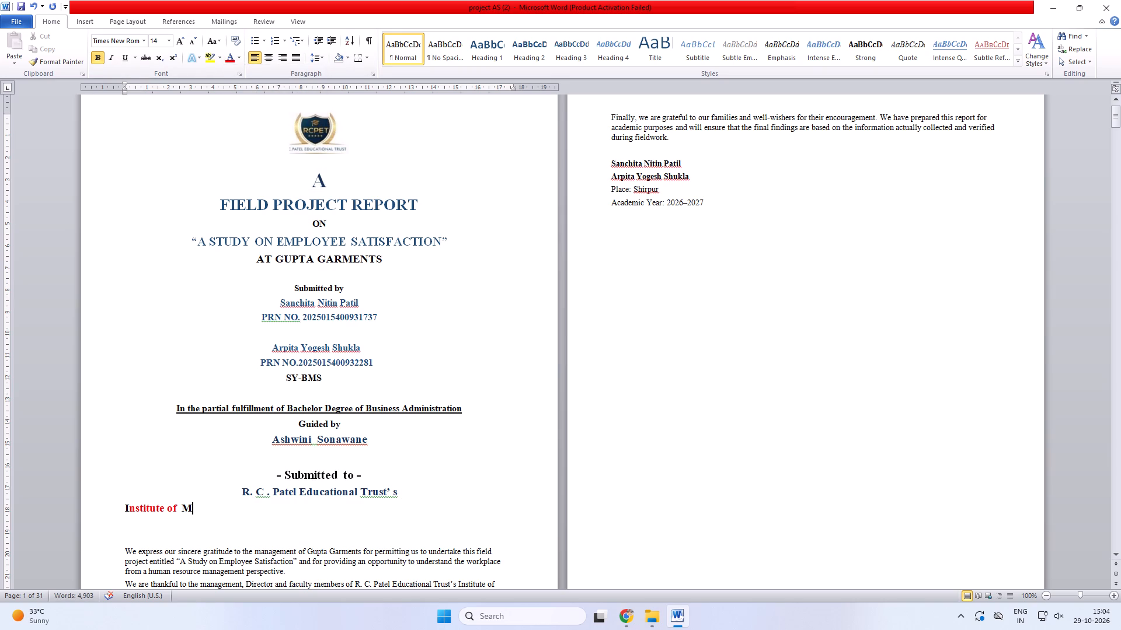
key(a)
key(n)
key(a)
text(ge)
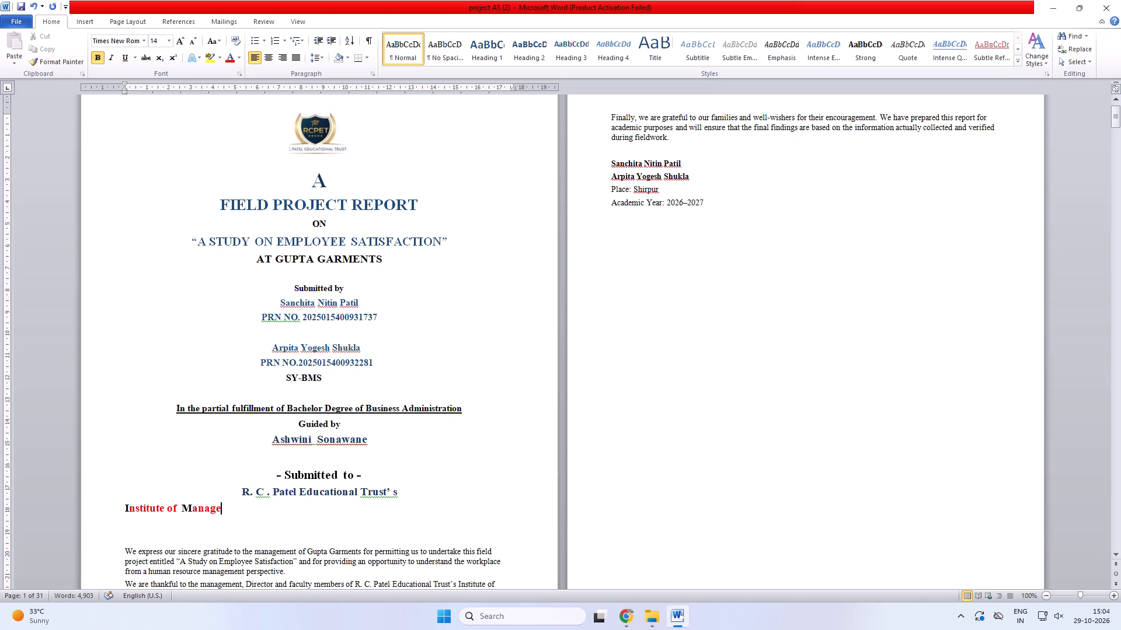
text(ment)
Continue the institute line with "Research and", making the initial "R" black and the remaining letters red.
key(space)
key(space)
click(241, 60)
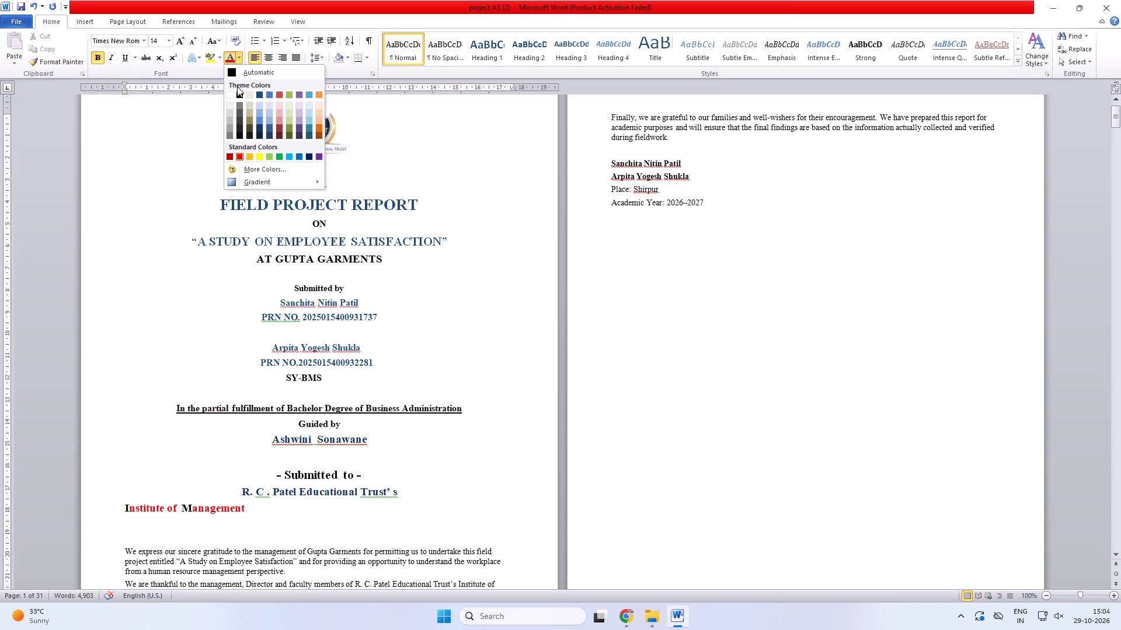
click(241, 92)
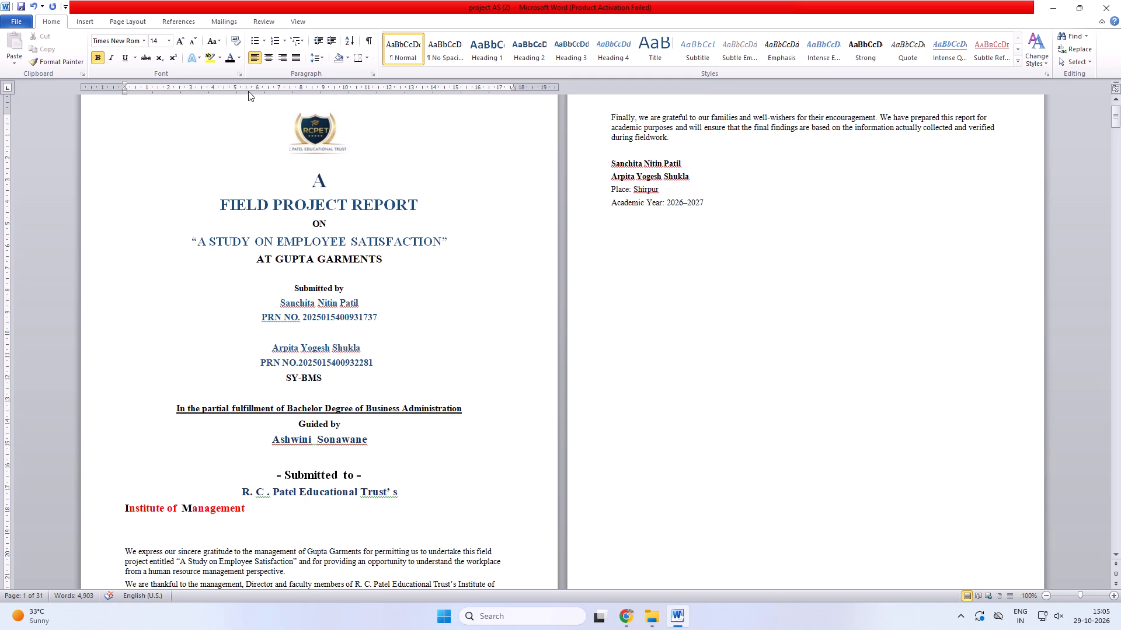
key(r)
click(235, 60)
click(238, 60)
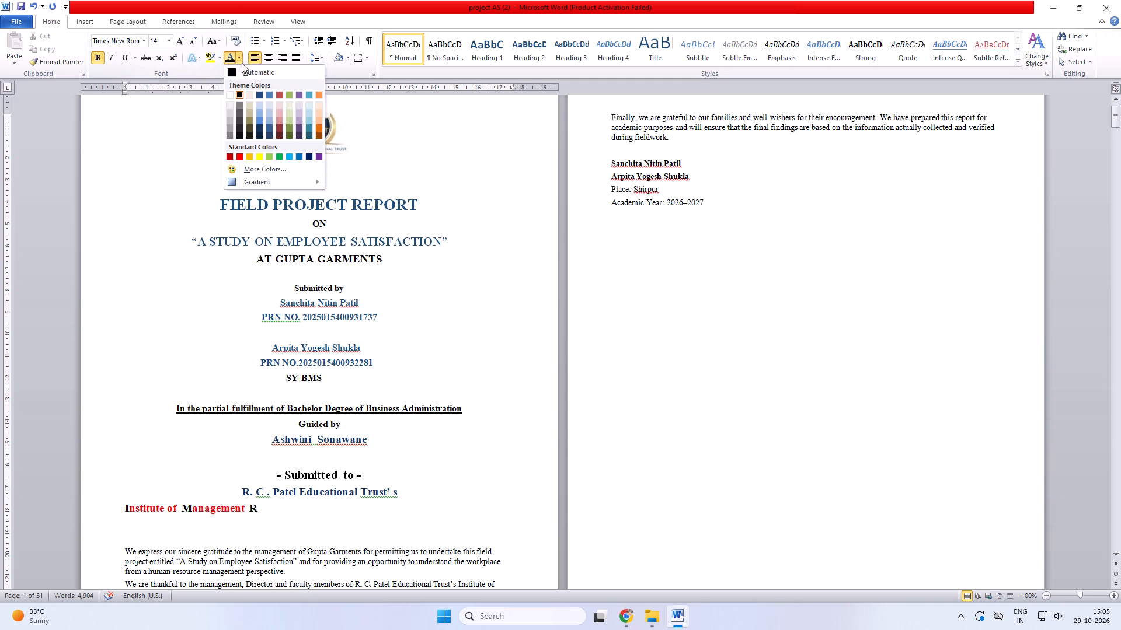
click(242, 156)
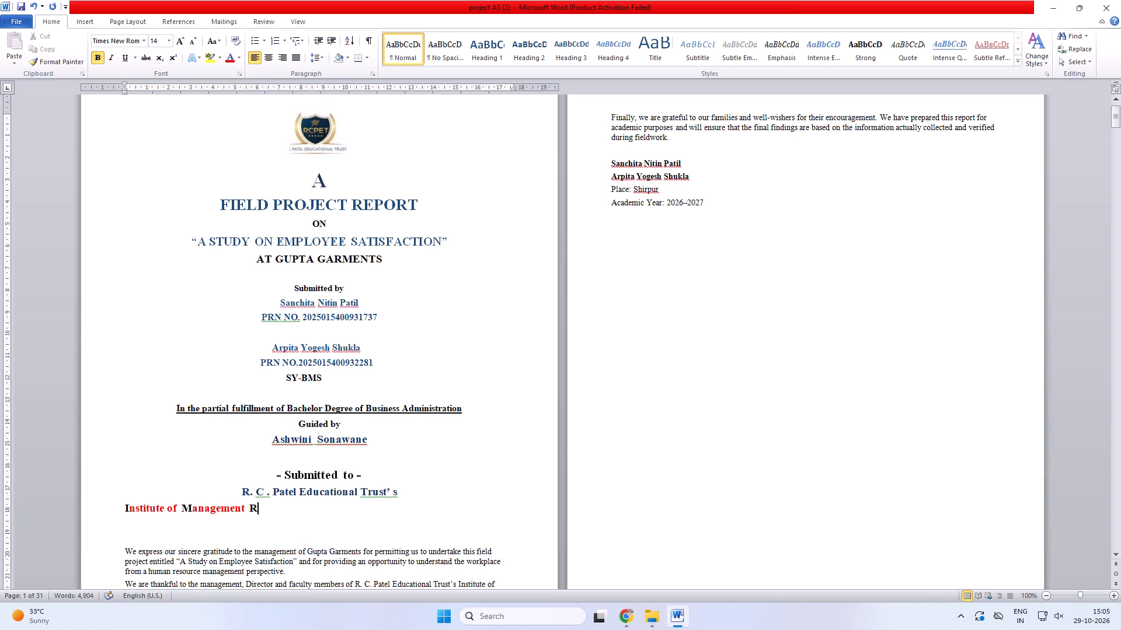
key(e)
key(s)
text(ea)
key(r)
key(c)
key(h)
key(space)
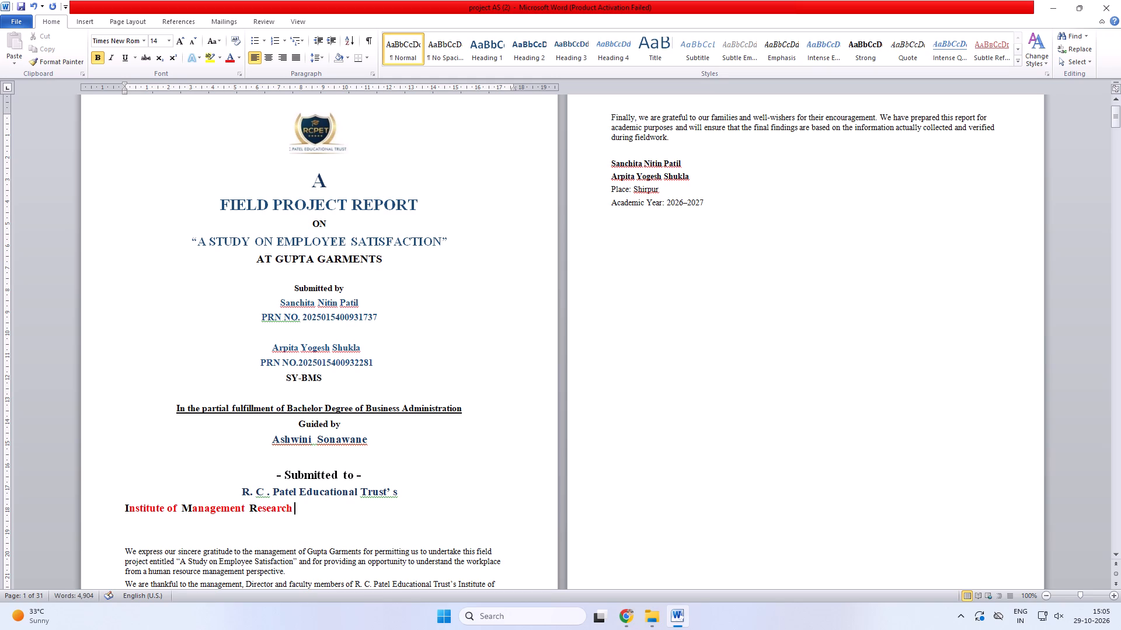
text(an)
key(d)
Add "Development" after "Research and" on the institute line, with a black initial "D" and the remaining letters in red.
key(space)
key(space)
click(239, 60)
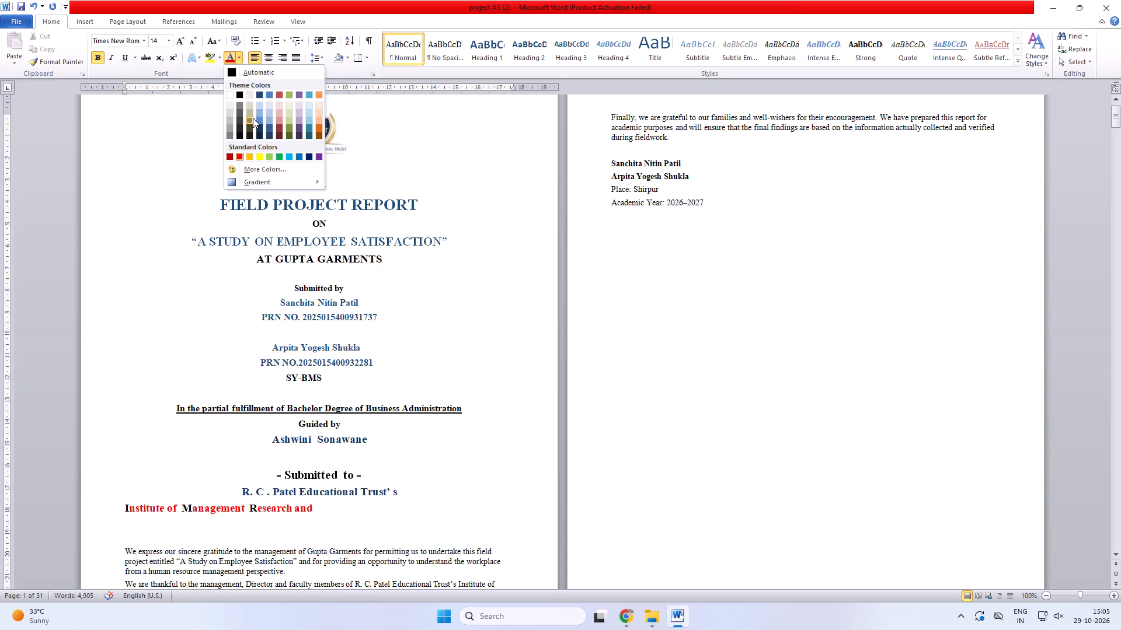
click(238, 94)
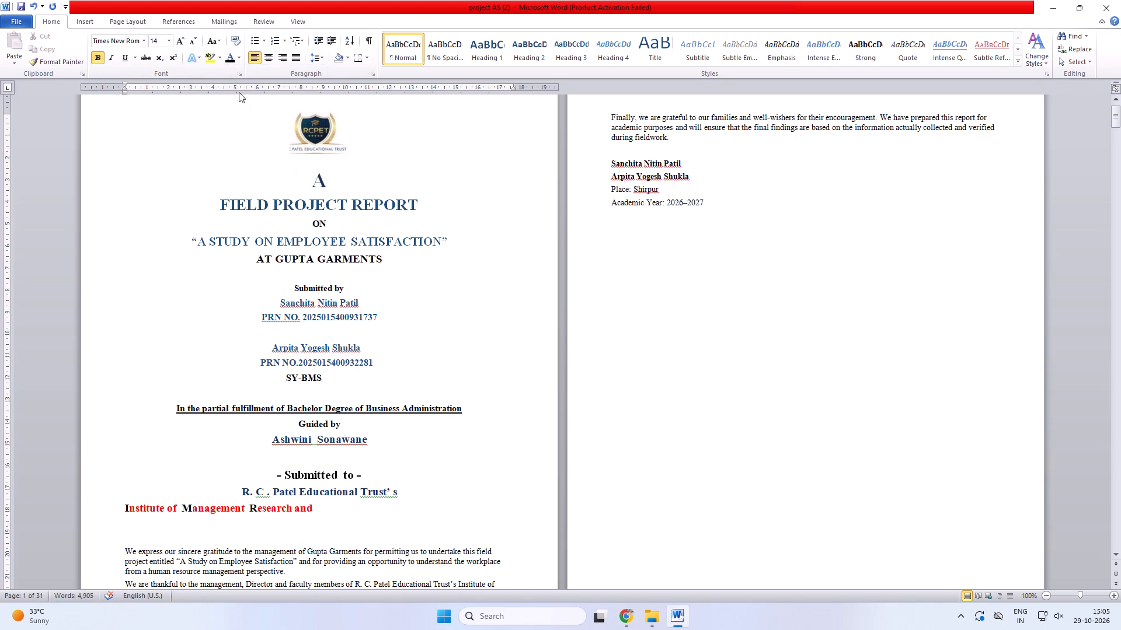
key(d)
click(242, 59)
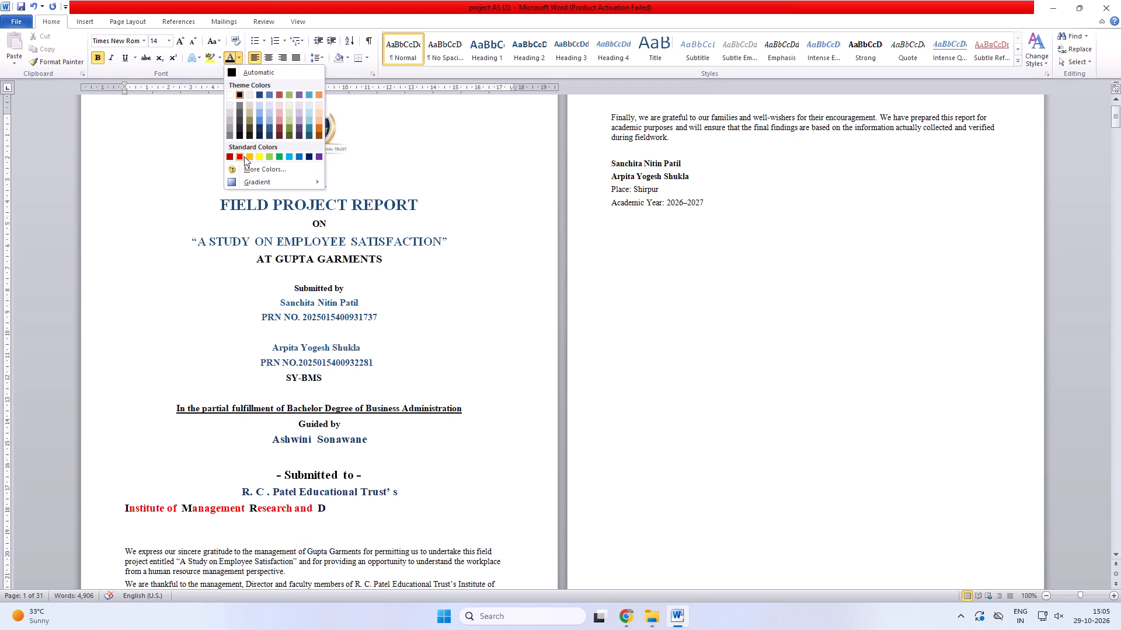
click(242, 157)
key(e)
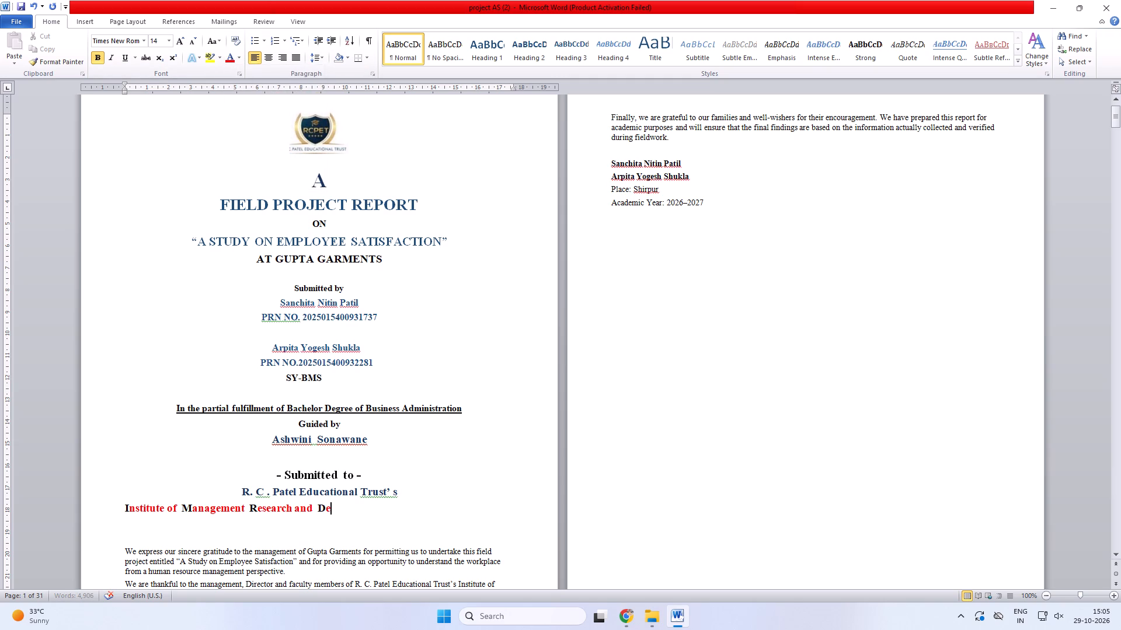
key(v)
key(e)
key(l)
key(o)
text(pmen)
key(t)
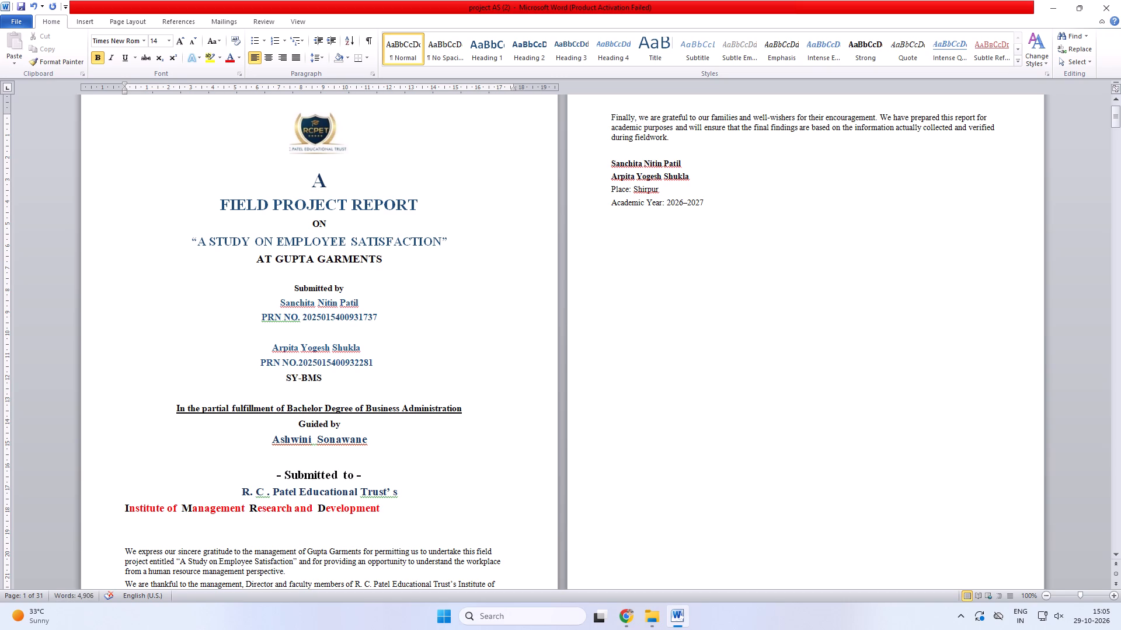
Complete the institute line with a comma and the place name "shirpur" in red.
key(comma)
key(space)
key(space)
key(s)
key(h)
text(ir)
key(p)
key(u)
key(r)
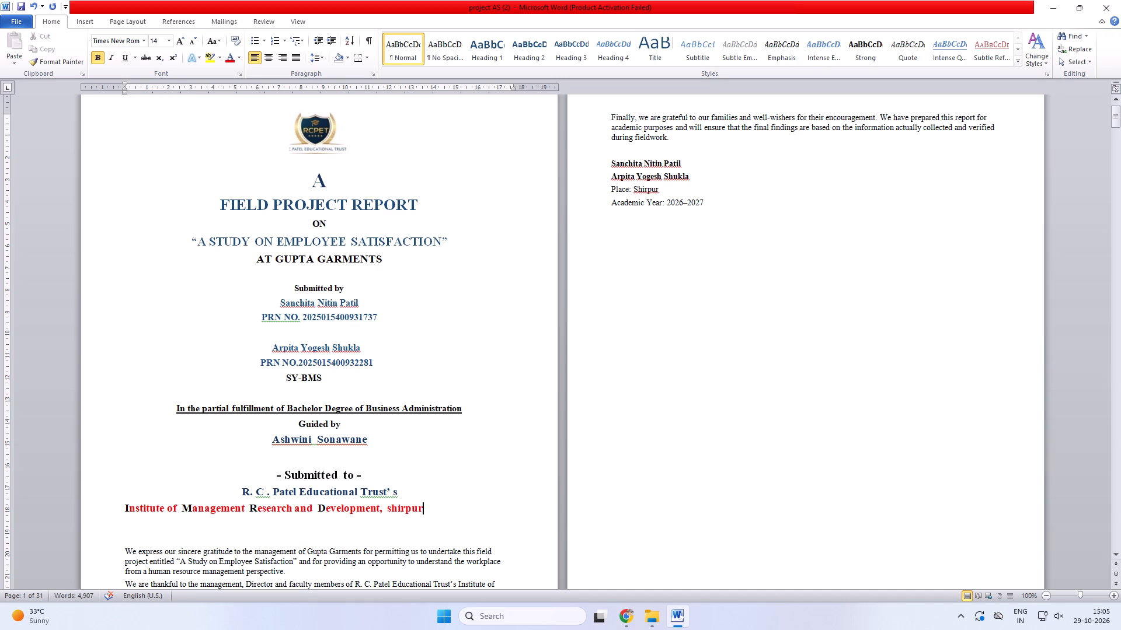
Centre the institute line below the trust's name on the cover page.
key(space)
drag(120, 506, 289, 524)
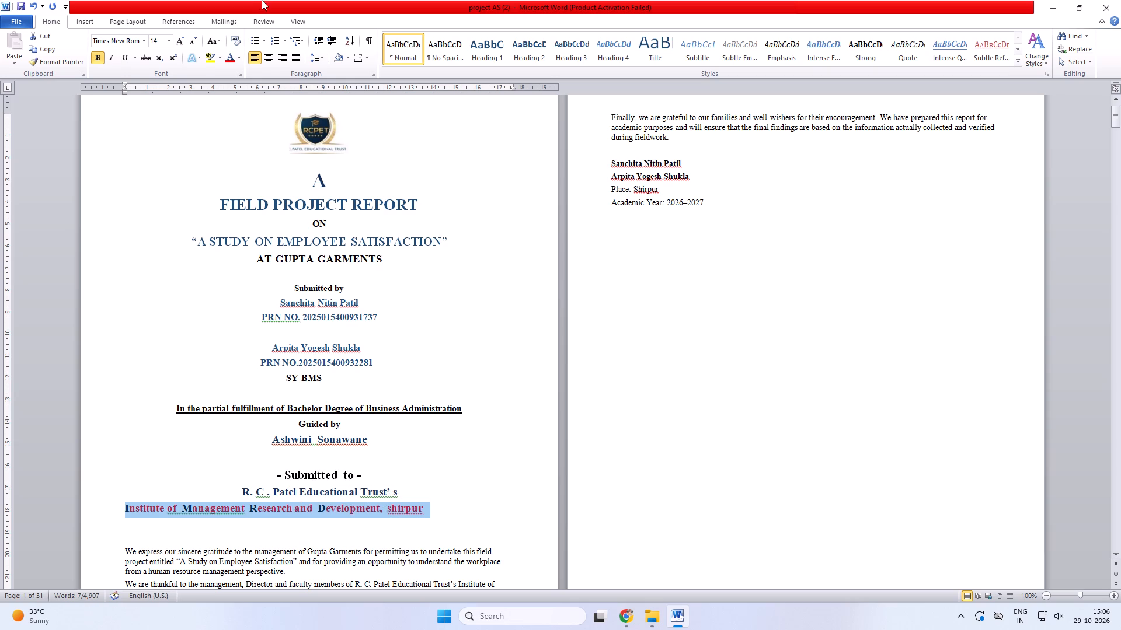
click(269, 55)
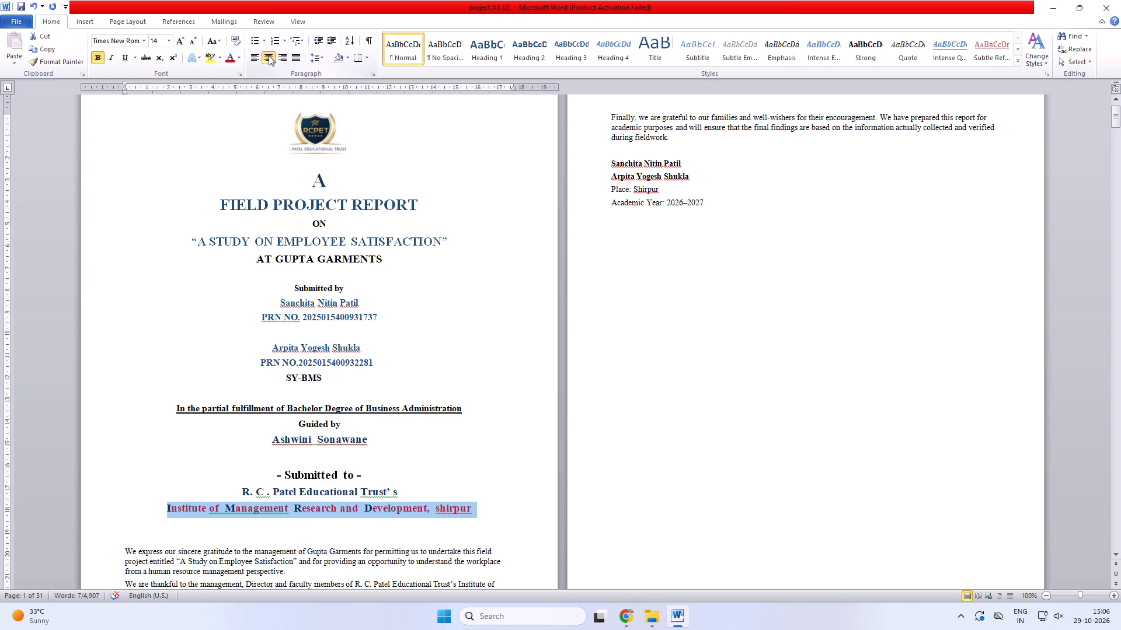
click(709, 304)
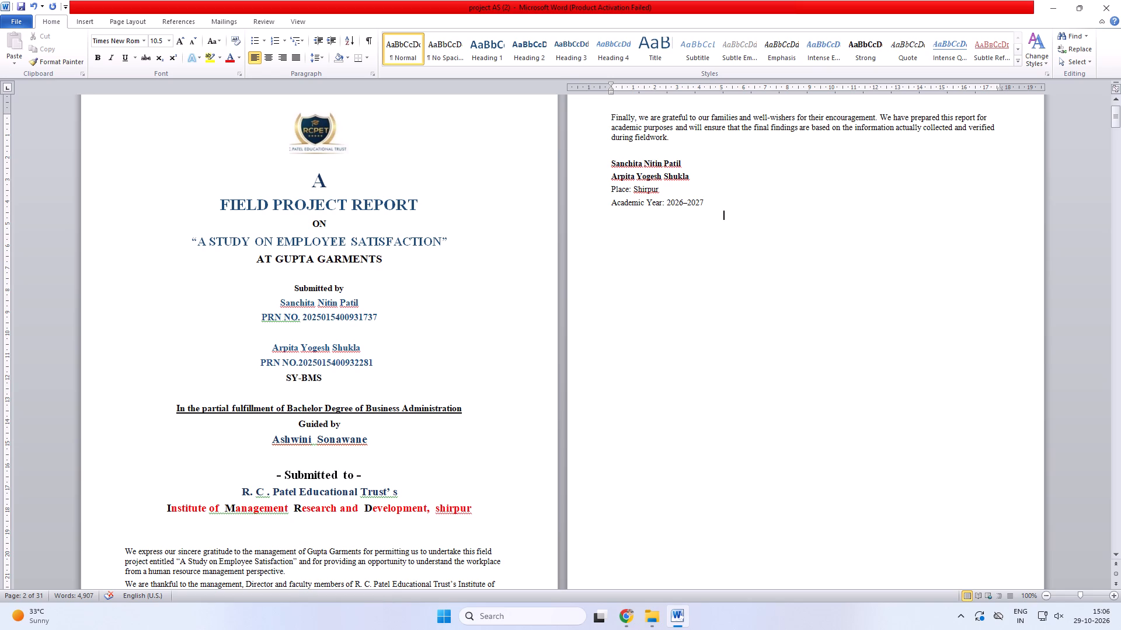
Set the institute line and the blank line below it to Times New Roman, 14 pt.
drag(166, 510, 175, 510)
drag(175, 510, 397, 533)
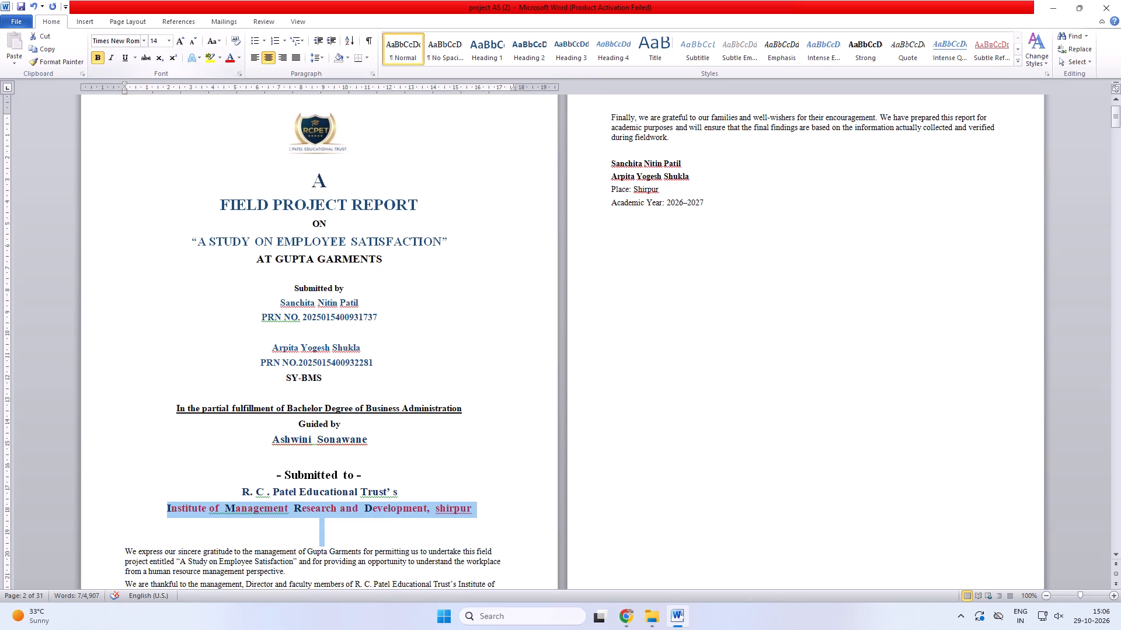
click(168, 40)
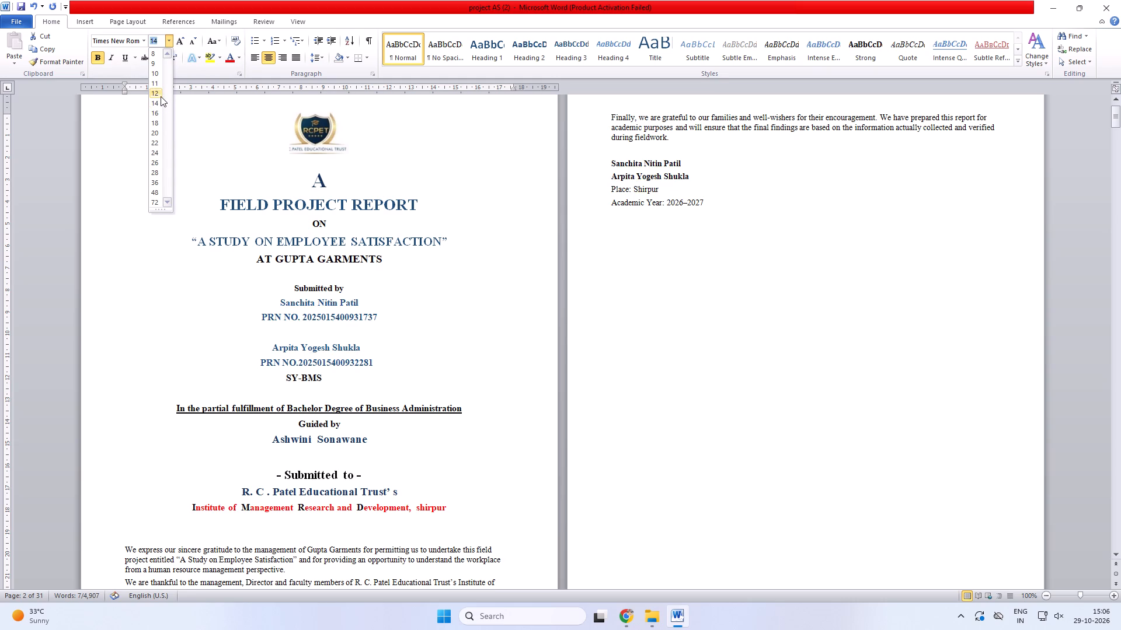
click(158, 100)
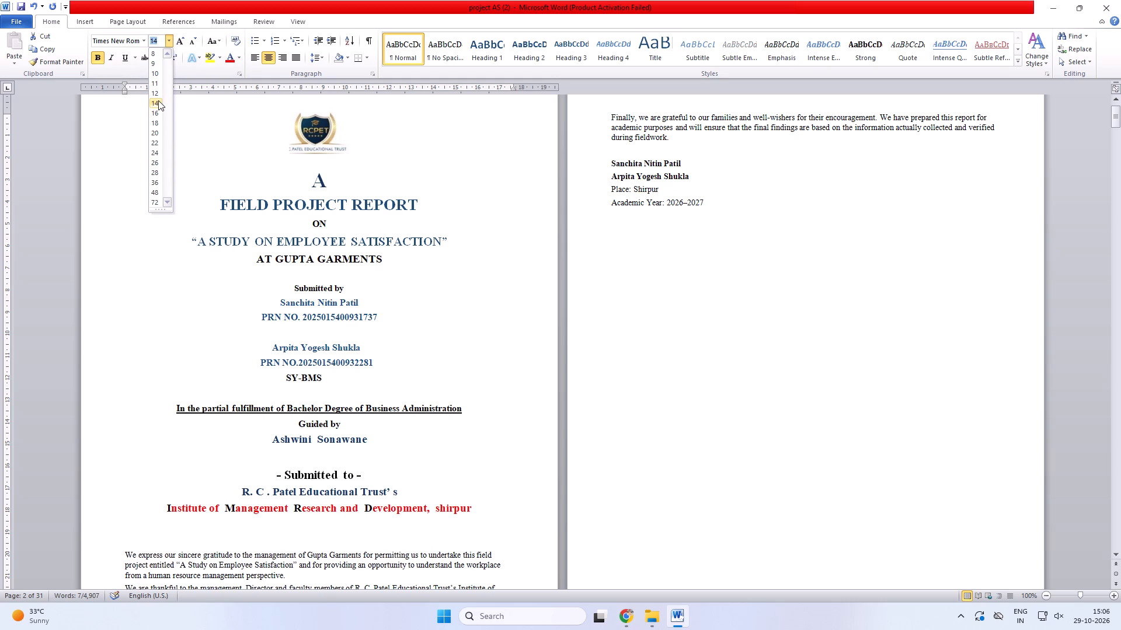
click(141, 41)
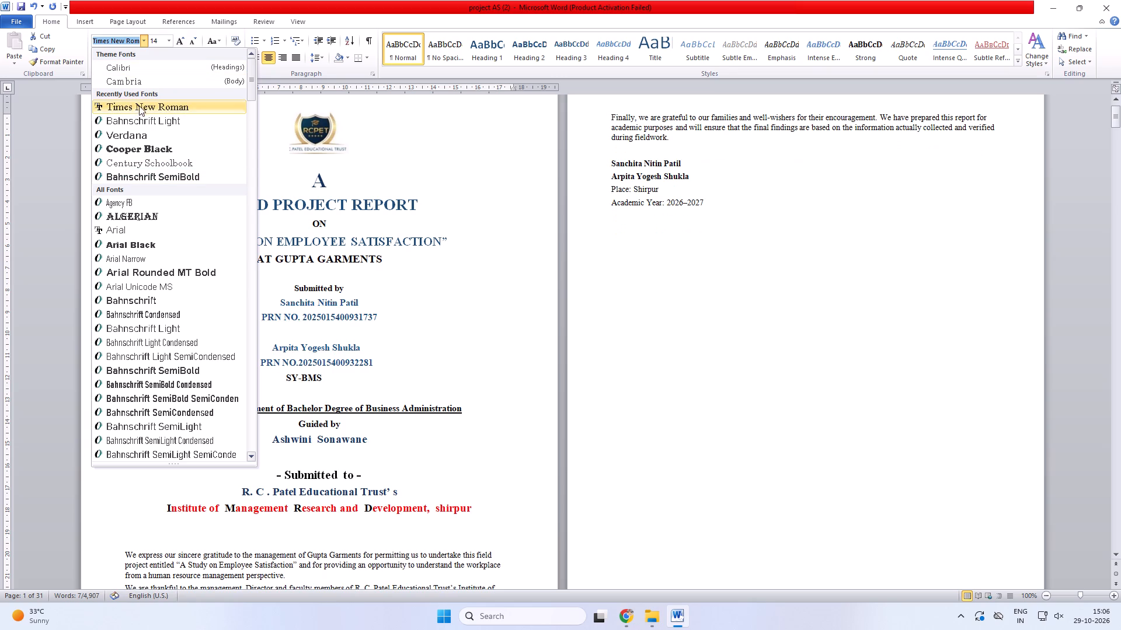
click(141, 101)
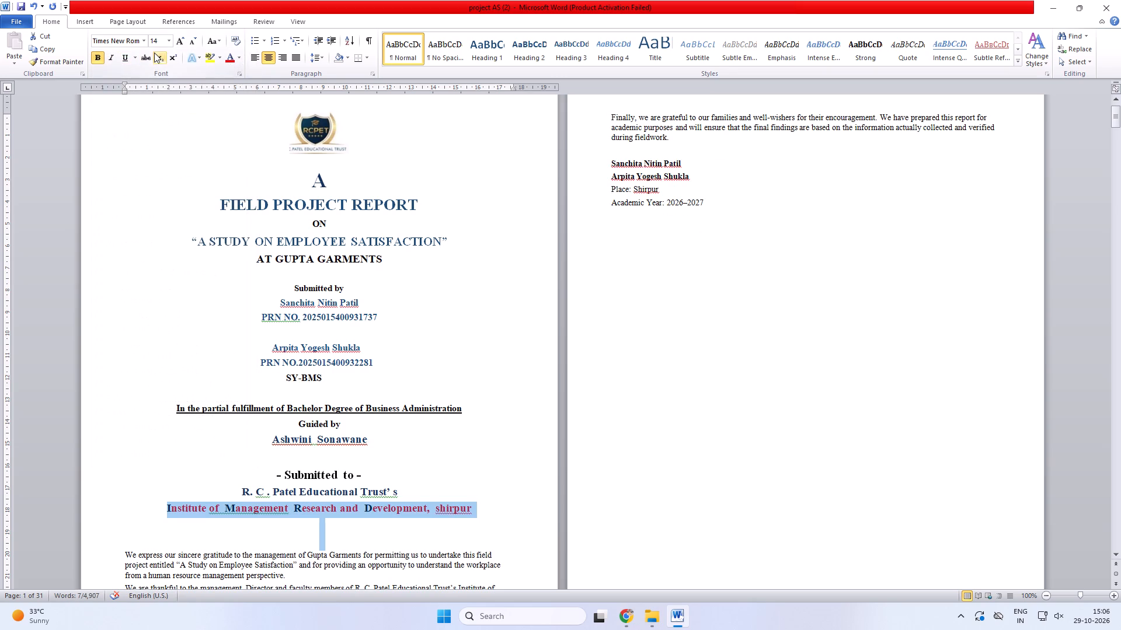
click(170, 45)
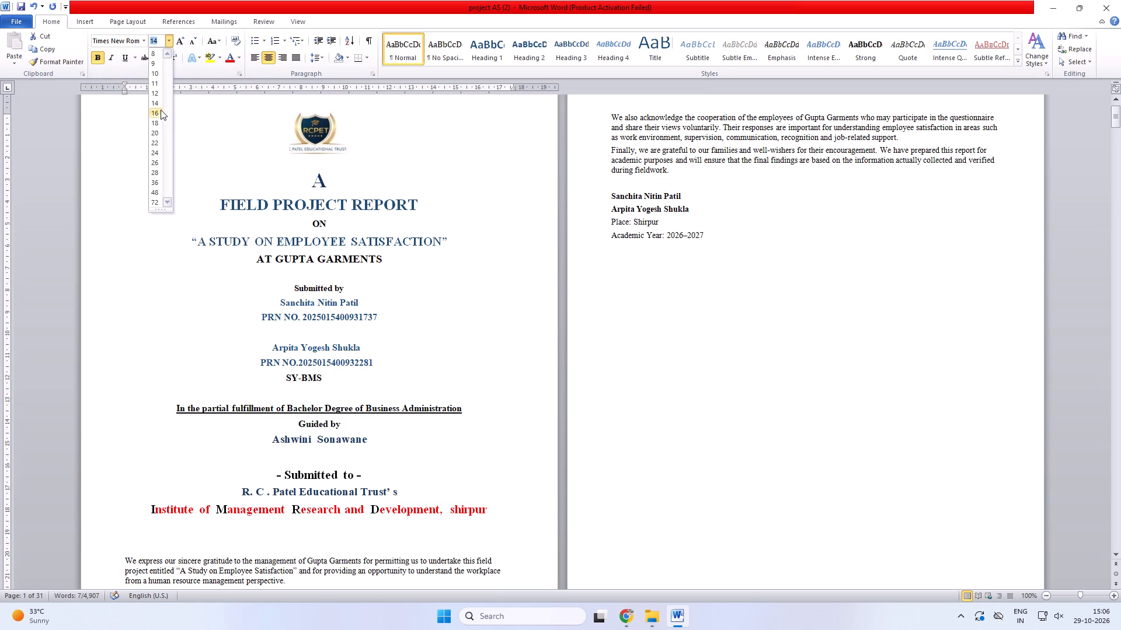
click(161, 107)
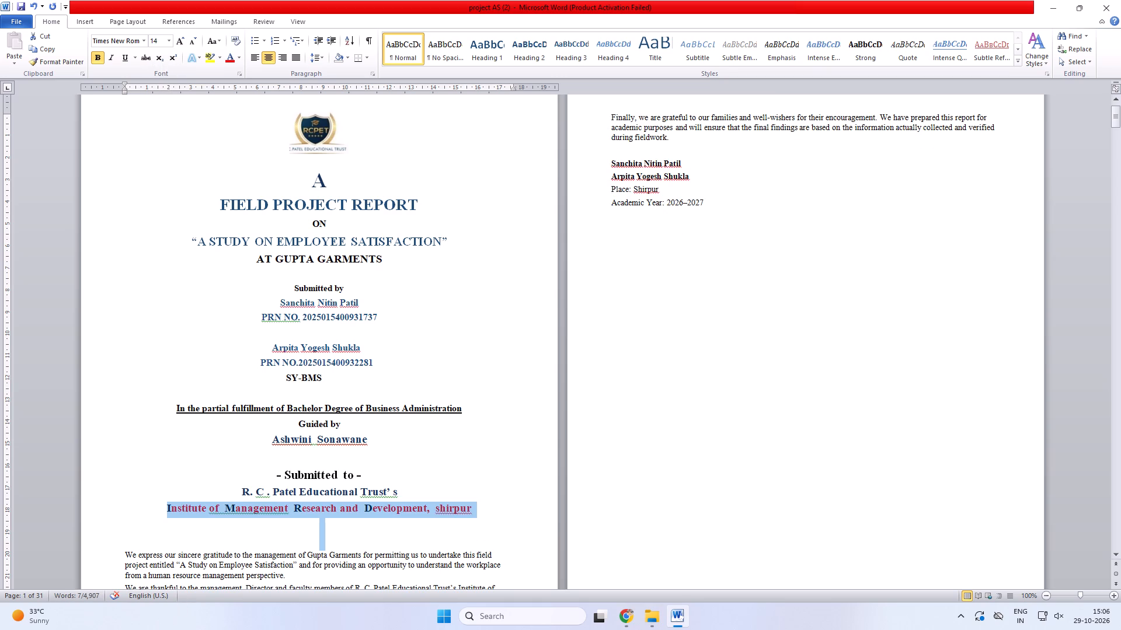
Break the institute line before "Management" so the rest of the name starts on a new line.
click(217, 508)
click(224, 508)
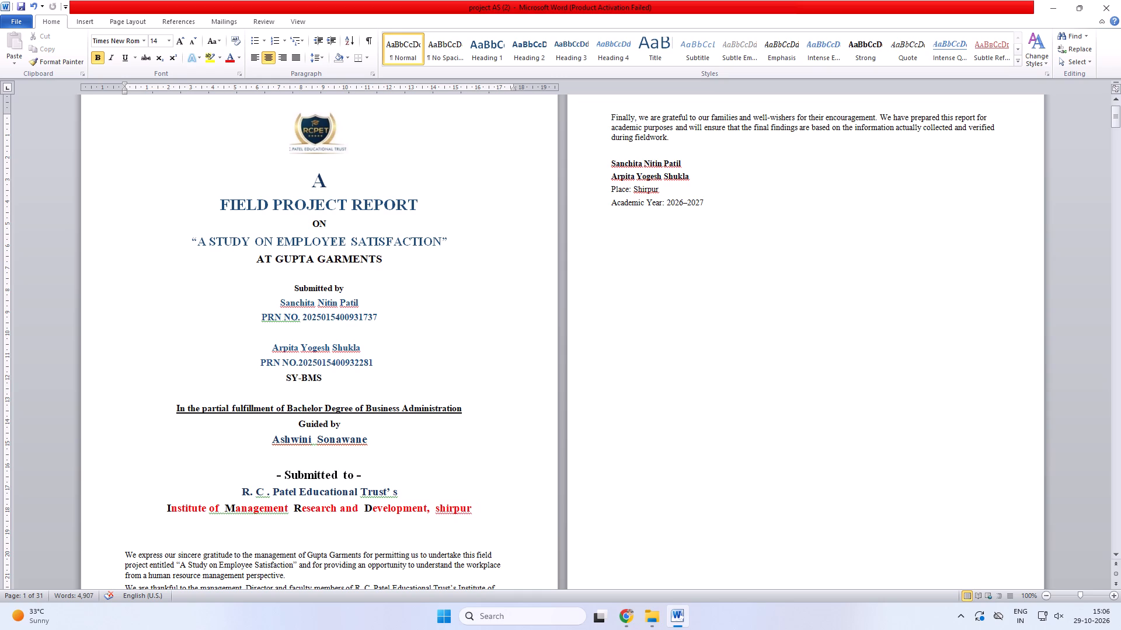
click(218, 509)
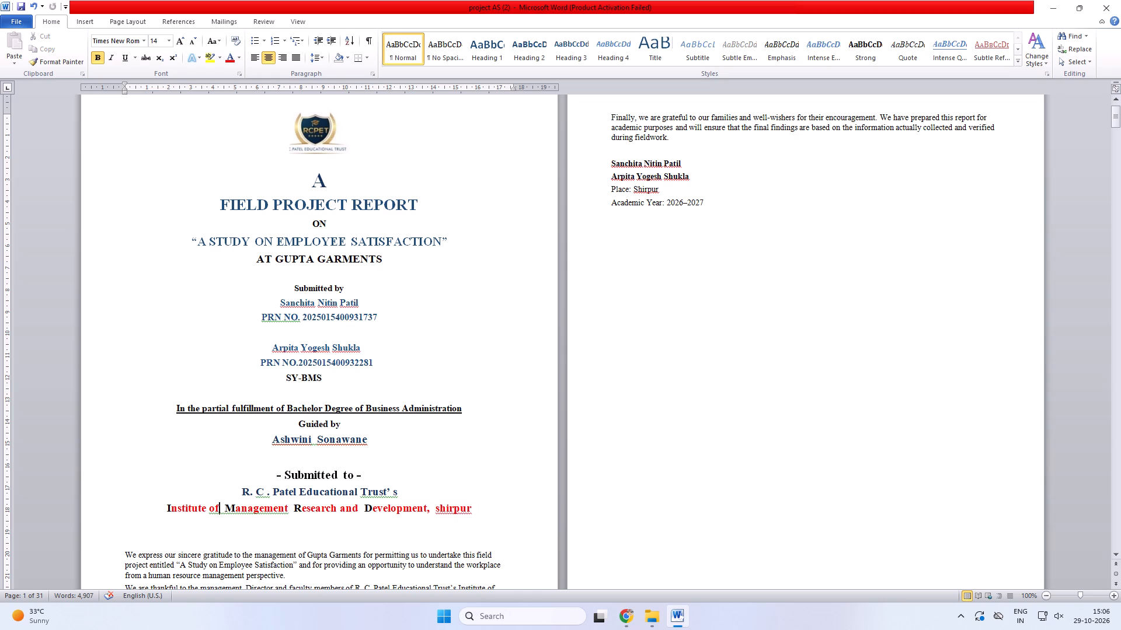
click(222, 510)
key(Return)
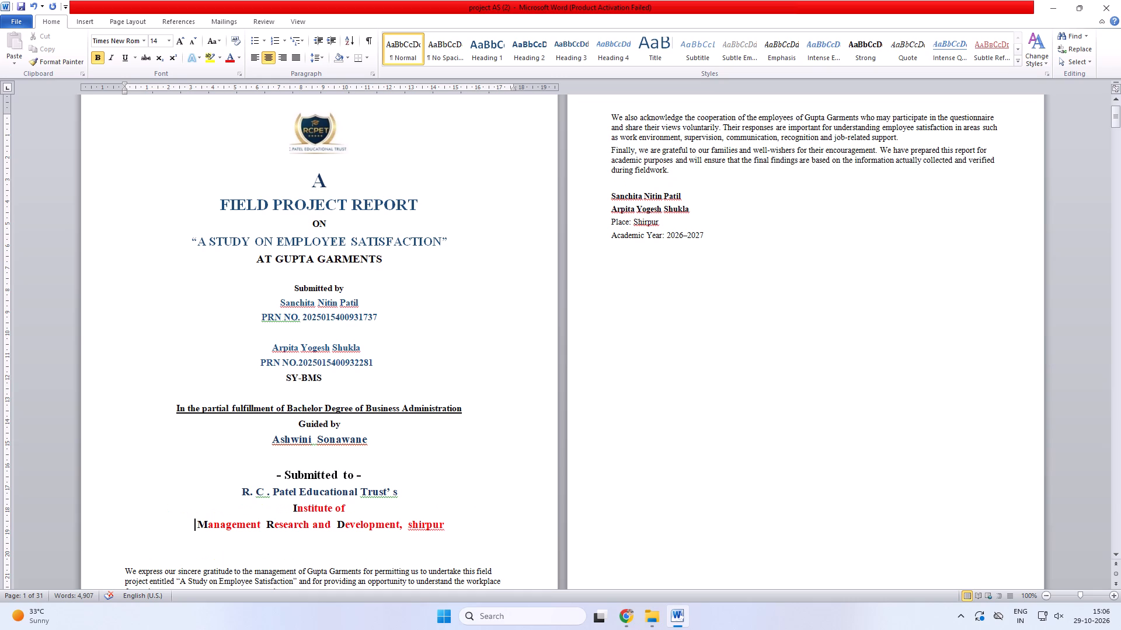
Insert "of" in red before "Management" on the new line.
click(239, 57)
click(238, 152)
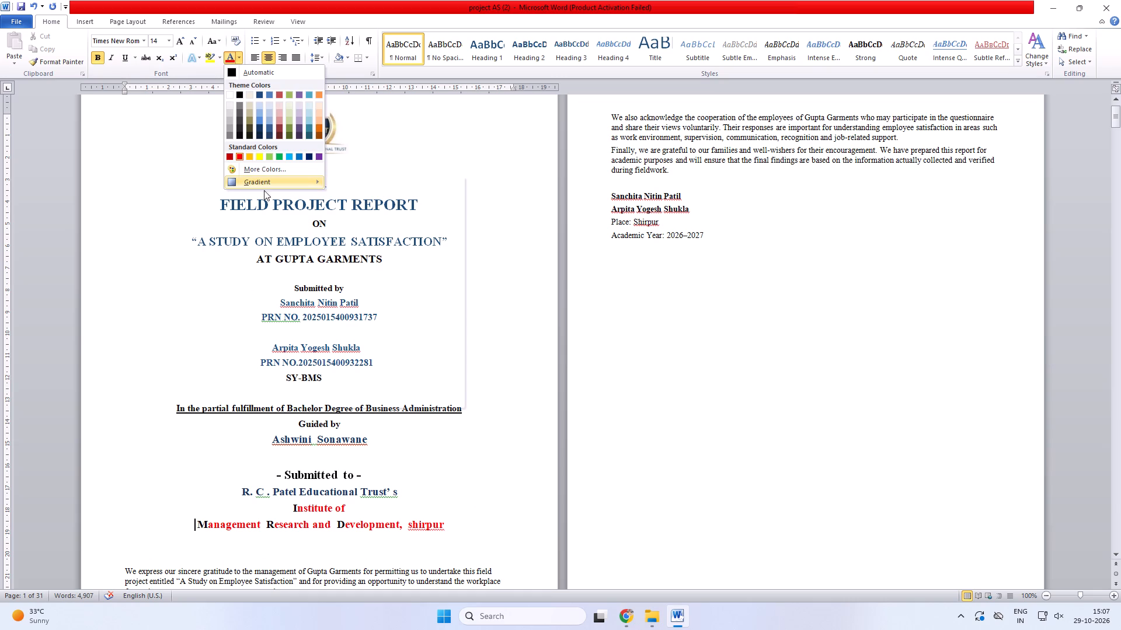
click(154, 162)
key(o)
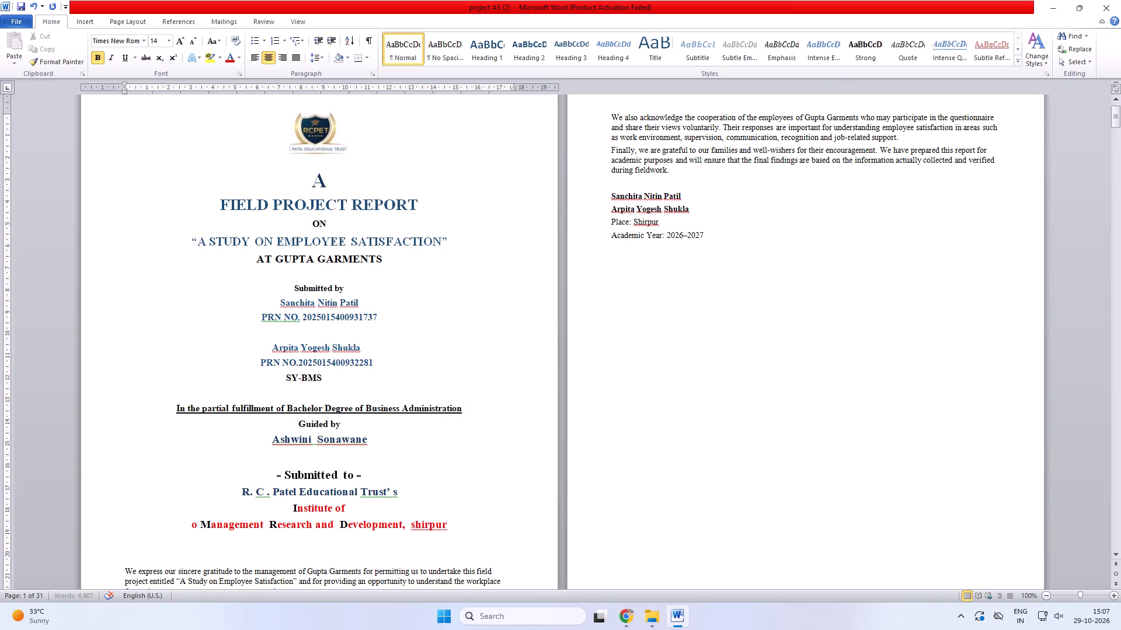
key(f)
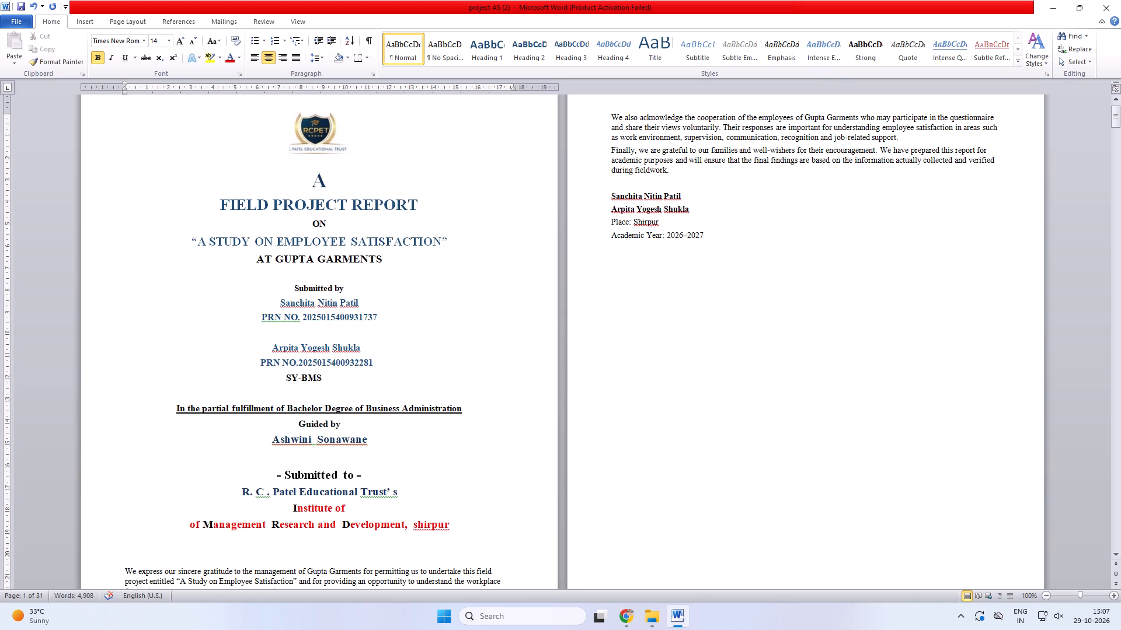
Insert a space and a black initial "I" before "of" on the Management line.
click(182, 527)
key(space)
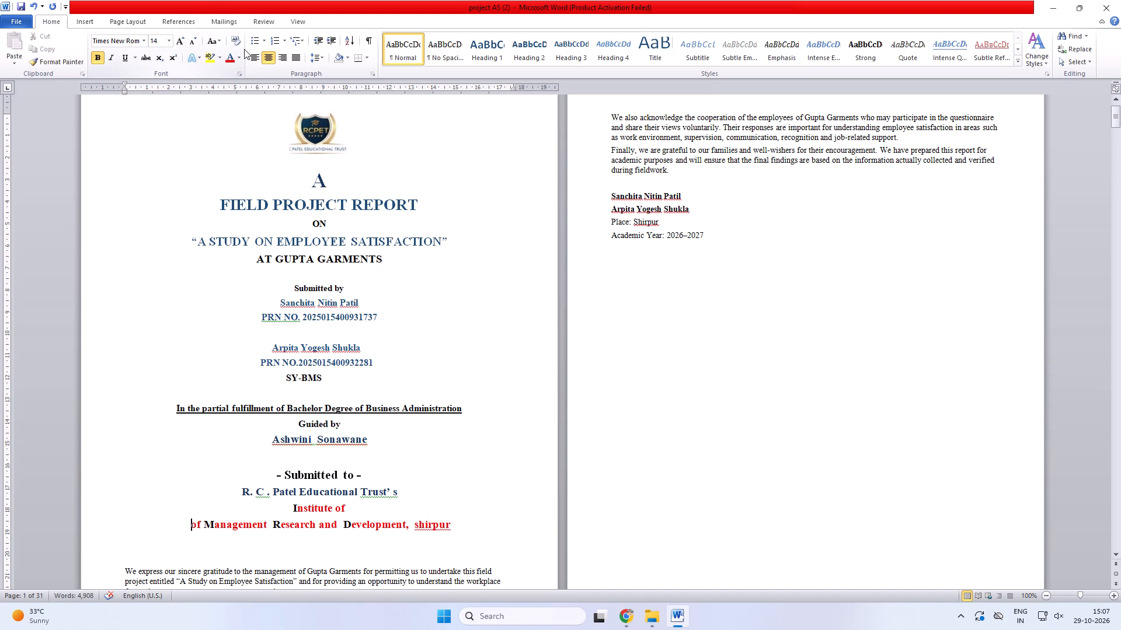
click(238, 62)
click(238, 94)
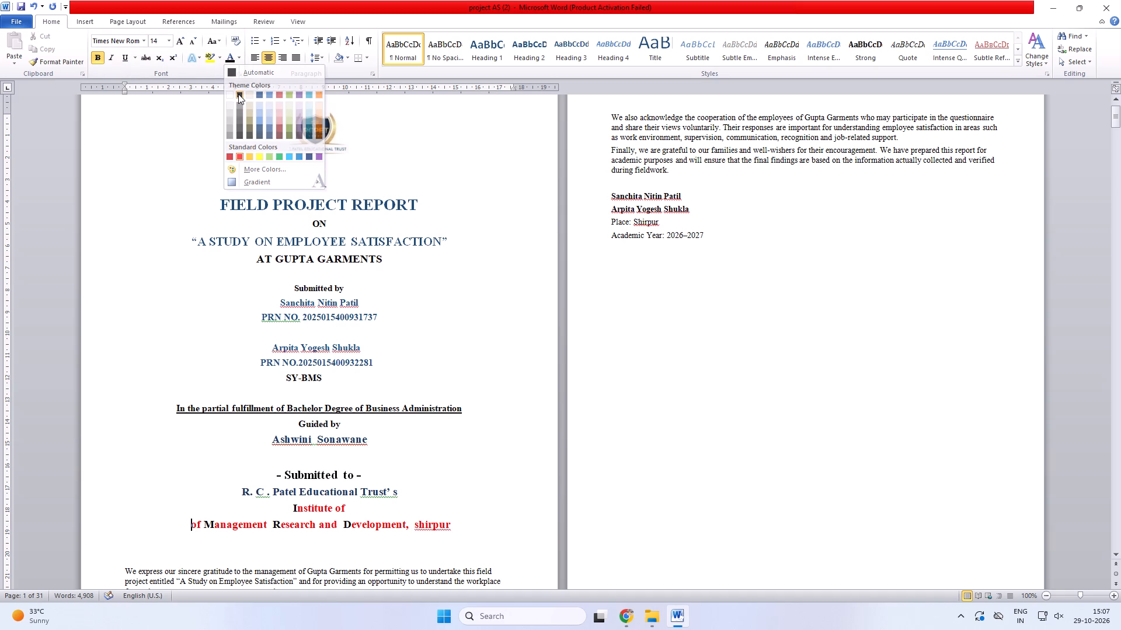
key(i)
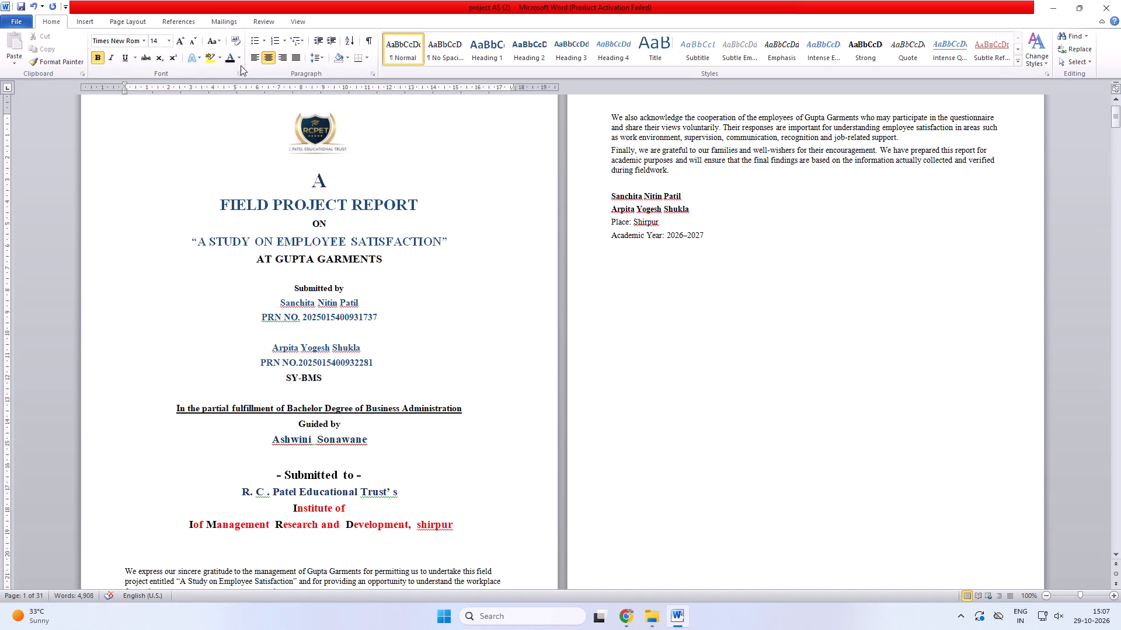
Complete the word started by the initial "I" as "Institute" in red, with a space before "of Management".
click(242, 61)
click(242, 154)
key(n)
key(s)
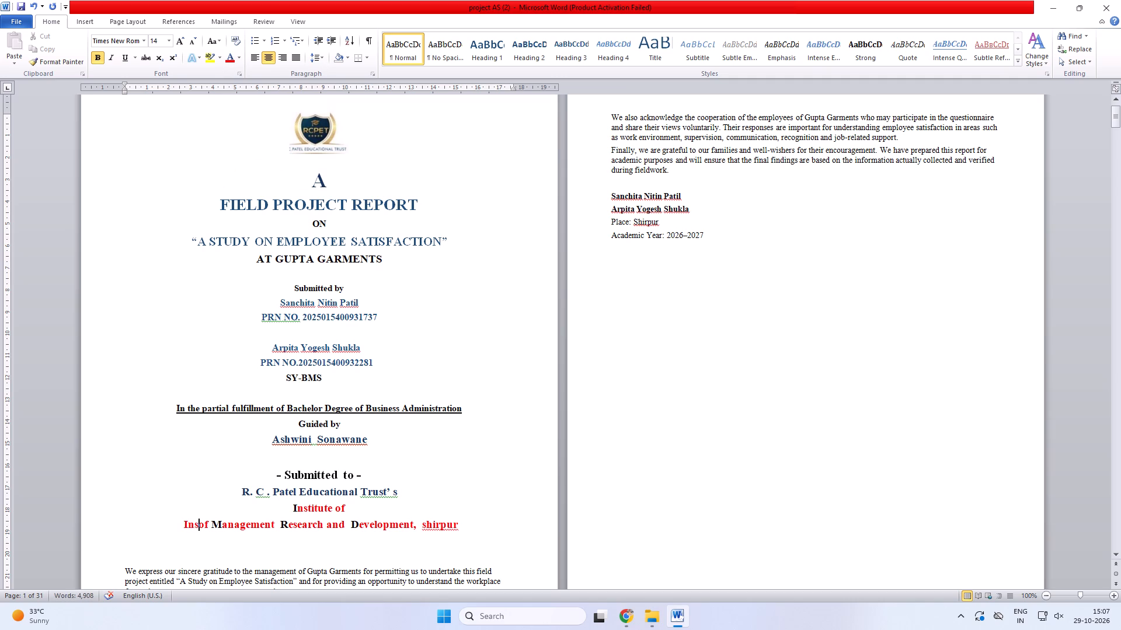
key(t)
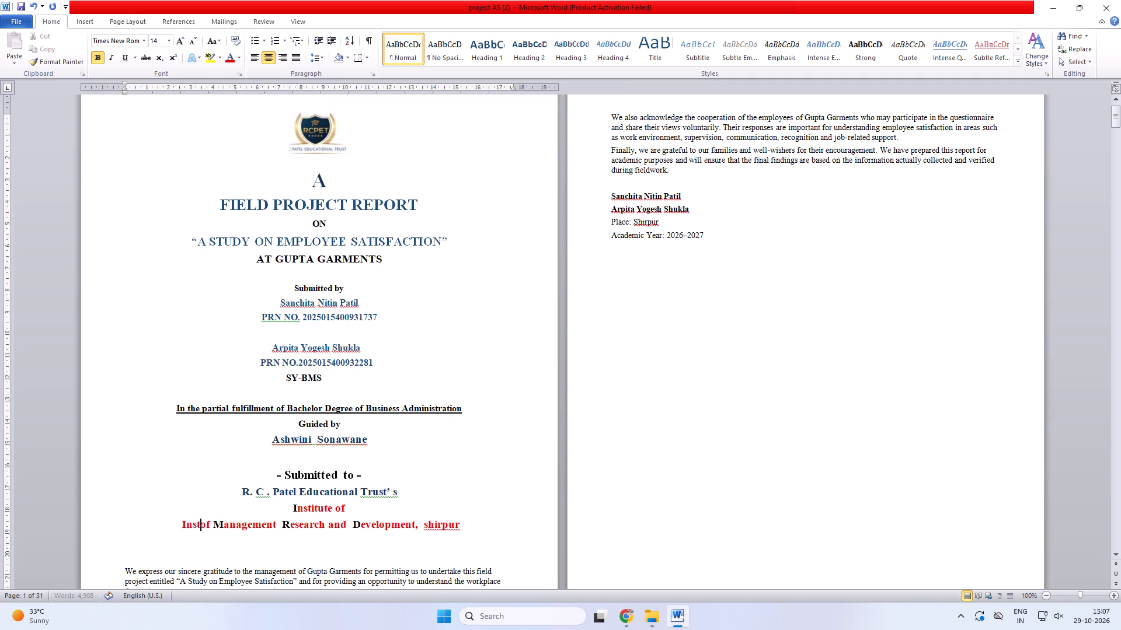
key(i)
text(tu)
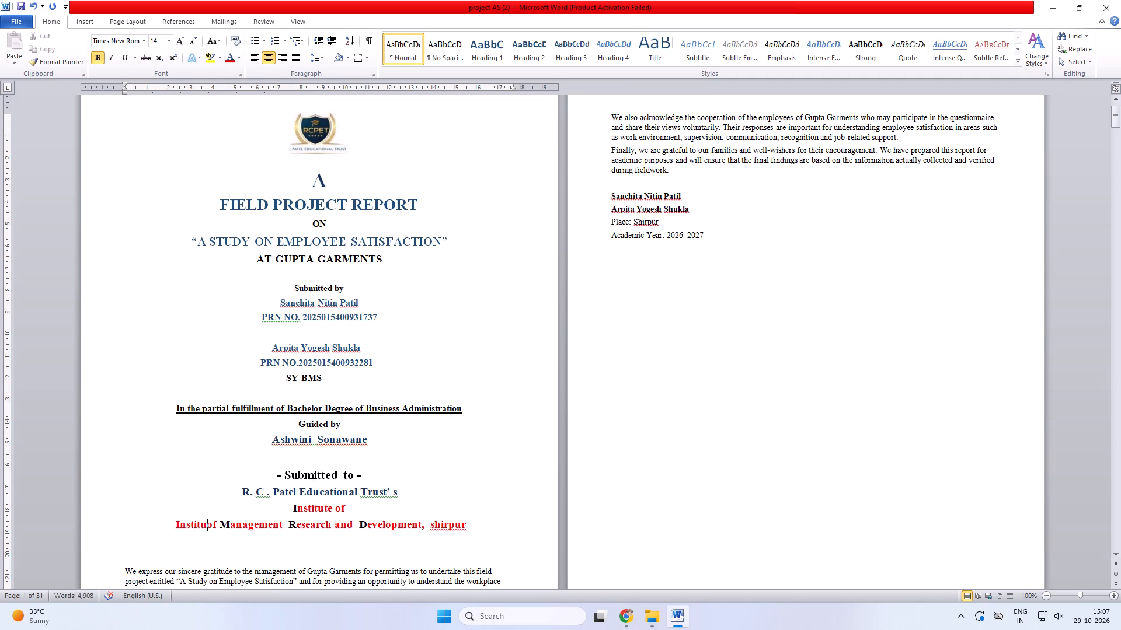
key(e)
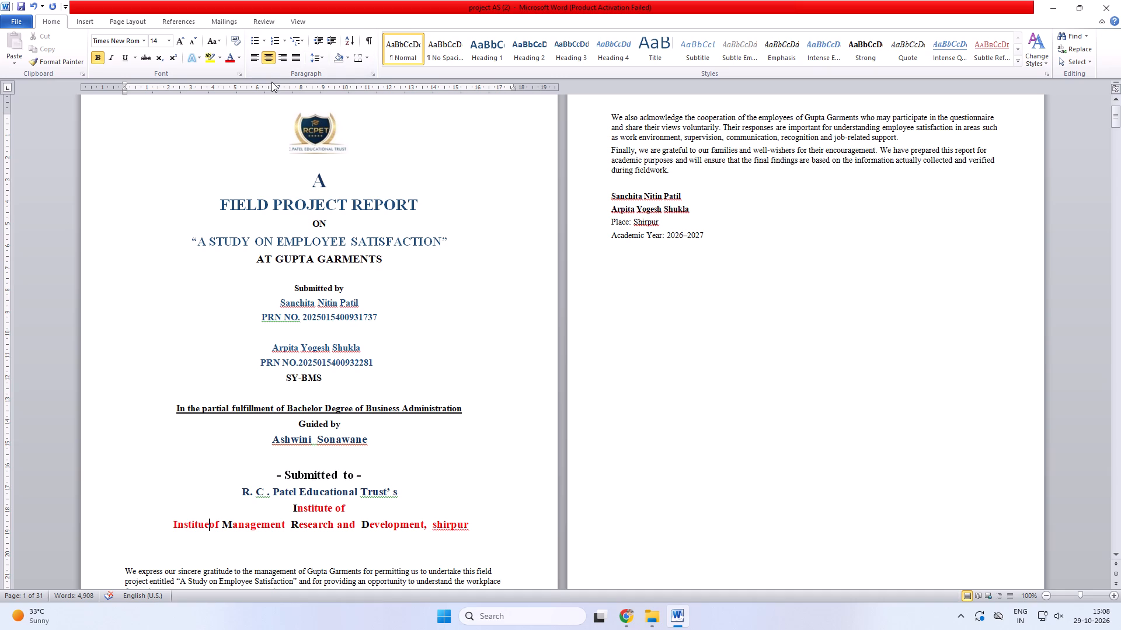
click(271, 82)
text(te)
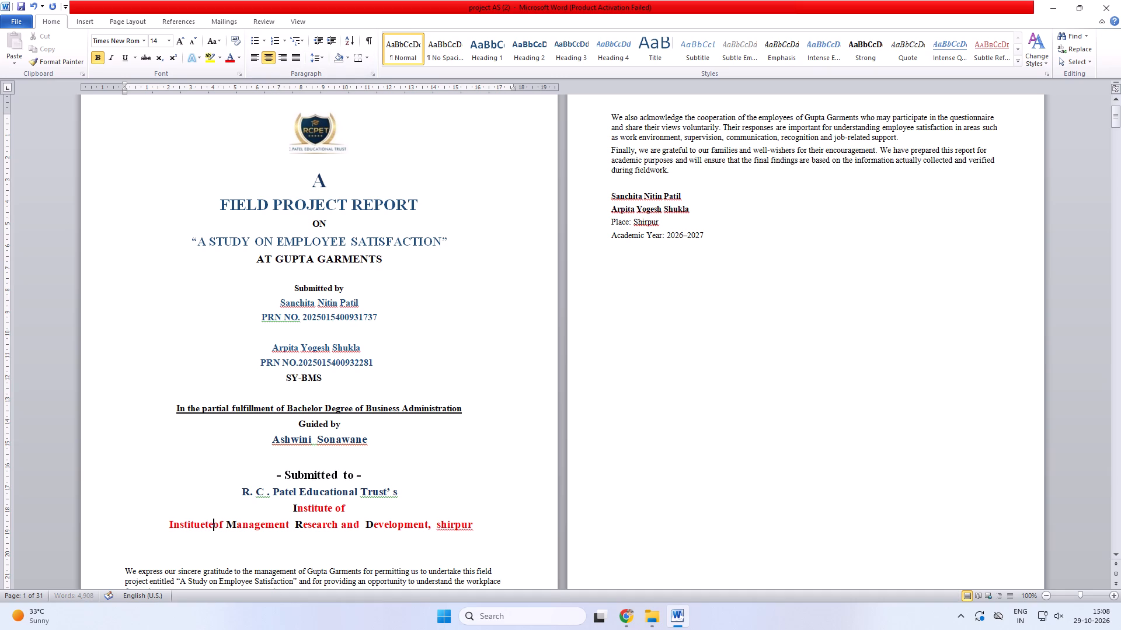
key(space)
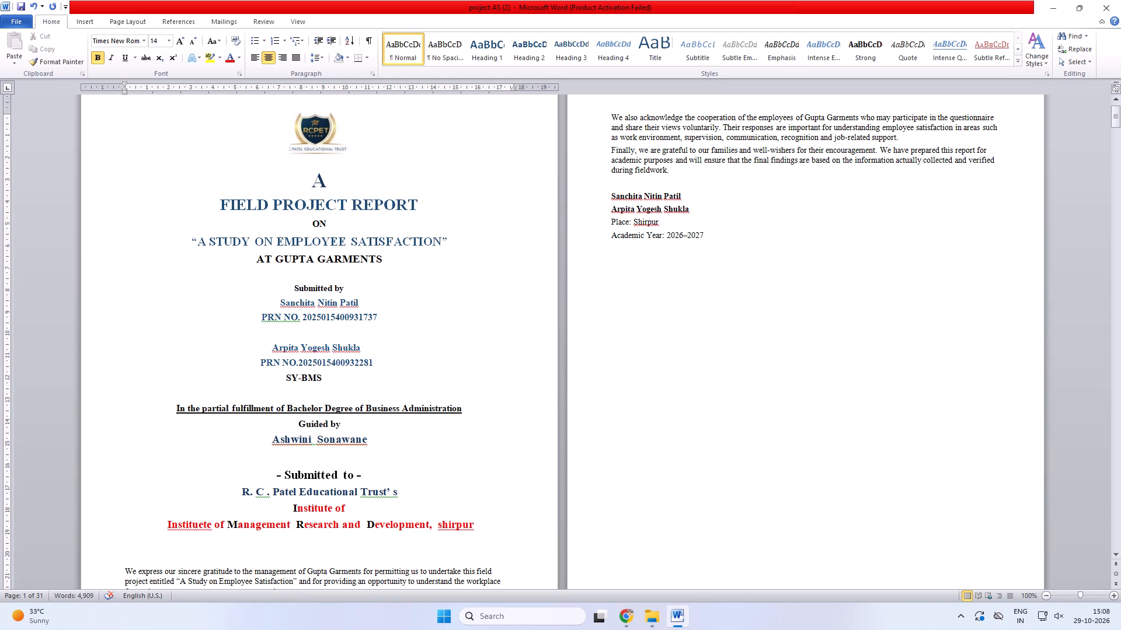
click(201, 526)
key(Delete)
key(Delete)
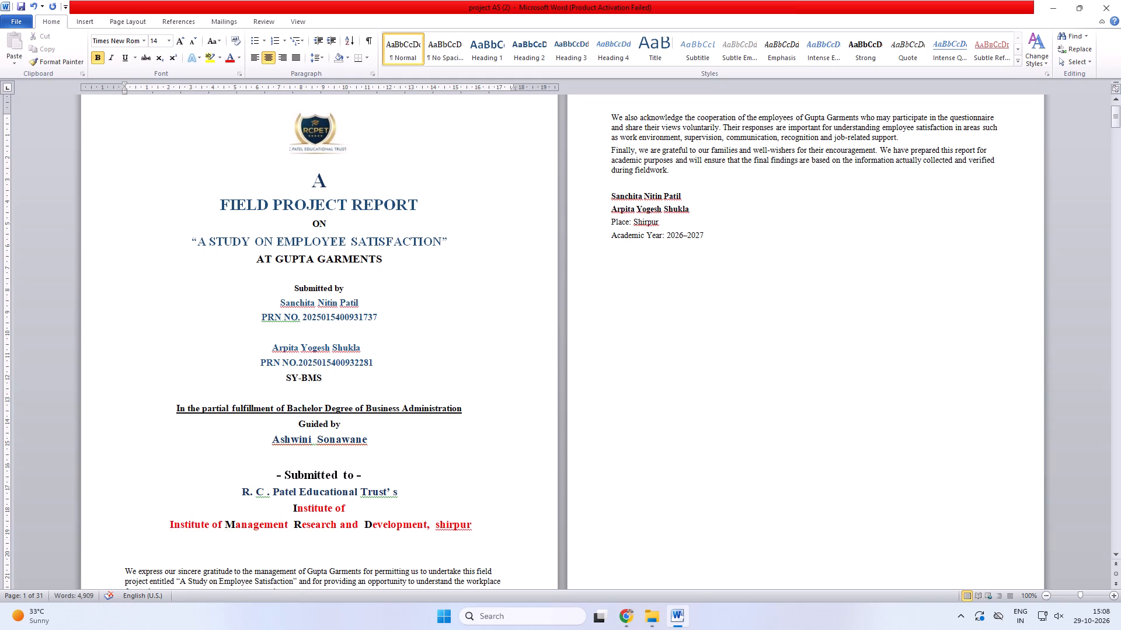
Colour the initial "I" of "Institute" black on the line that contains "Management".
drag(173, 523, 168, 524)
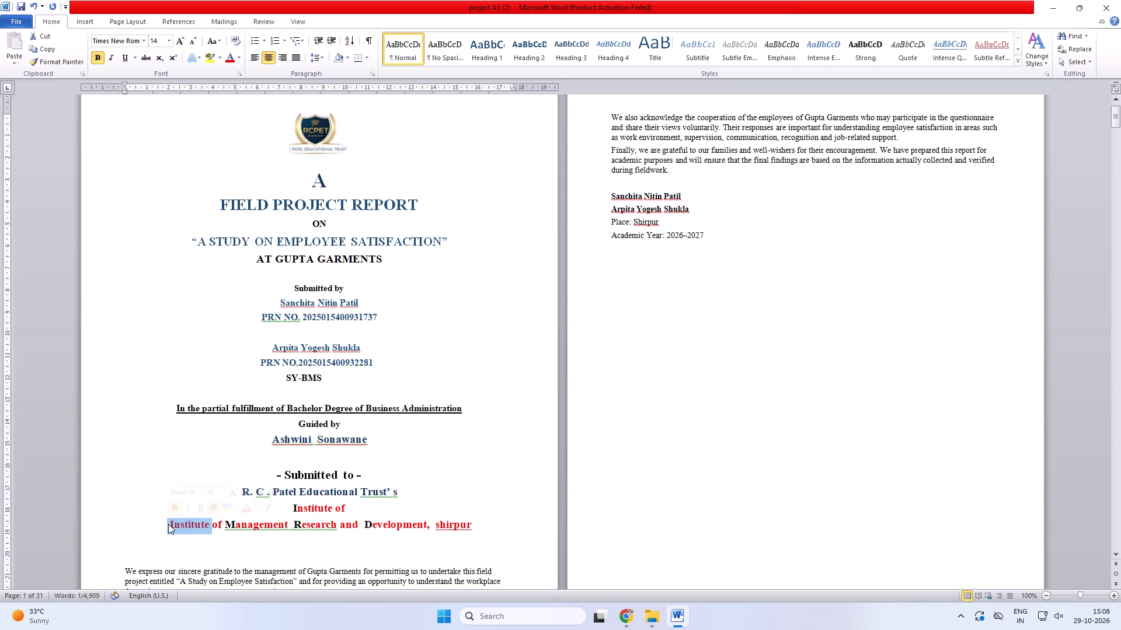
click(144, 537)
drag(168, 525, 174, 525)
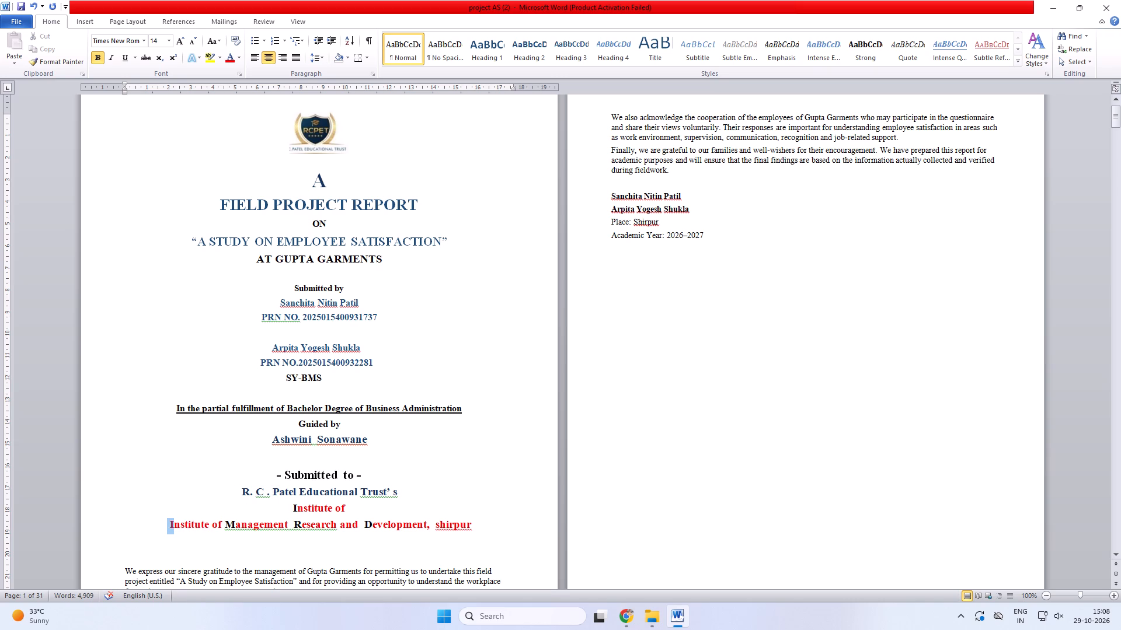
drag(174, 525, 176, 525)
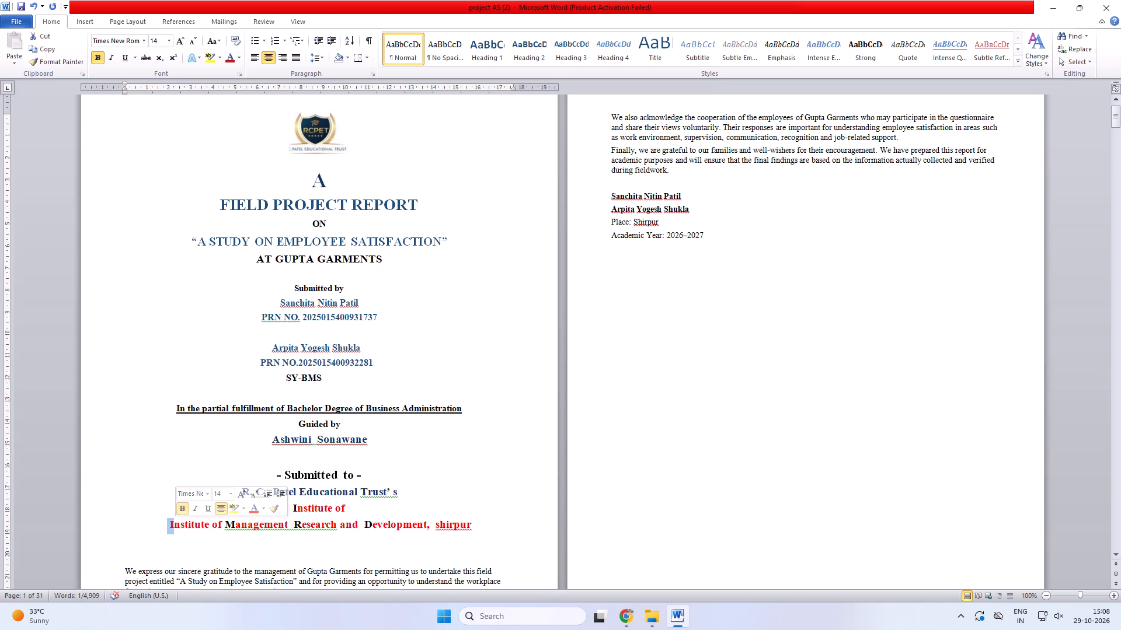
click(242, 62)
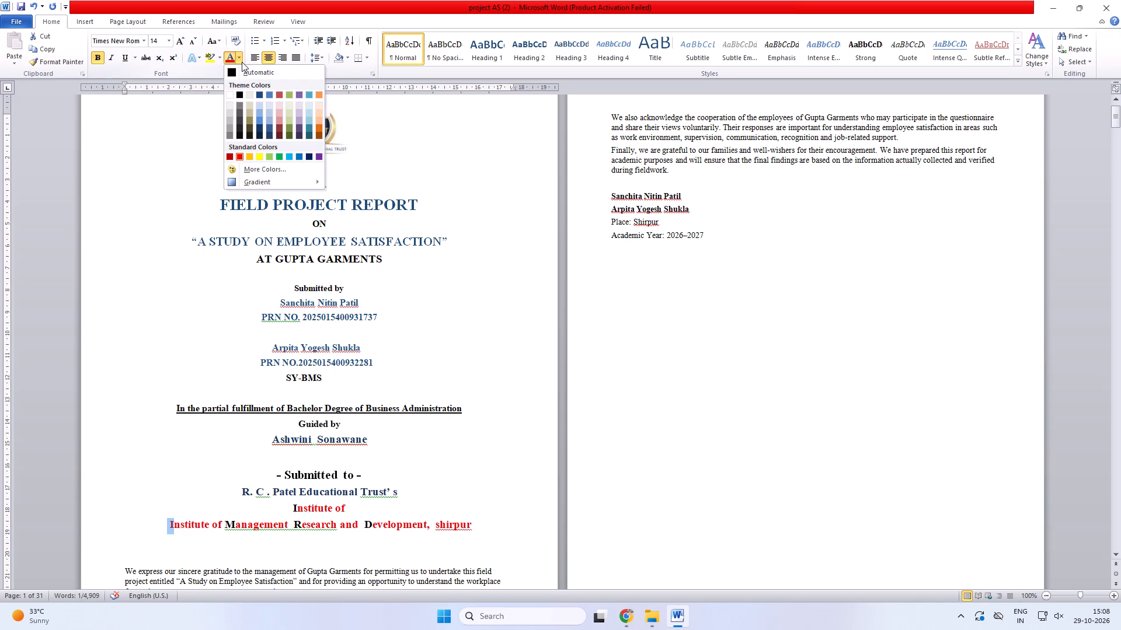
click(236, 93)
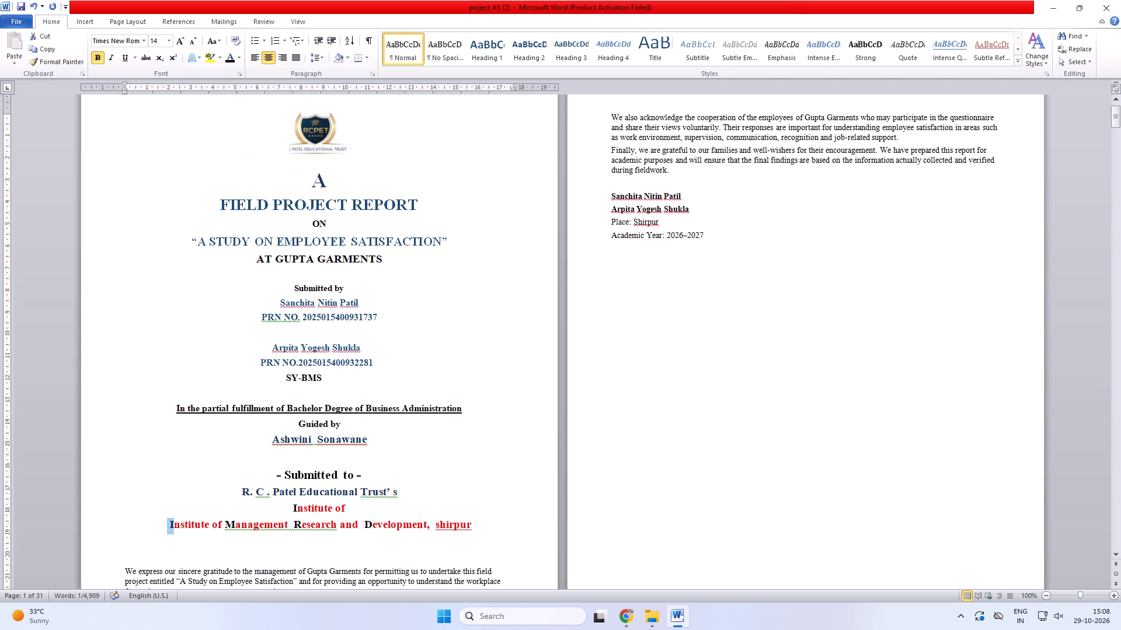
click(145, 265)
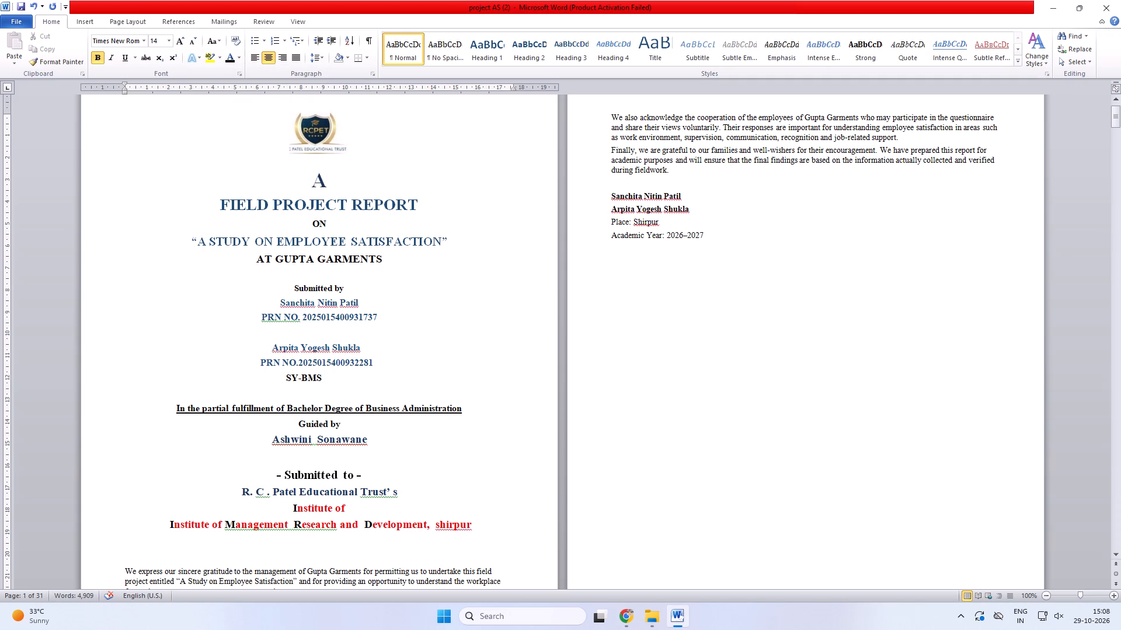
Delete "Research and Development, shirpur" after "Management" on the institute line.
drag(293, 524, 544, 524)
key(Delete)
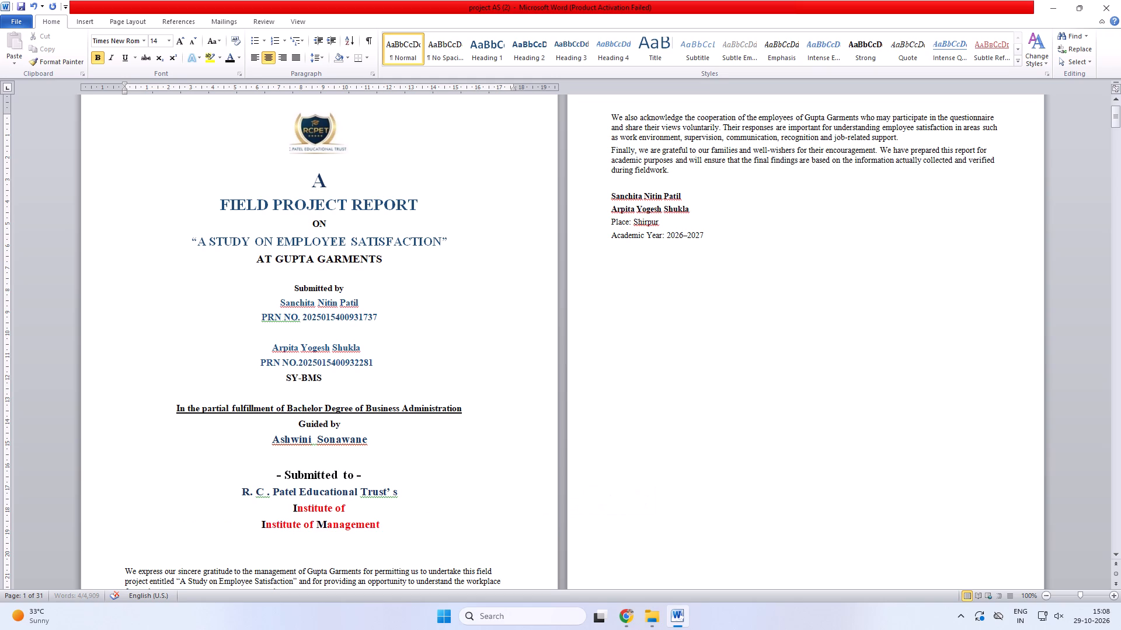
Add a space and the initial "R" after "Management", and colour the "R" black.
click(380, 526)
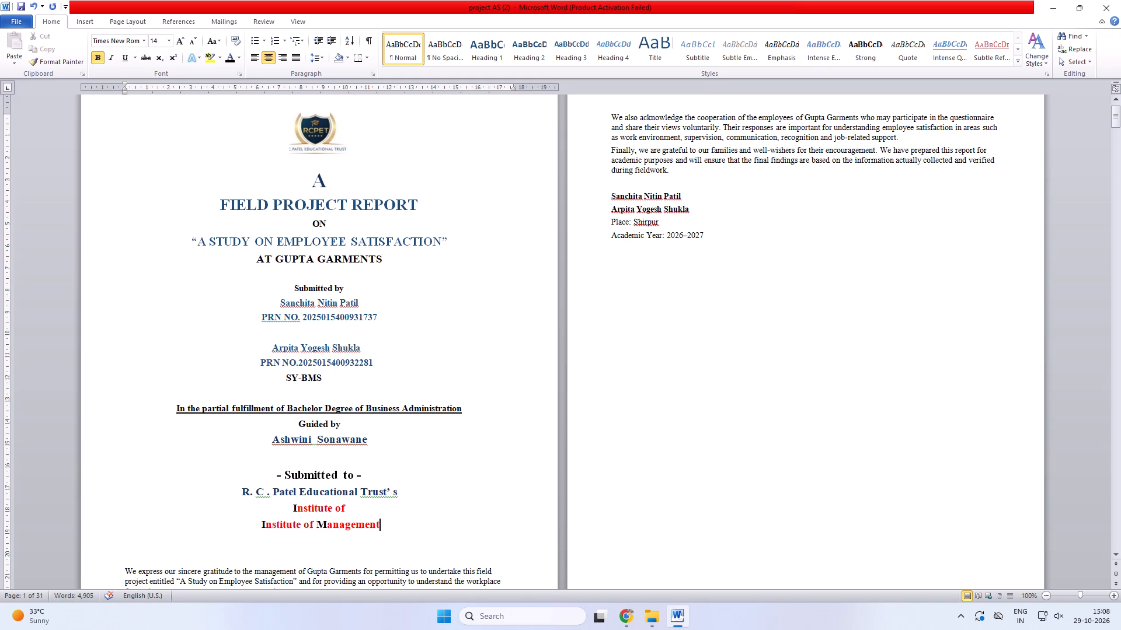
key(space)
key(r)
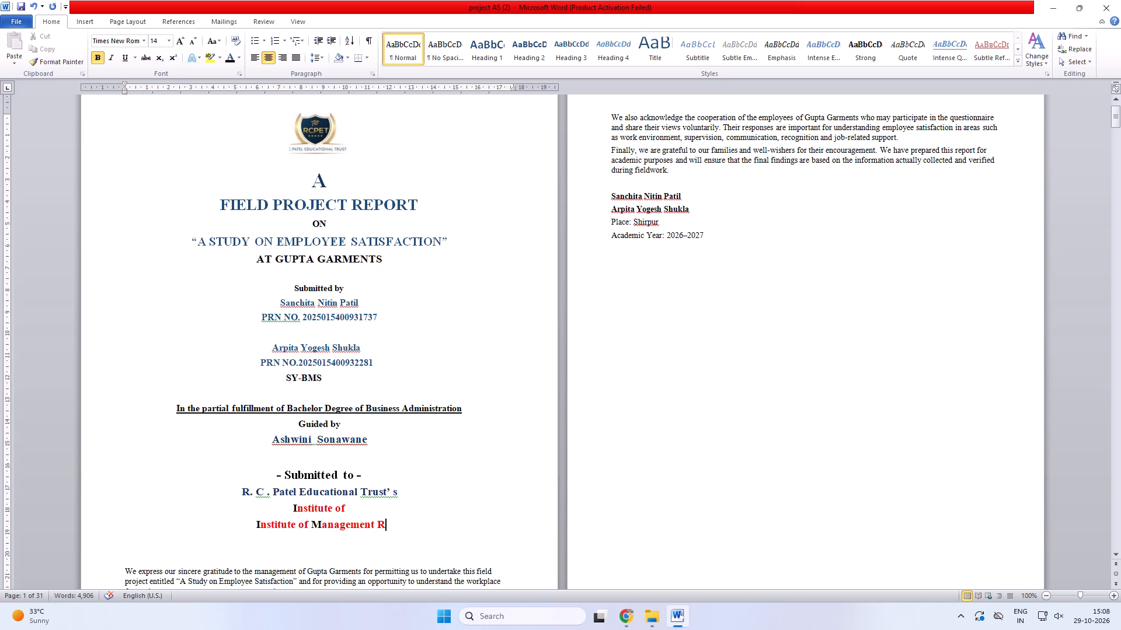
drag(376, 524, 393, 526)
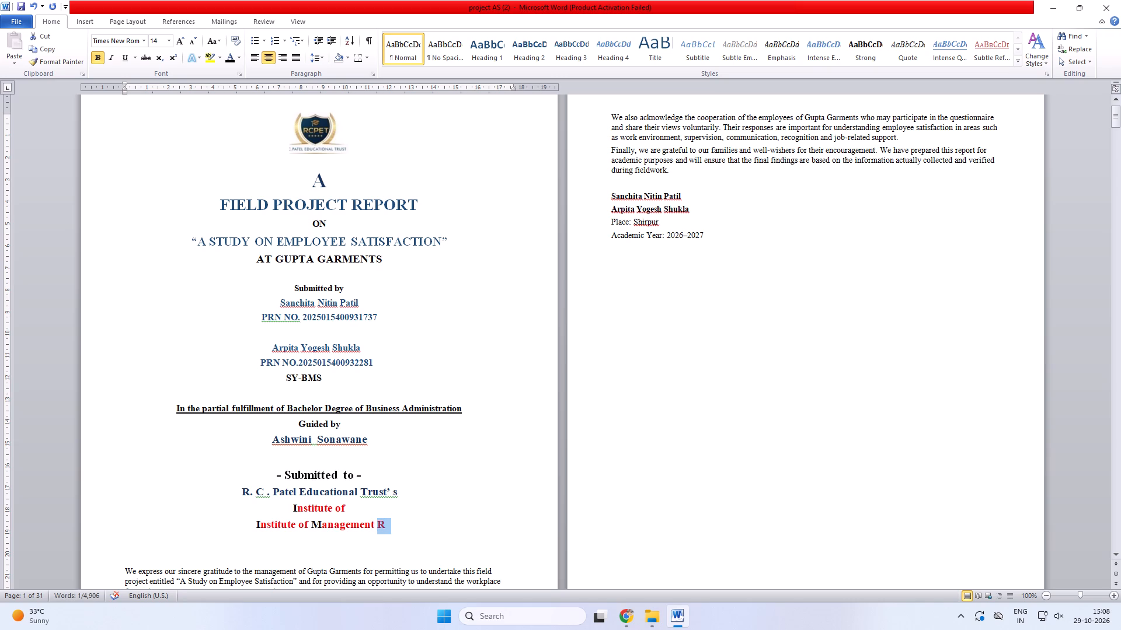
click(243, 61)
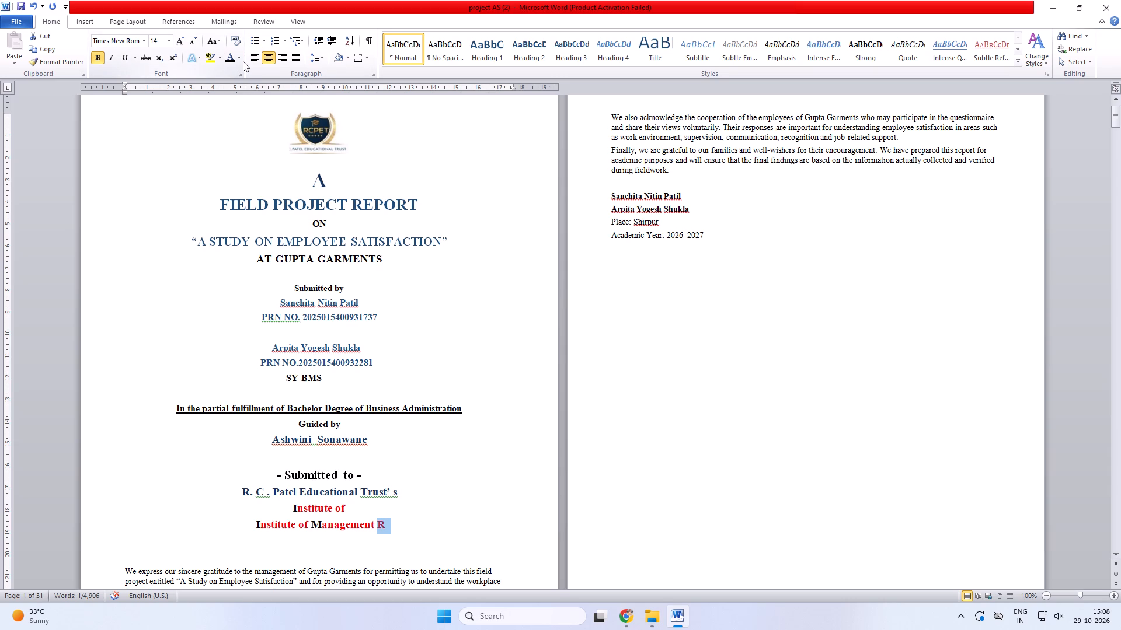
click(242, 61)
click(239, 92)
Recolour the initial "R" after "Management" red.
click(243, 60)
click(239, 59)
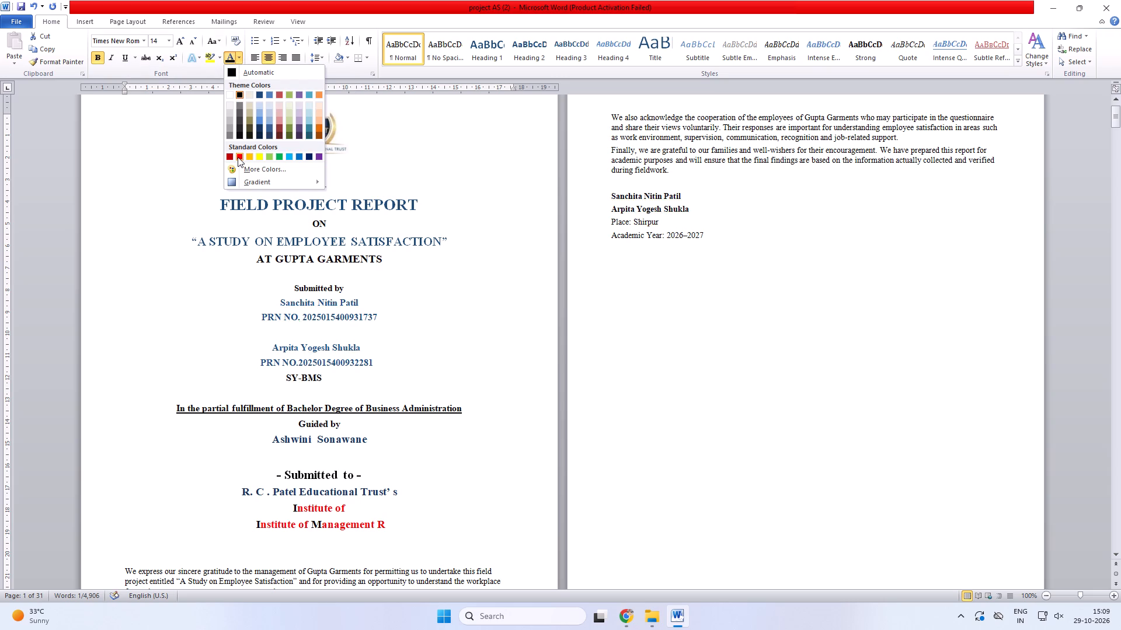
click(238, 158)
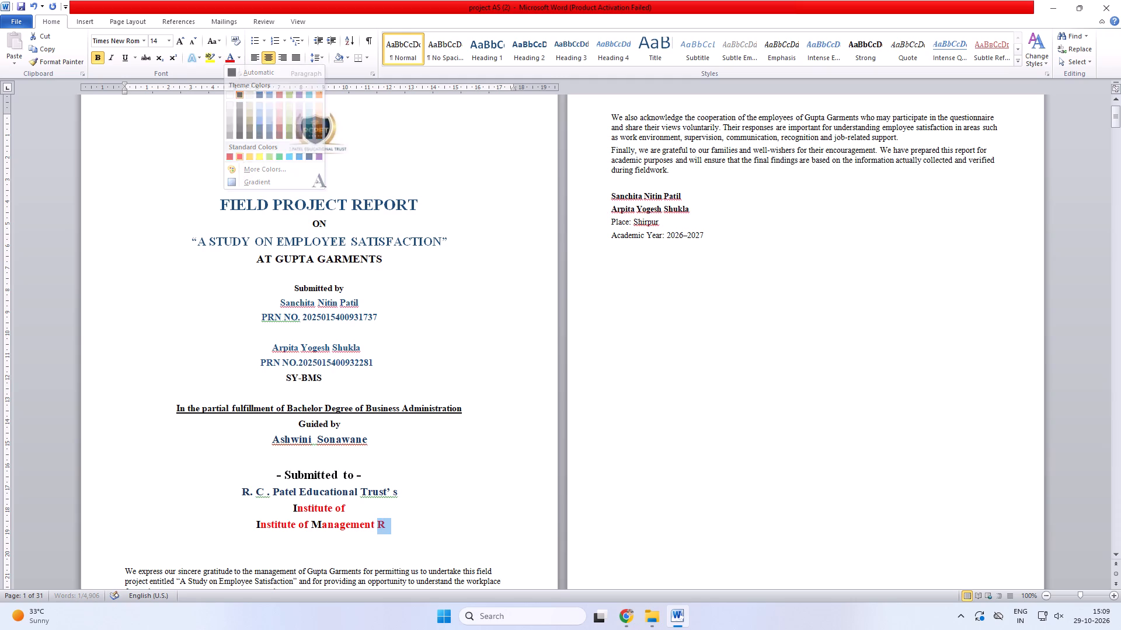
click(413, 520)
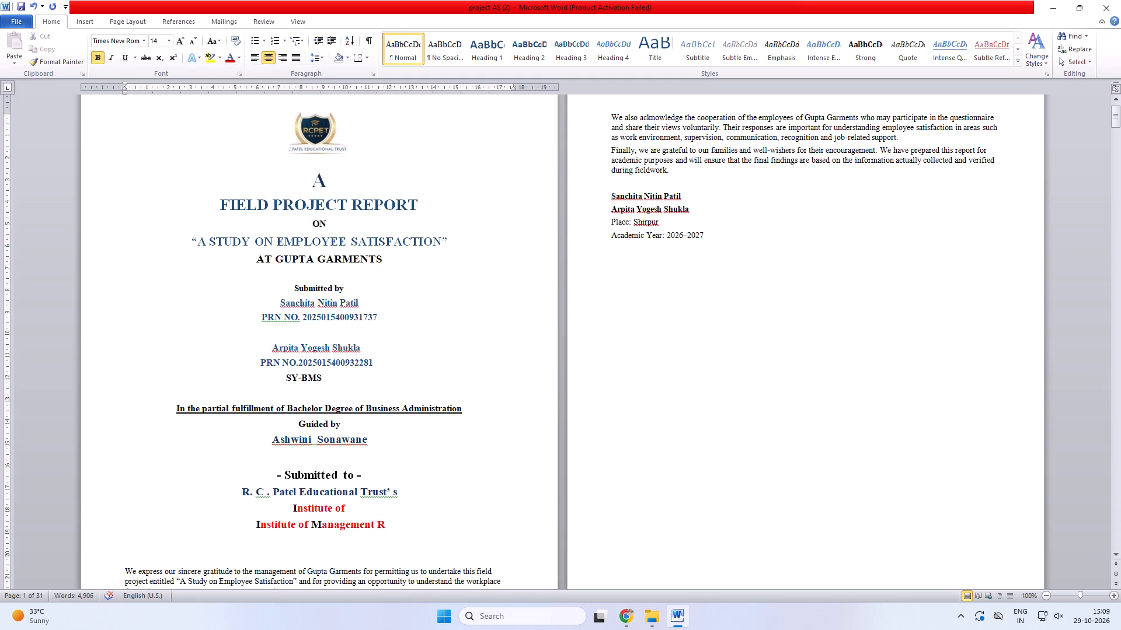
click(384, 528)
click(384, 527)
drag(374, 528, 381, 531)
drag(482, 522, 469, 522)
Colour the initial "R" after "Management" black.
drag(378, 526, 398, 520)
click(239, 58)
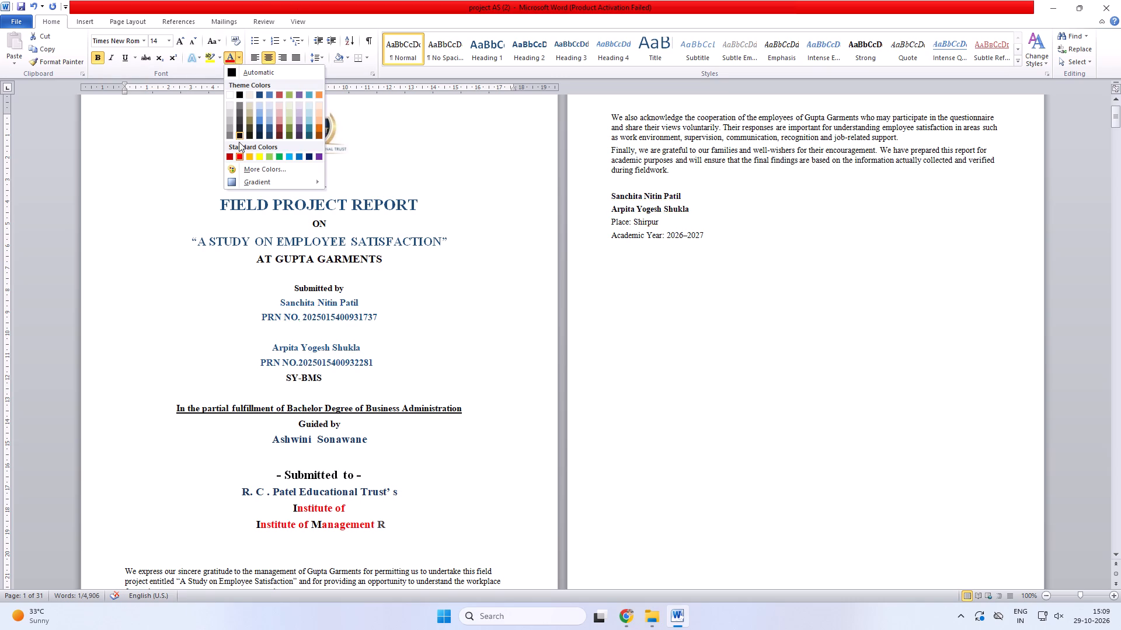
click(241, 95)
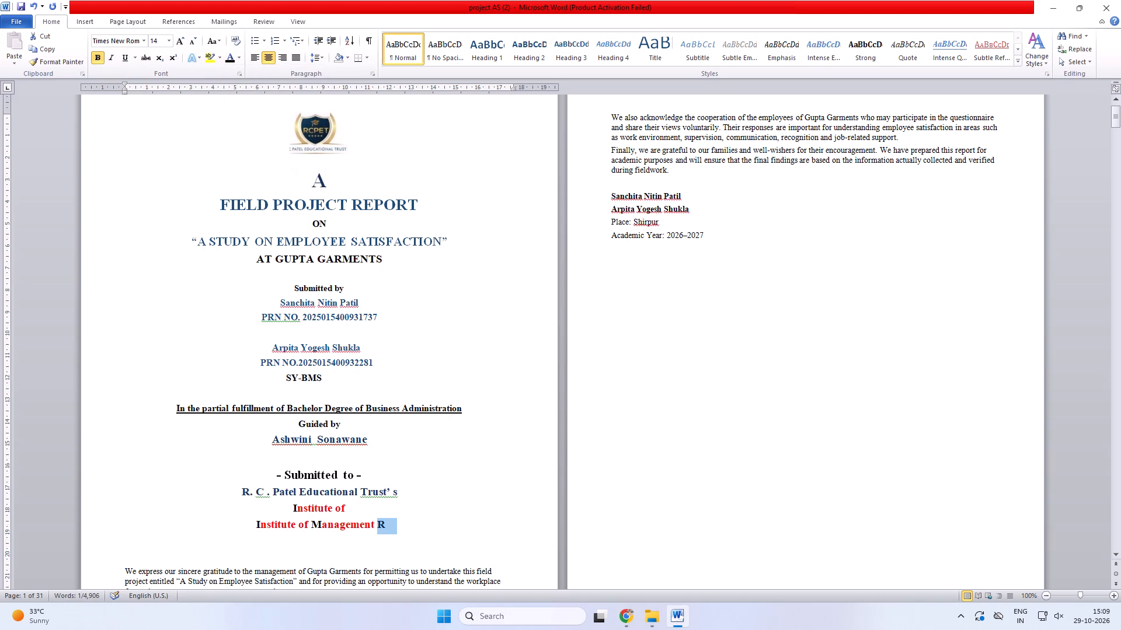
Continue the word with a red "e" after the black initial "R".
click(391, 525)
click(385, 526)
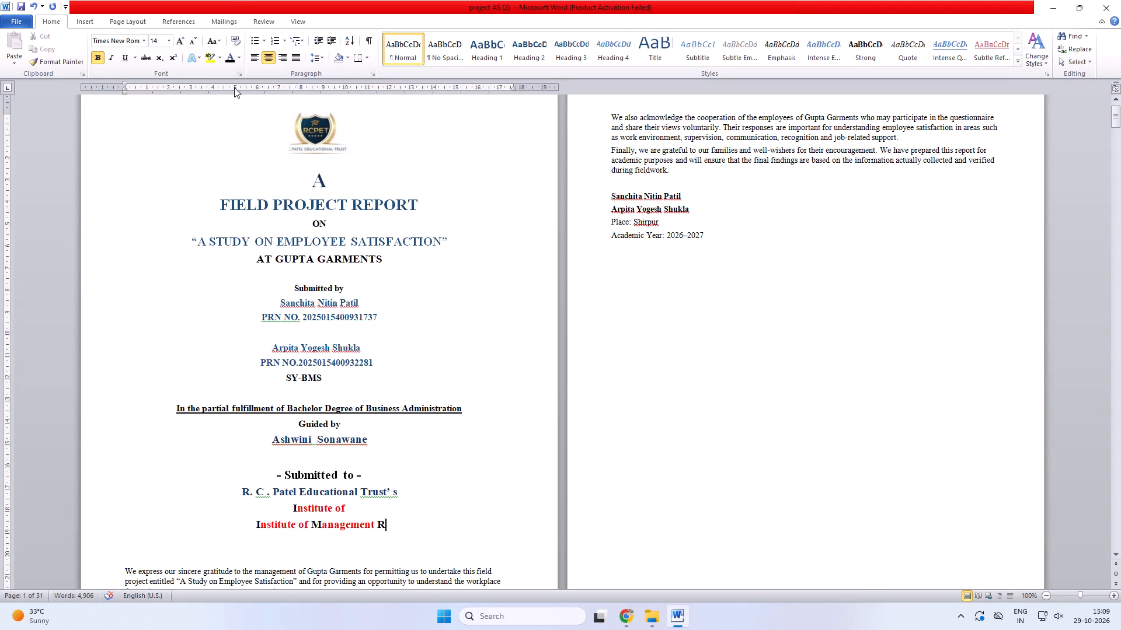
click(241, 60)
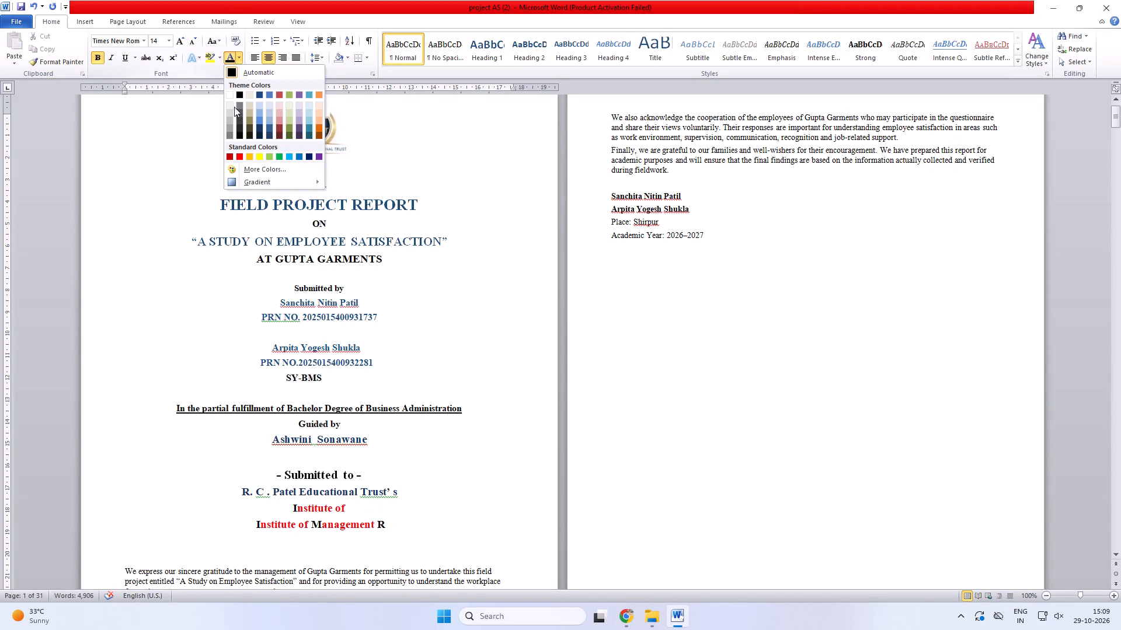
click(236, 159)
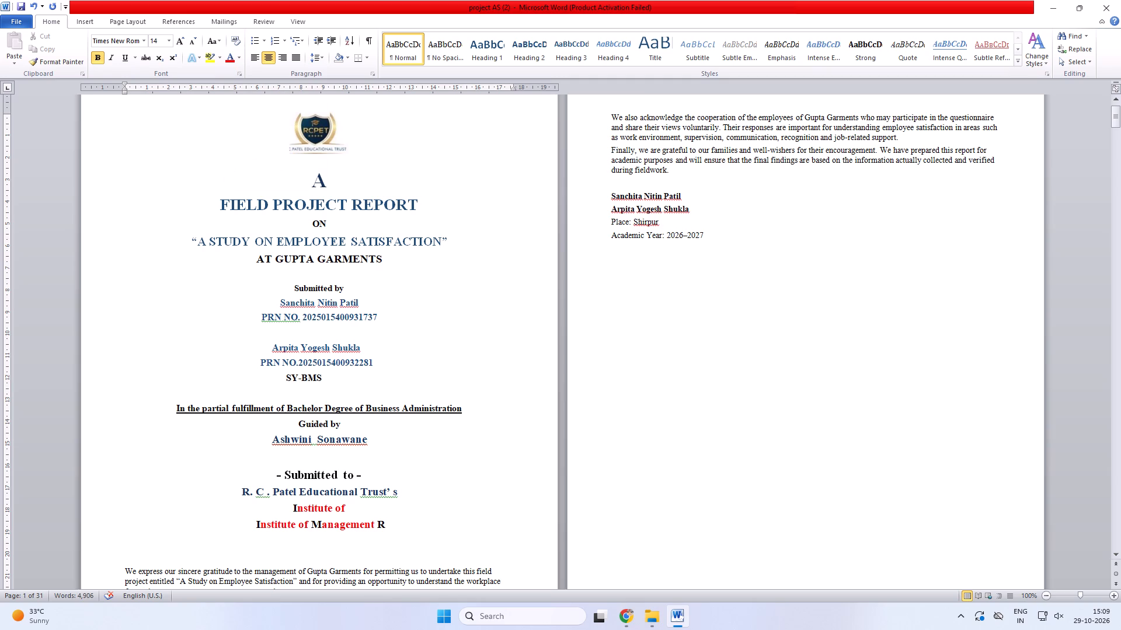
key(e)
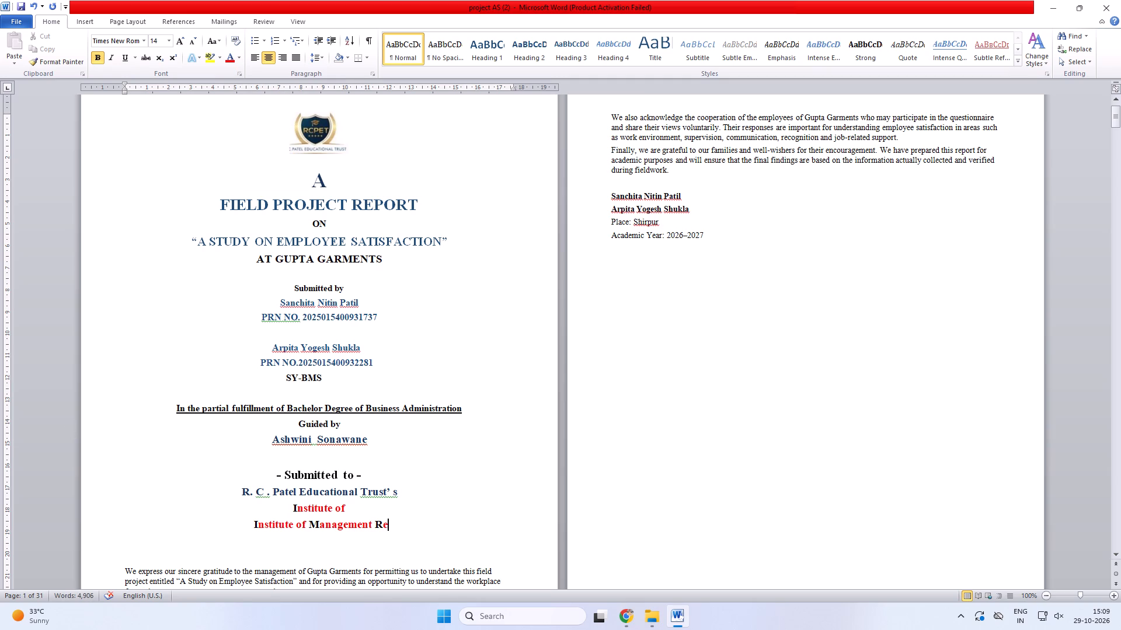
Delete the separate "Institute of" line between the trust's name and the "Institute of Management" line.
drag(290, 507, 346, 507)
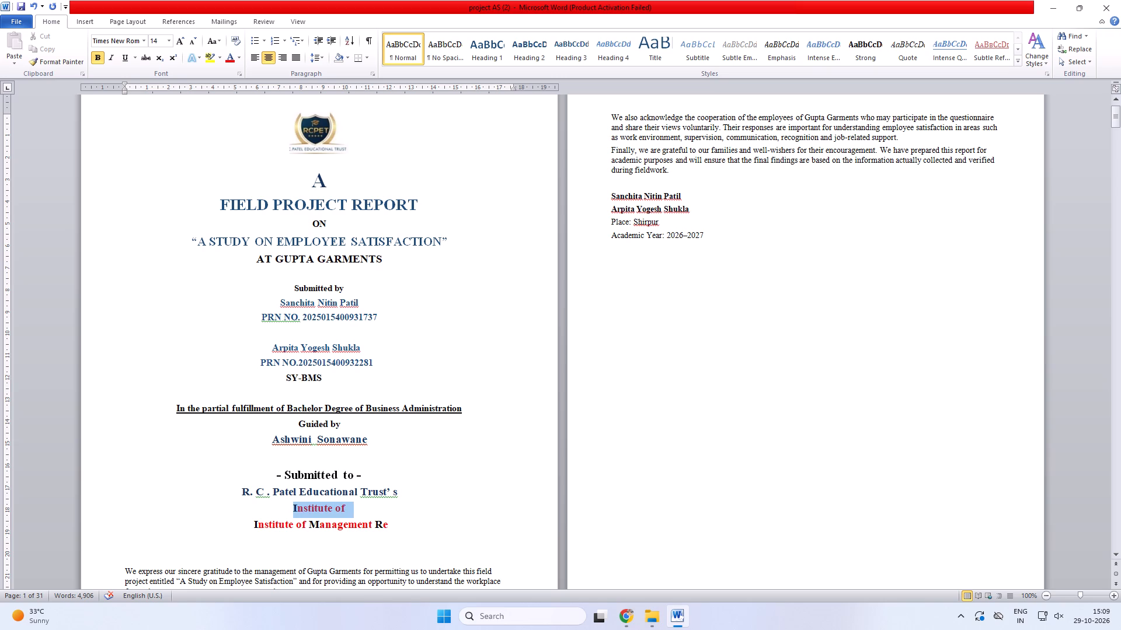
drag(346, 507, 360, 507)
key(Delete)
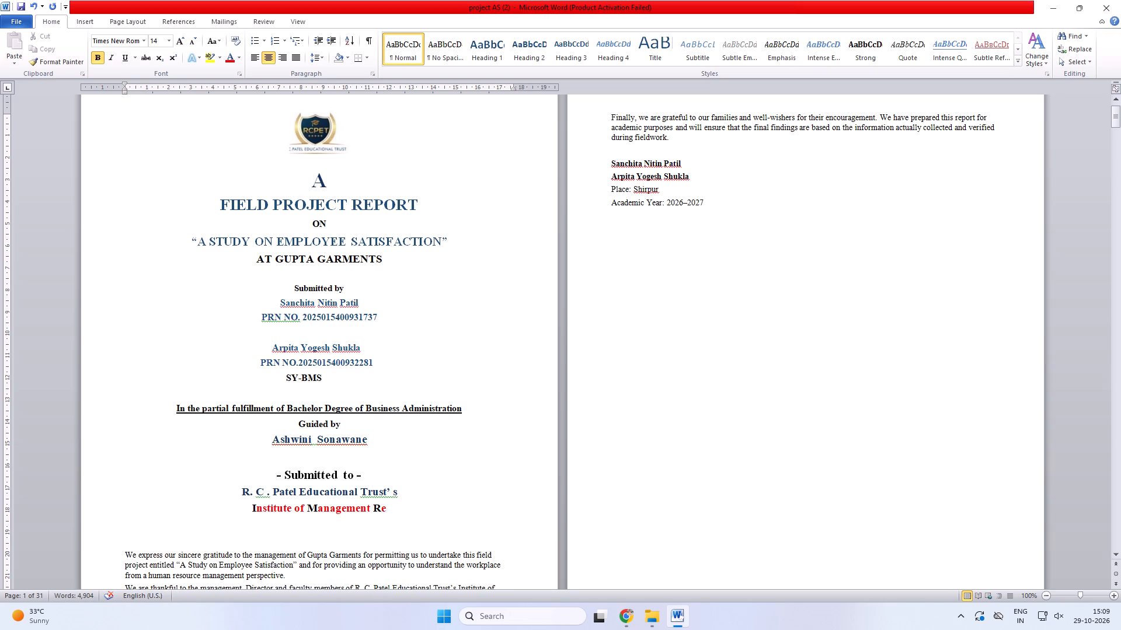
Complete the word "Research" in red on the institute line and add "and" followed by a space.
click(378, 509)
click(384, 509)
text(se)
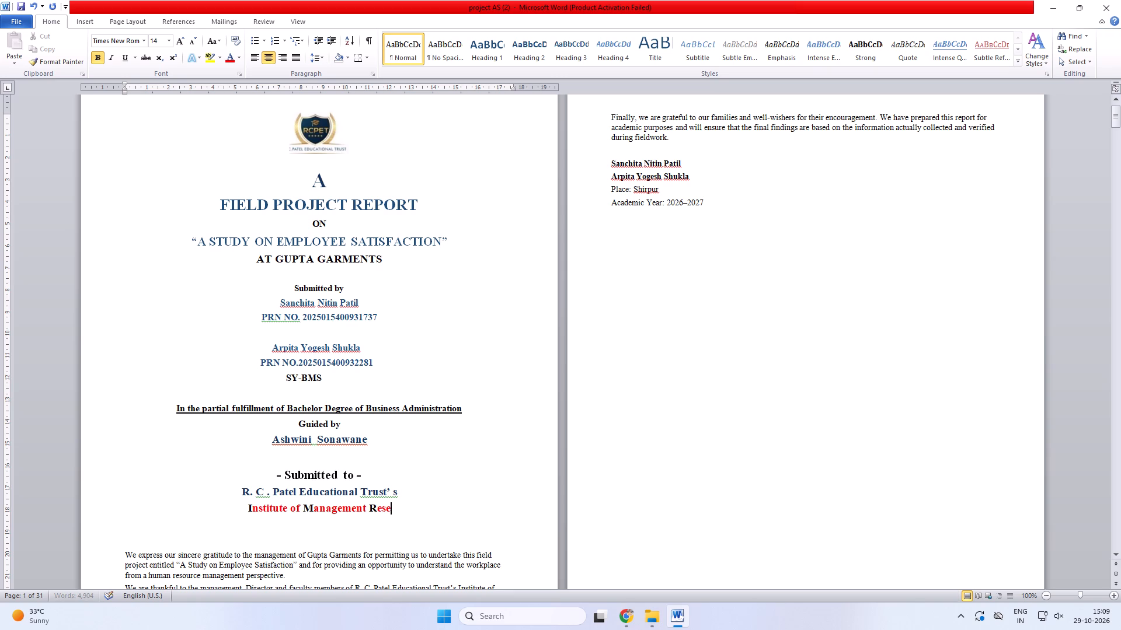
text(arch)
key(space)
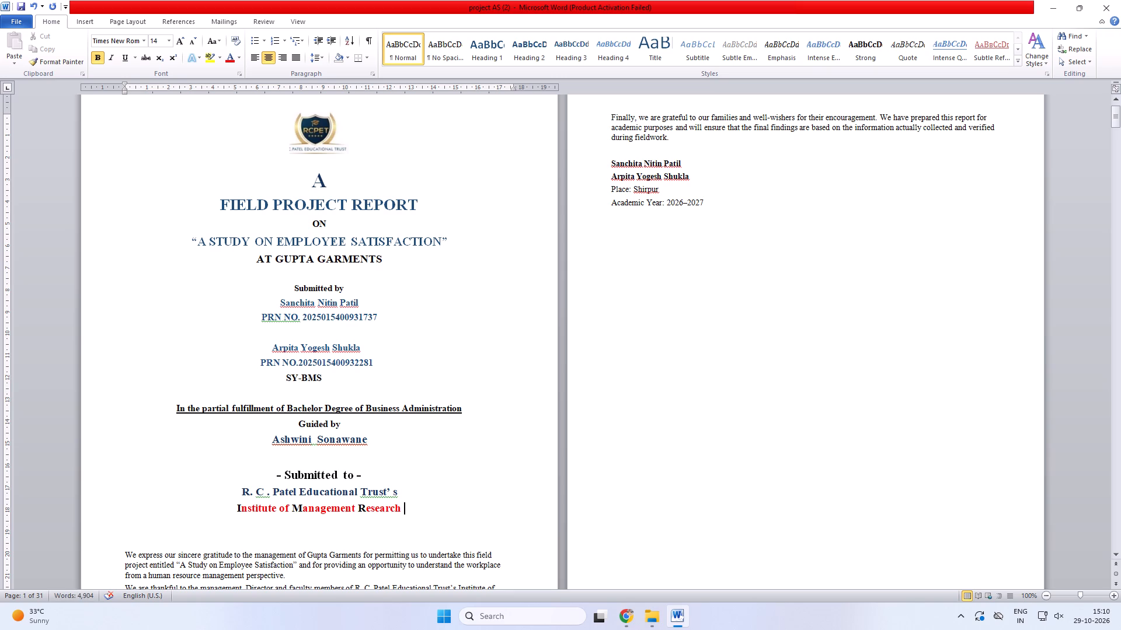
text(an)
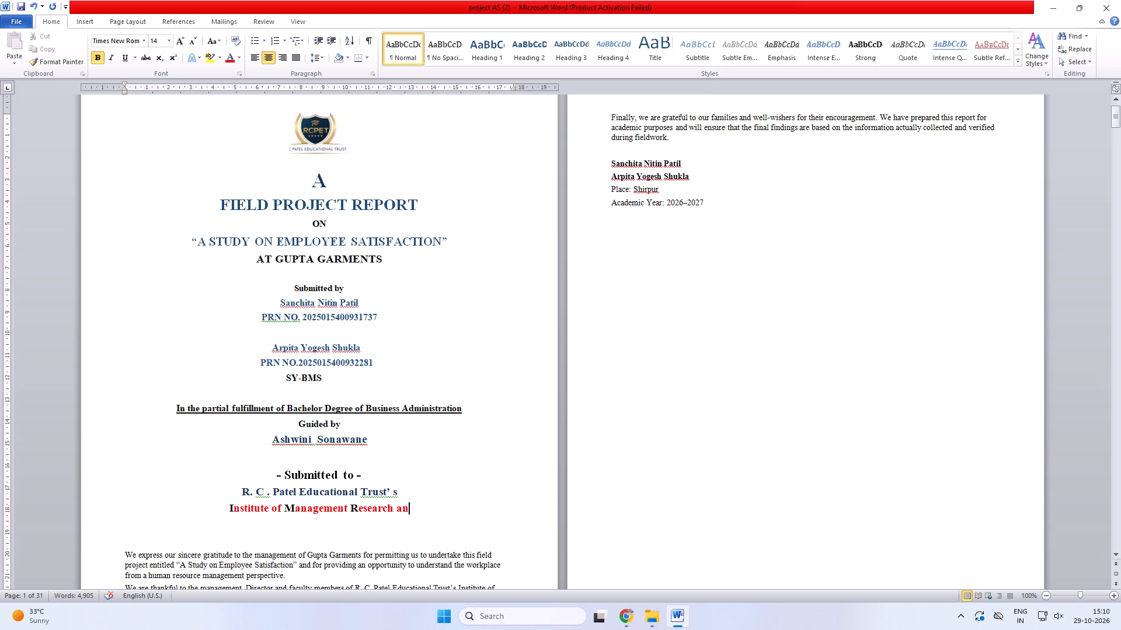
text(d)
key(space)
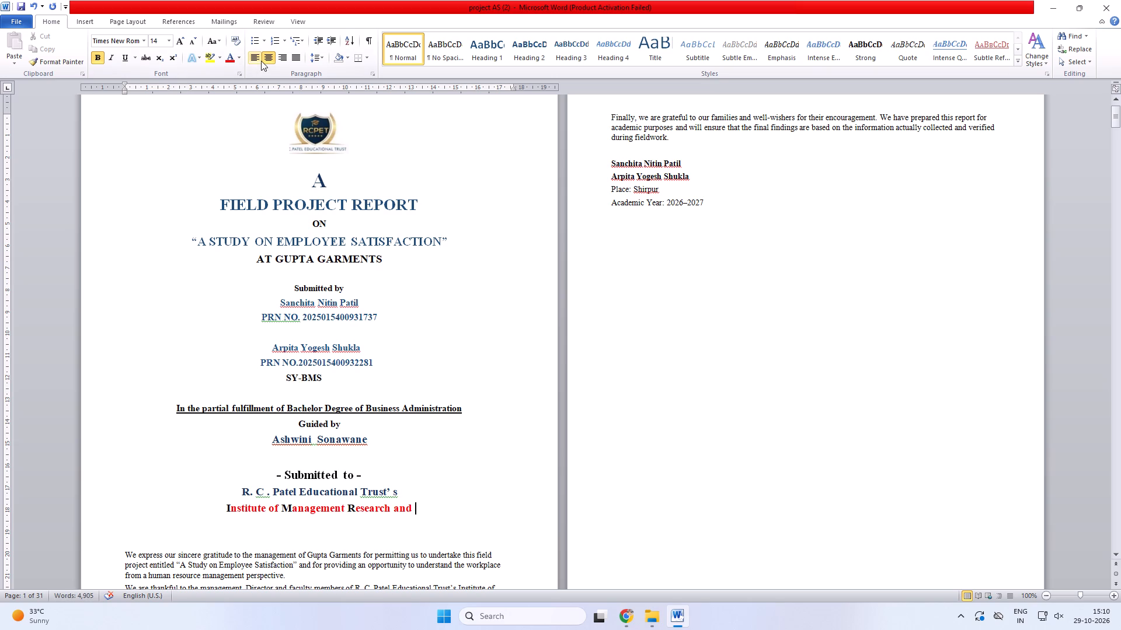
Insert a black initial "D" after "and" on the institute line.
click(242, 59)
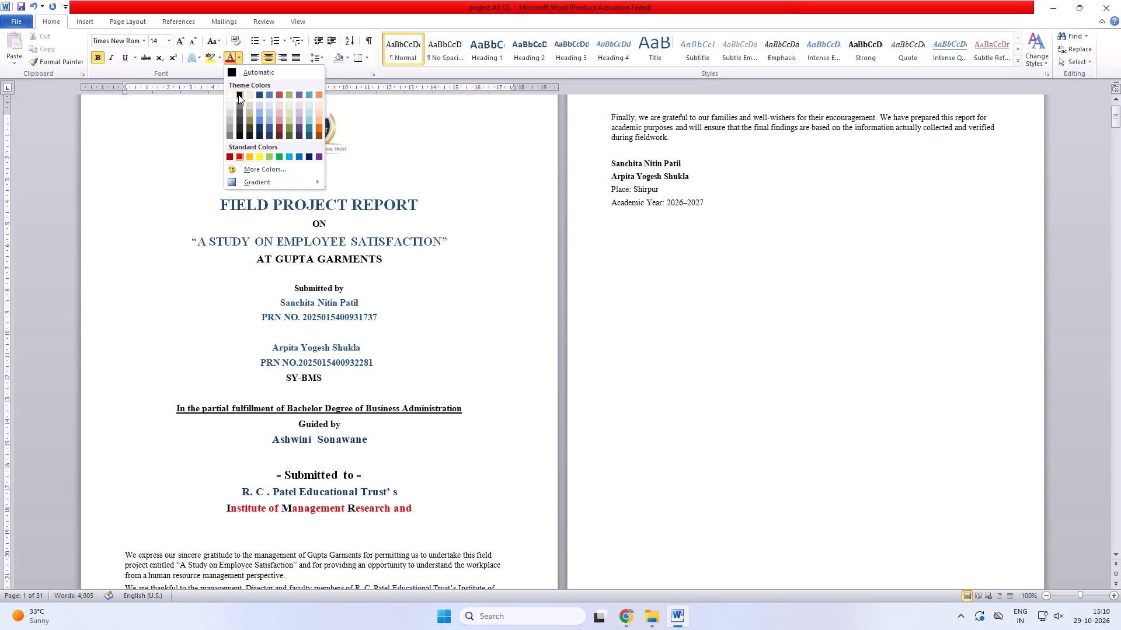
click(238, 94)
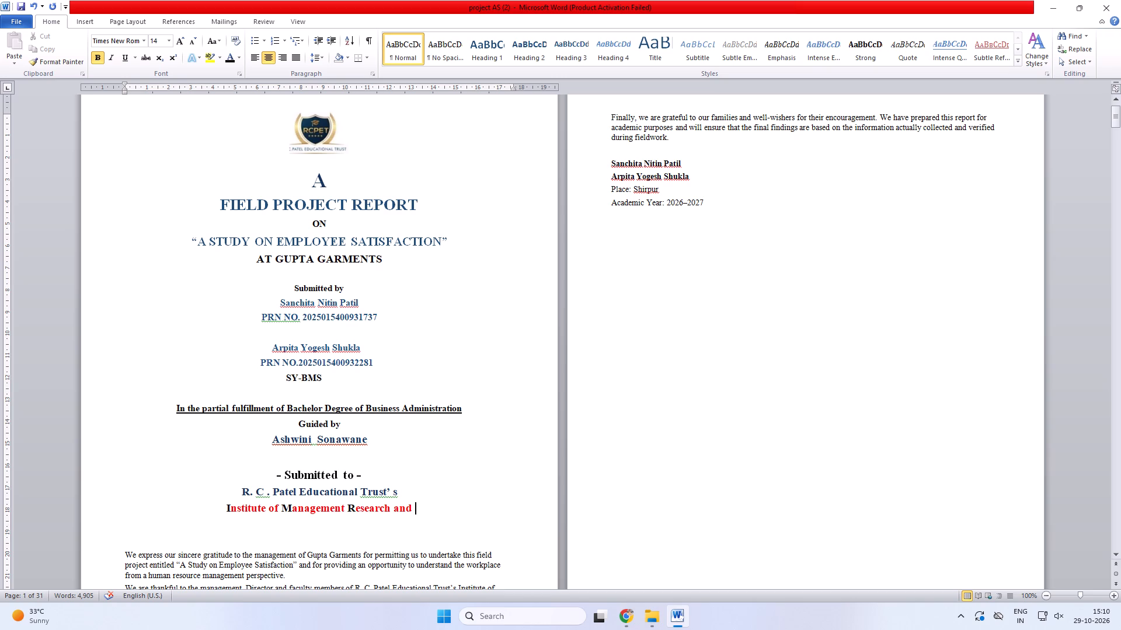
key(d)
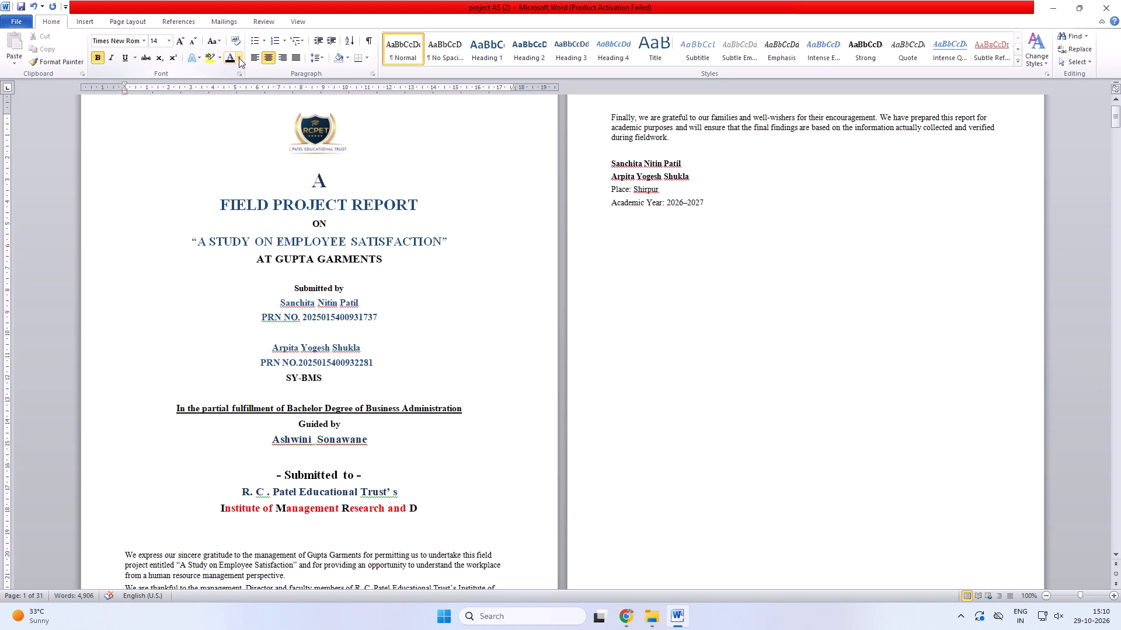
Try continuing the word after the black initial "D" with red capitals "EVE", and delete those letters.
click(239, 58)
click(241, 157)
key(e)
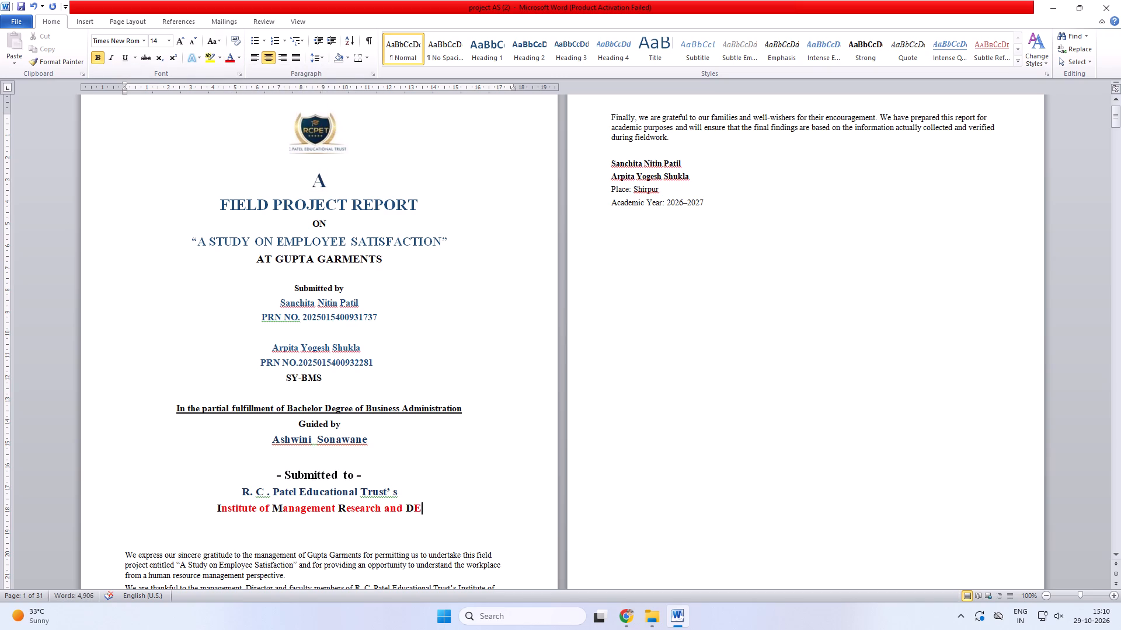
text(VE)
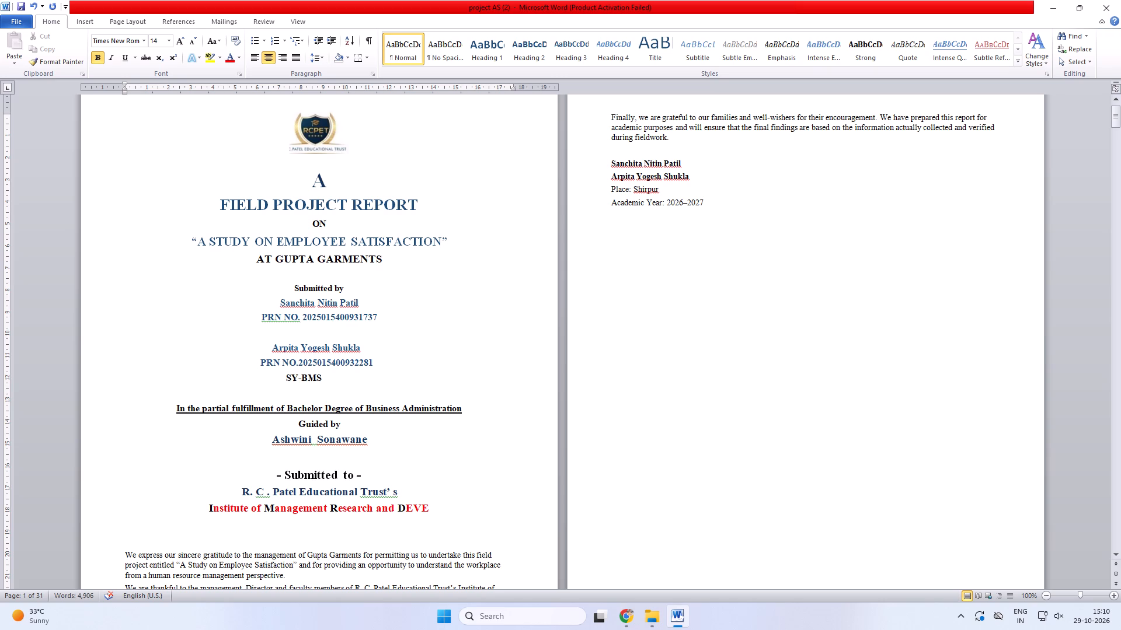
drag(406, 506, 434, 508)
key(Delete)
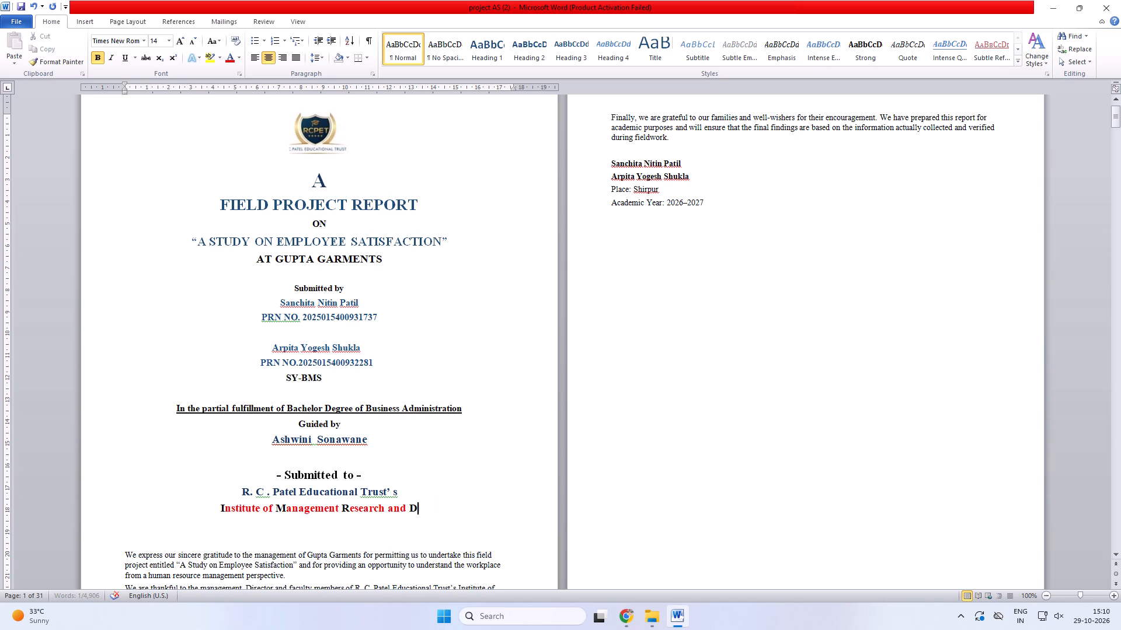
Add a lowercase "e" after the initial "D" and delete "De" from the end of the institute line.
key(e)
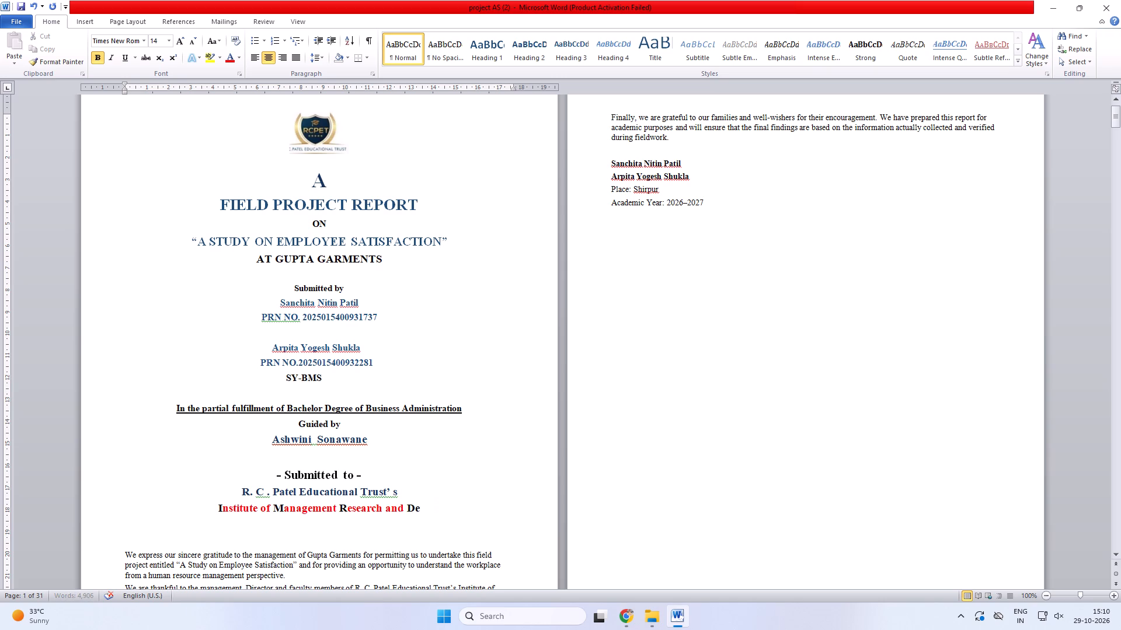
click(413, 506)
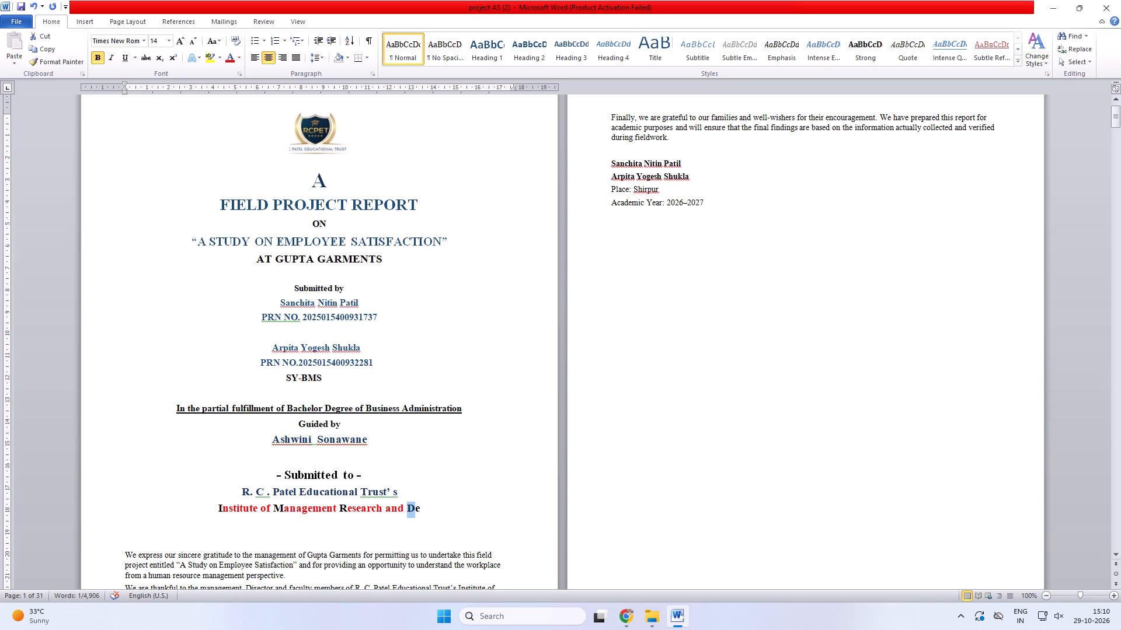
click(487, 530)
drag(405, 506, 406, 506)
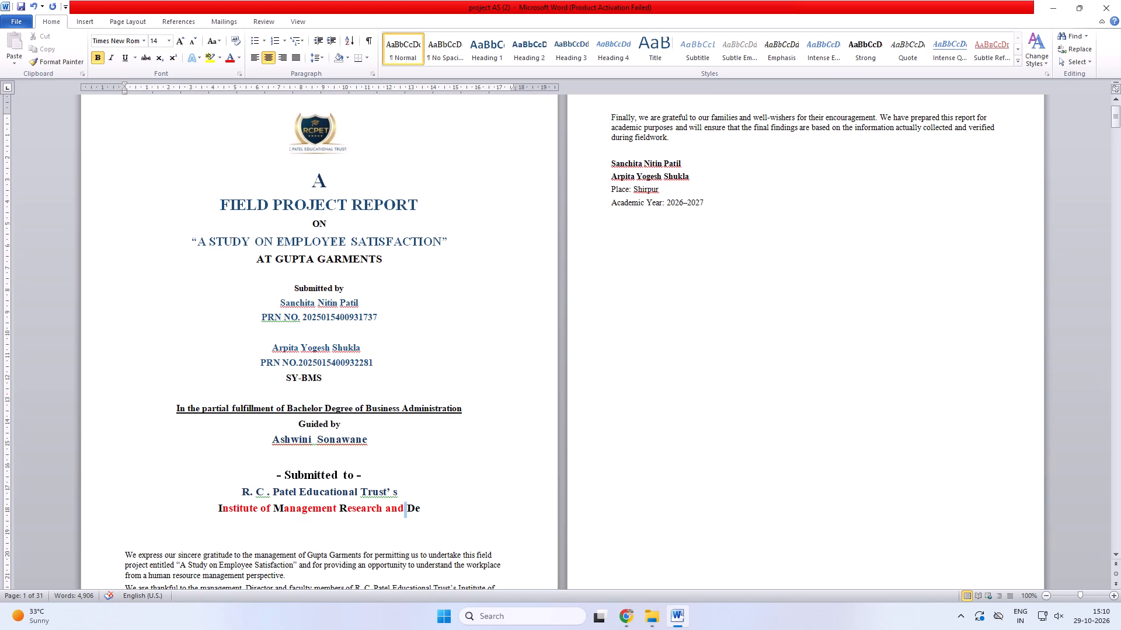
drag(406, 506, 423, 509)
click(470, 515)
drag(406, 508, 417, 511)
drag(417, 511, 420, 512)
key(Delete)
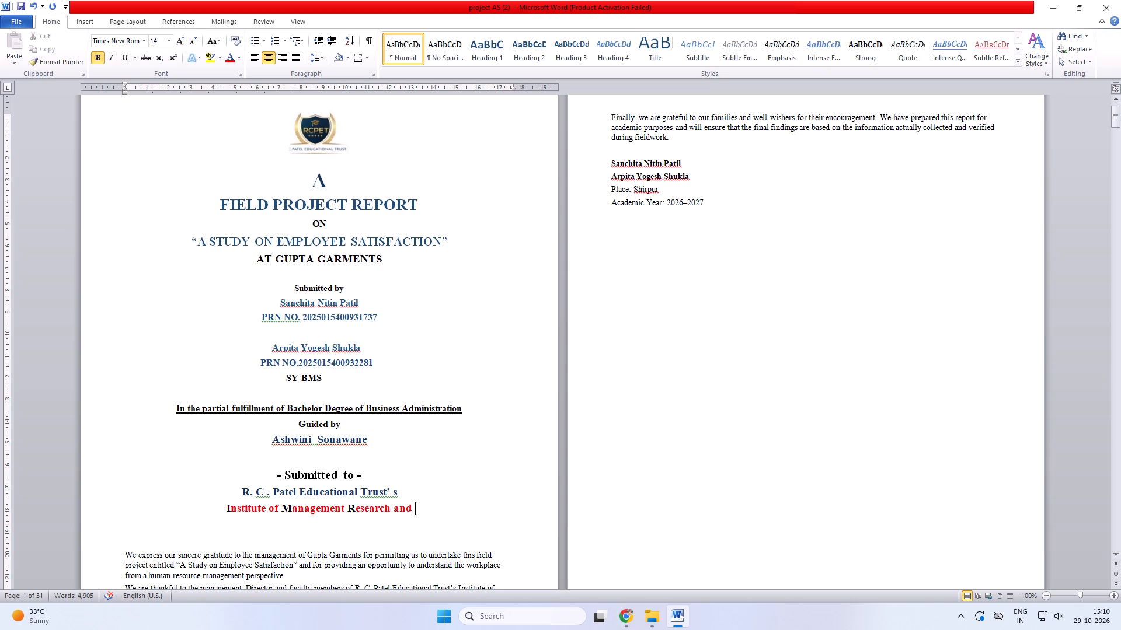
Insert a black initial "D" after "and" at the end of the institute line.
click(236, 54)
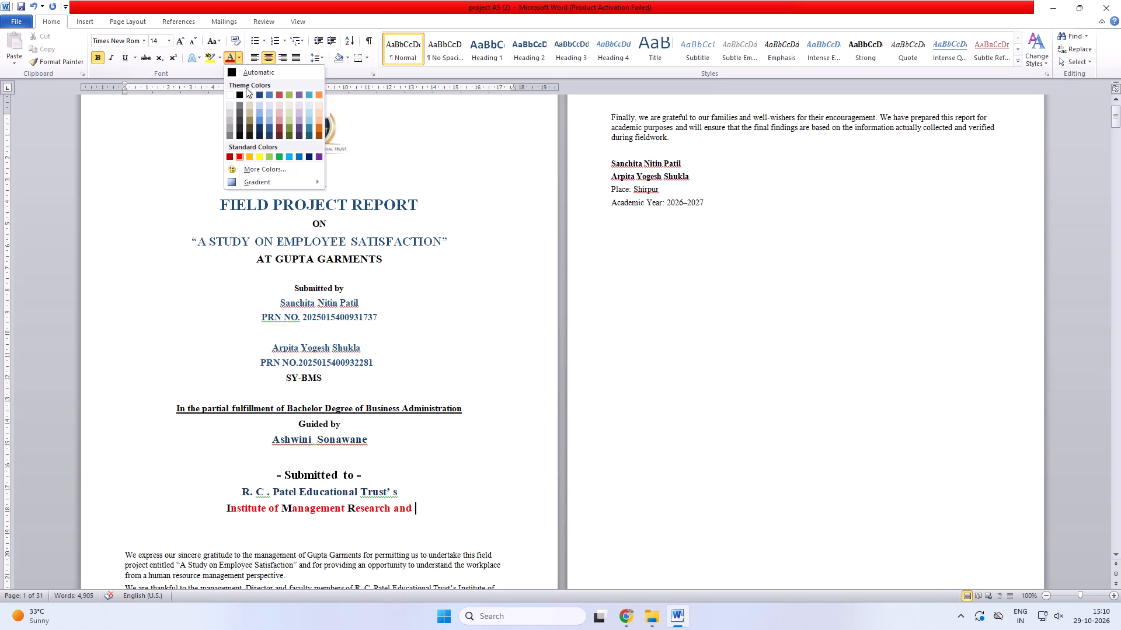
click(241, 94)
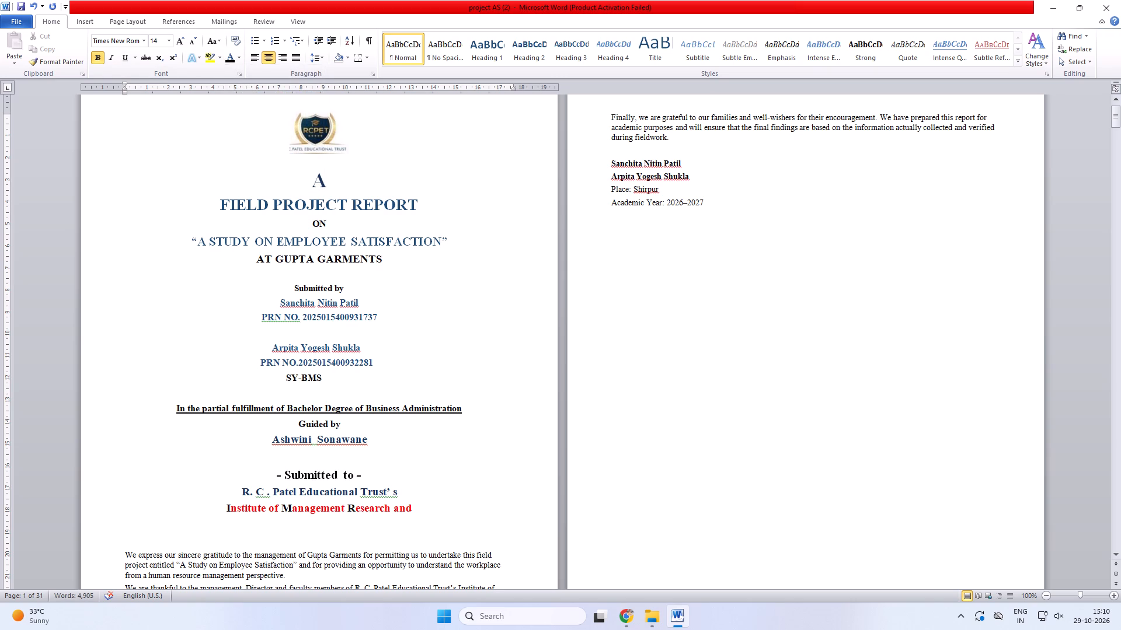
key(d)
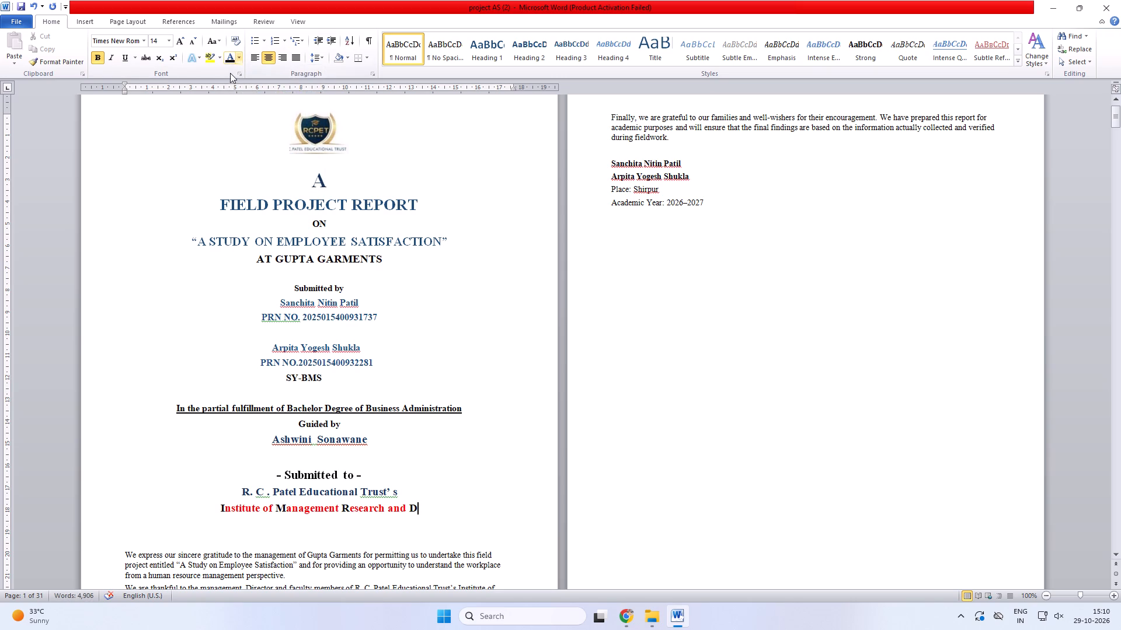
Complete the word "Development" in red after the black "D" and follow it with a comma and a space.
click(240, 60)
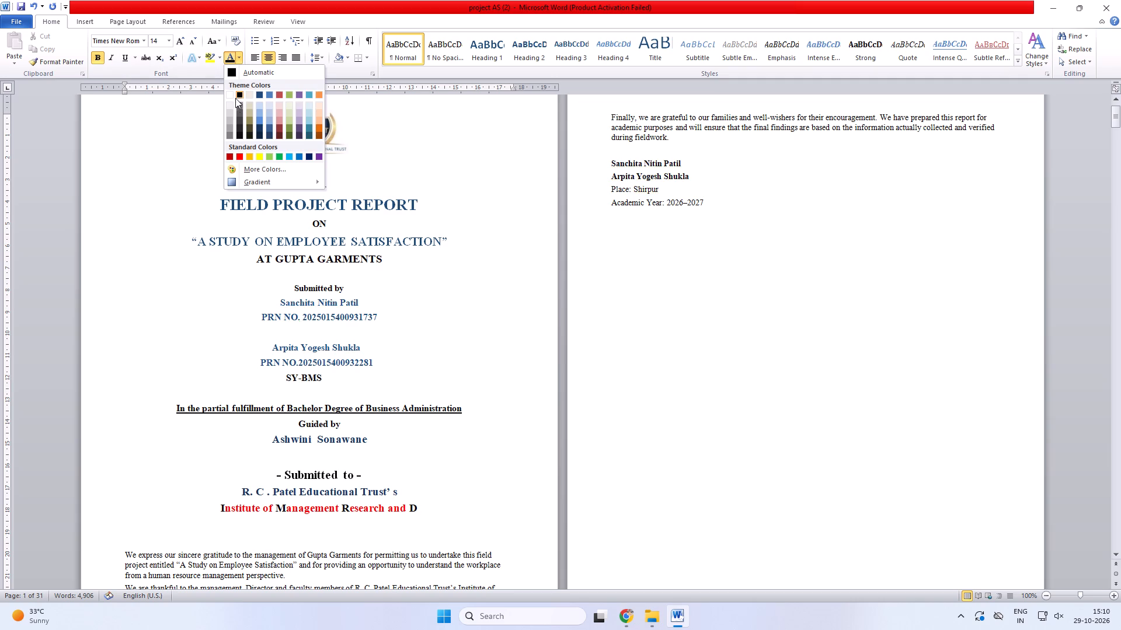
click(239, 157)
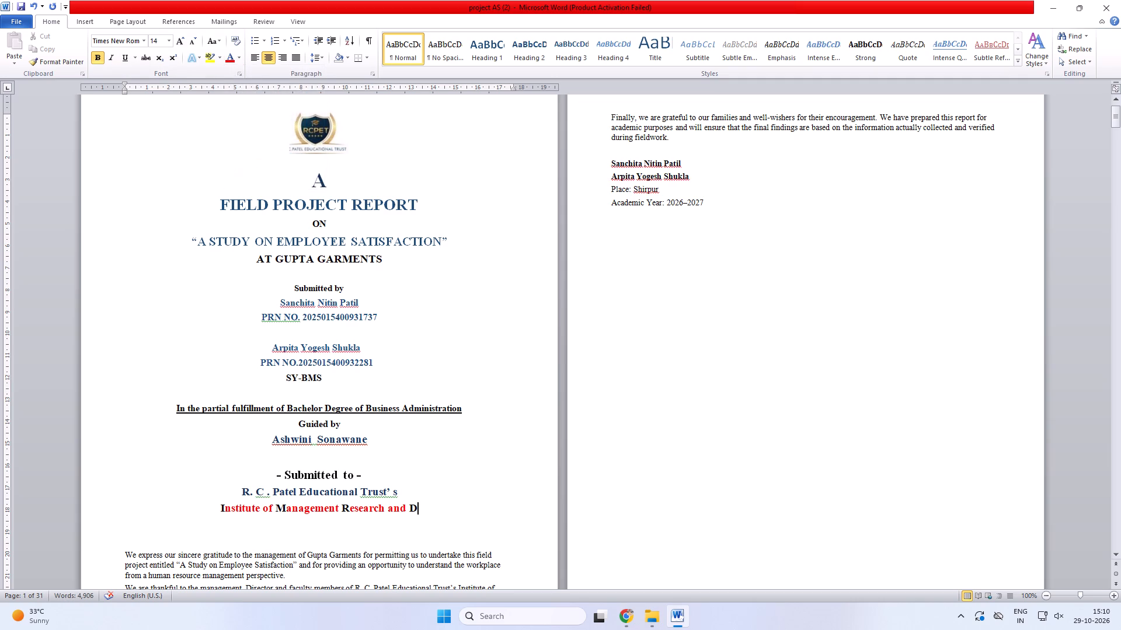
key(e)
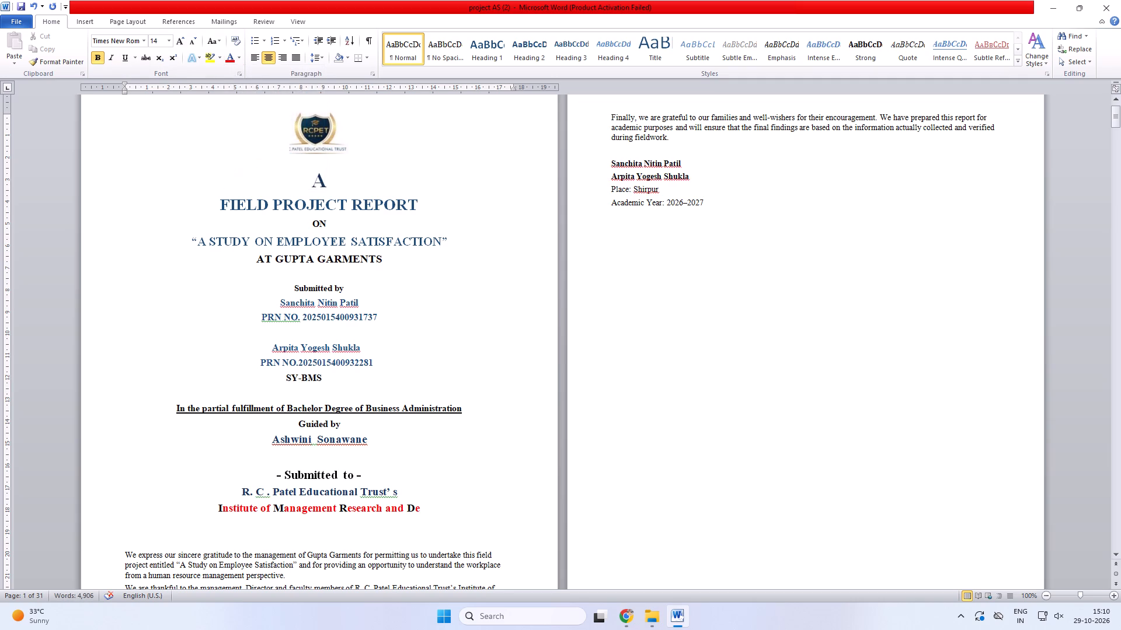
text(ve)
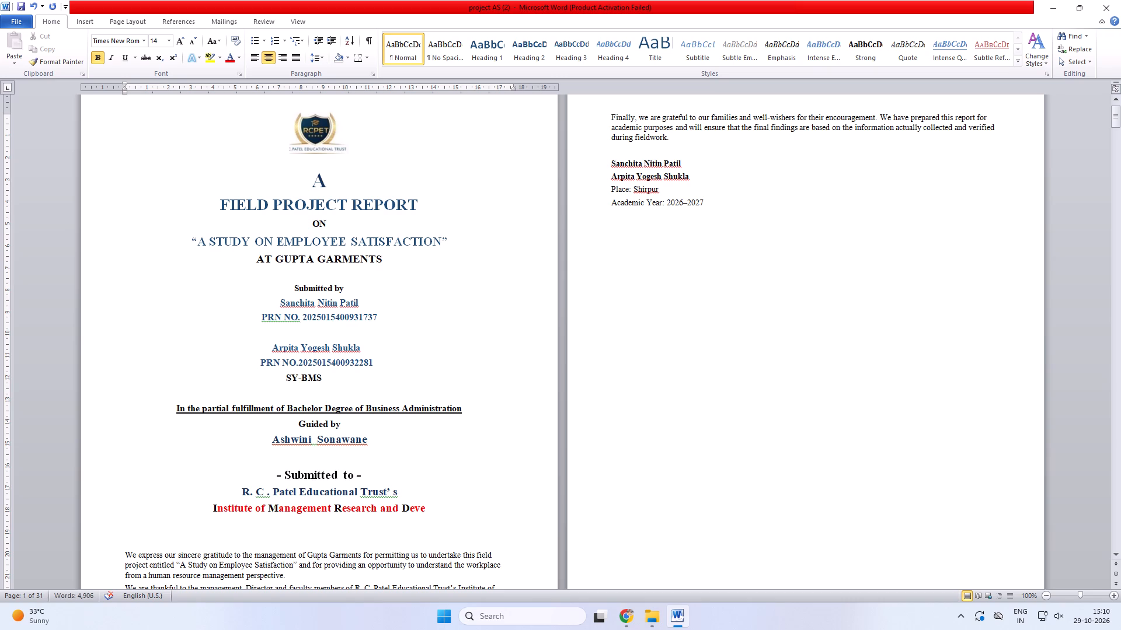
text(lop)
key(m)
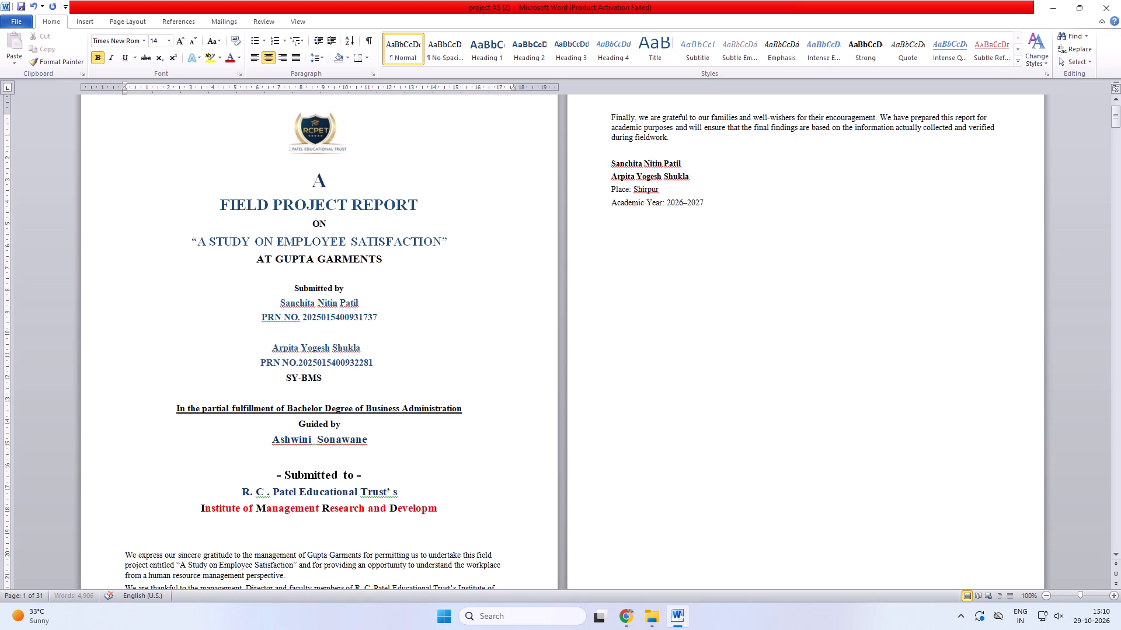
key(e)
text(nt)
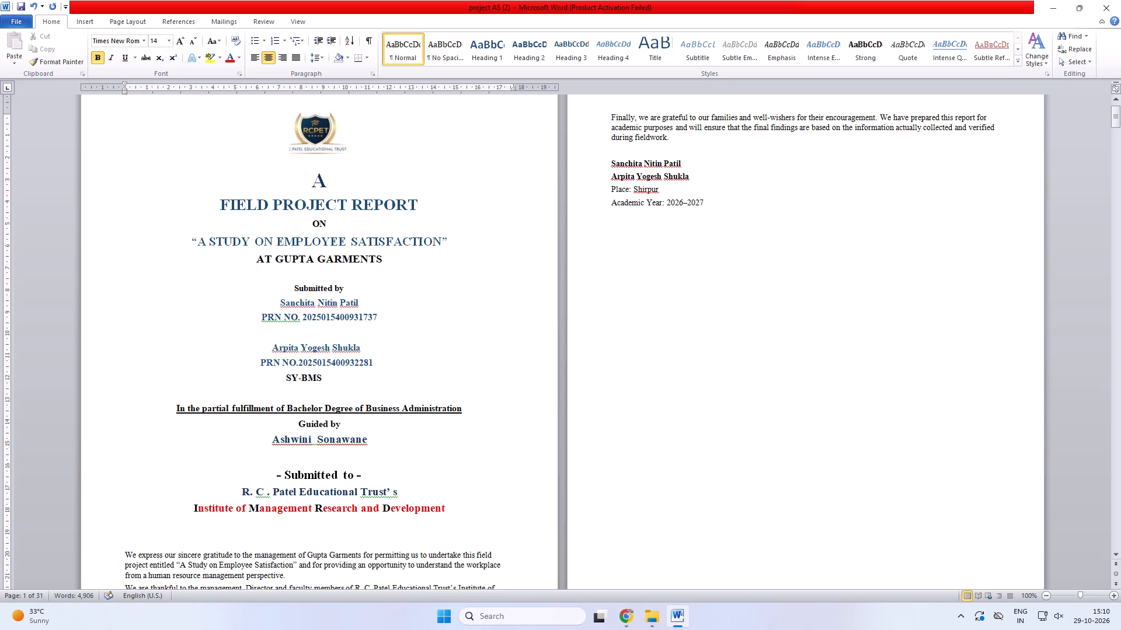
key(comma)
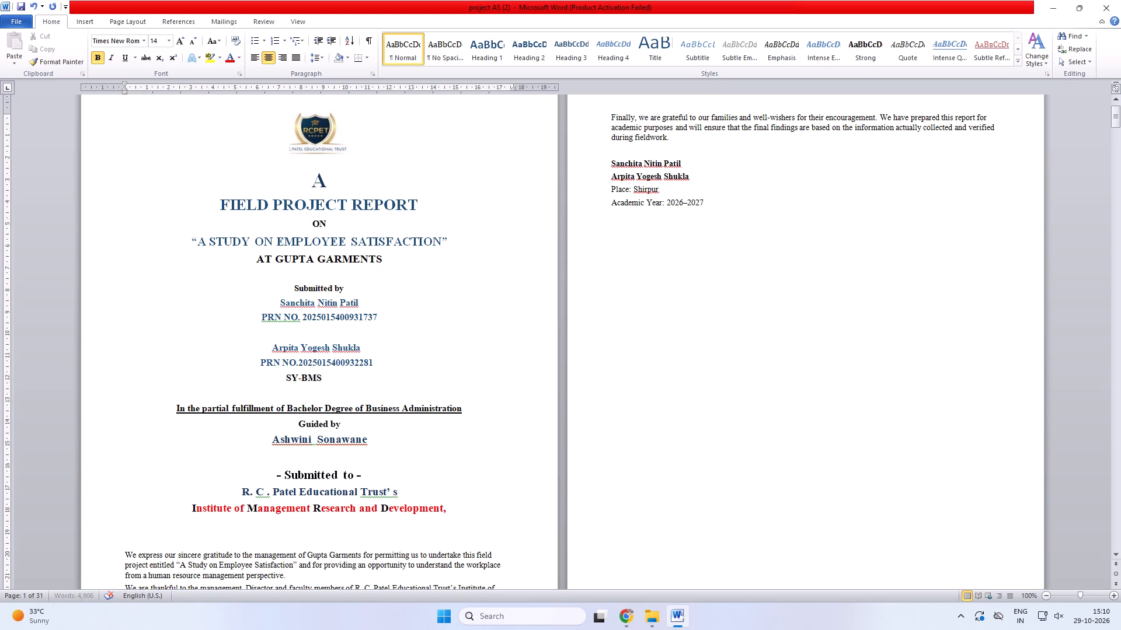
key(space)
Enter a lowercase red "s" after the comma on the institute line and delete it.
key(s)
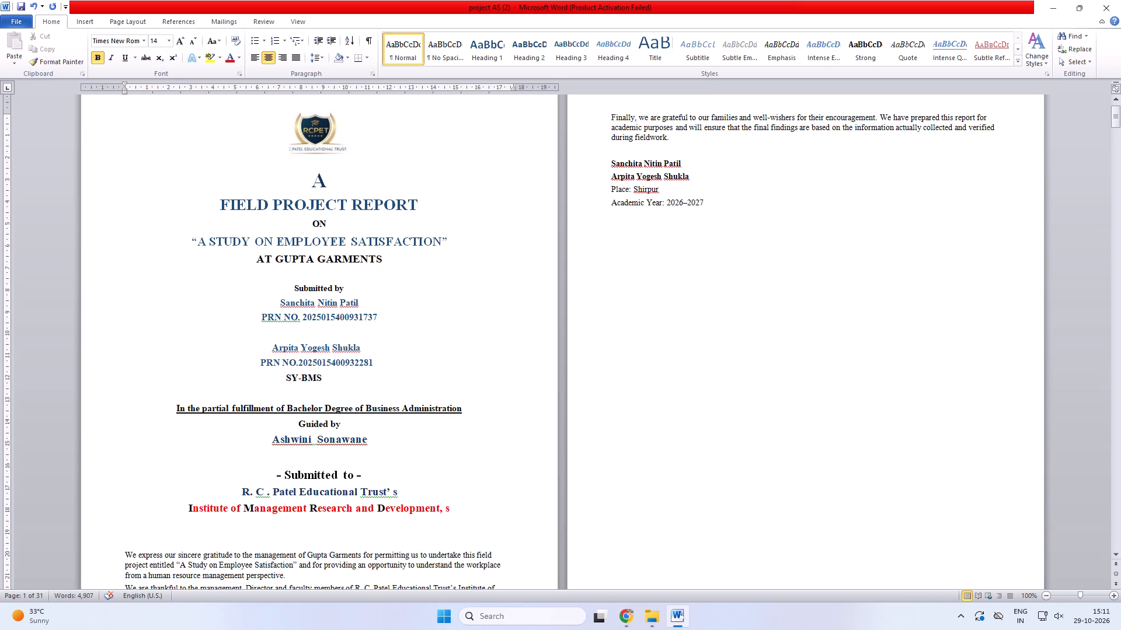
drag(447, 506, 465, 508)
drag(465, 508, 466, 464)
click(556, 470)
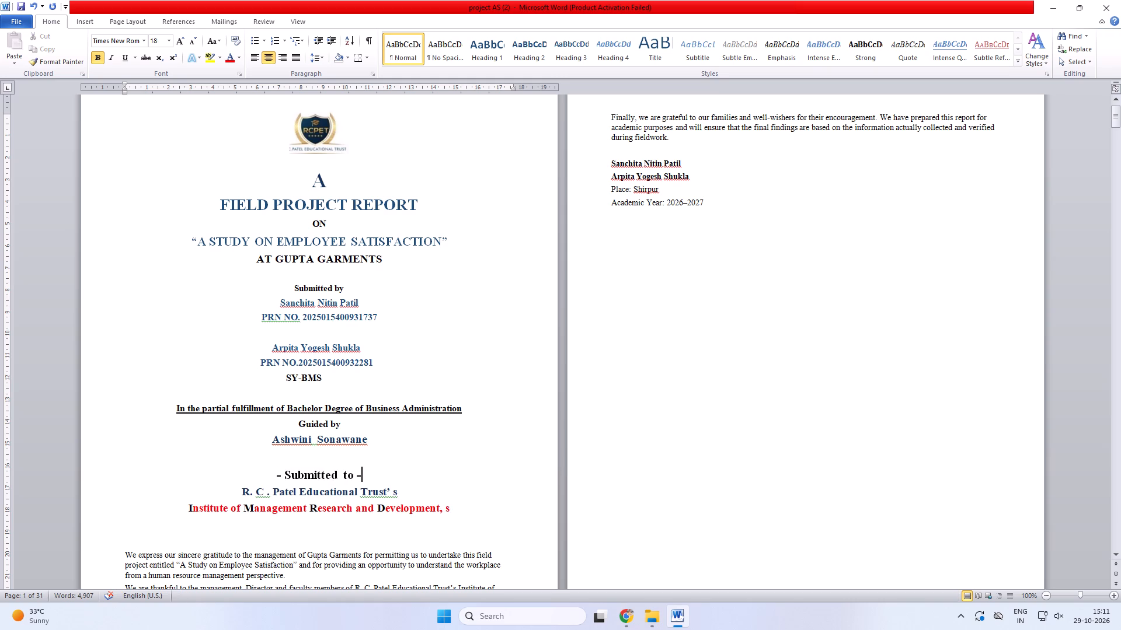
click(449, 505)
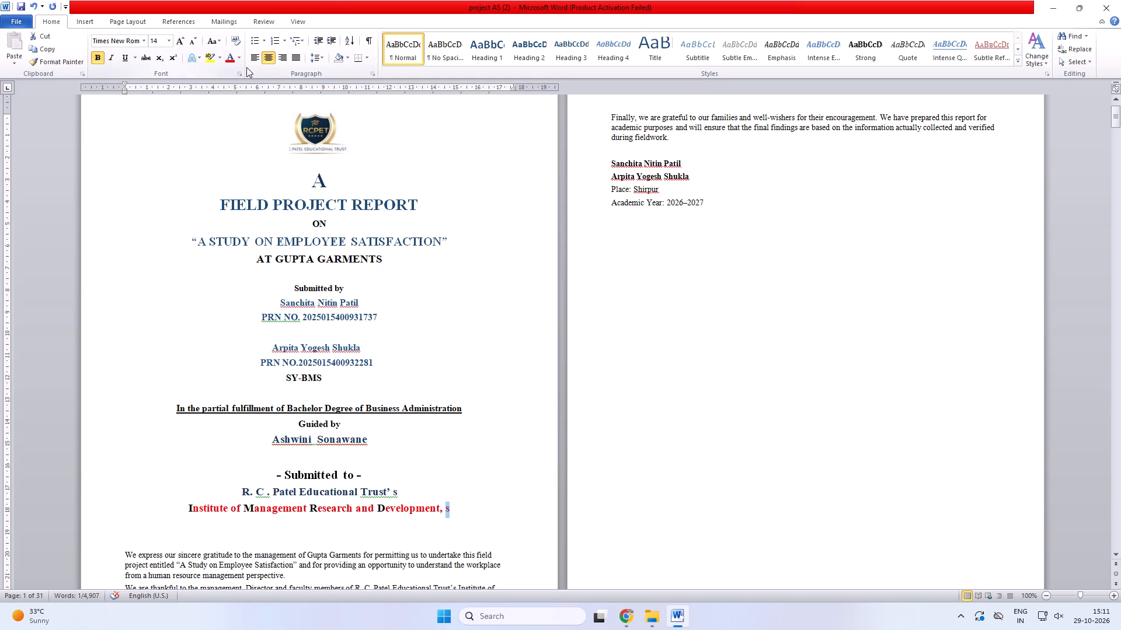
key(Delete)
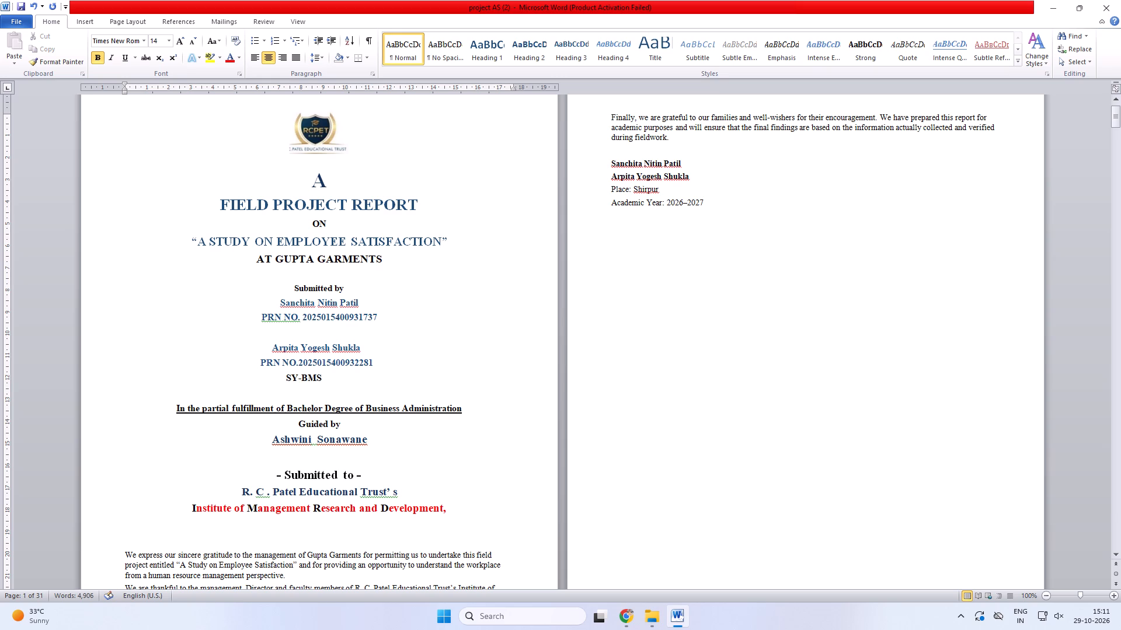
Add "Shirpur" in red after "Development," at the end of the institute line.
key(s)
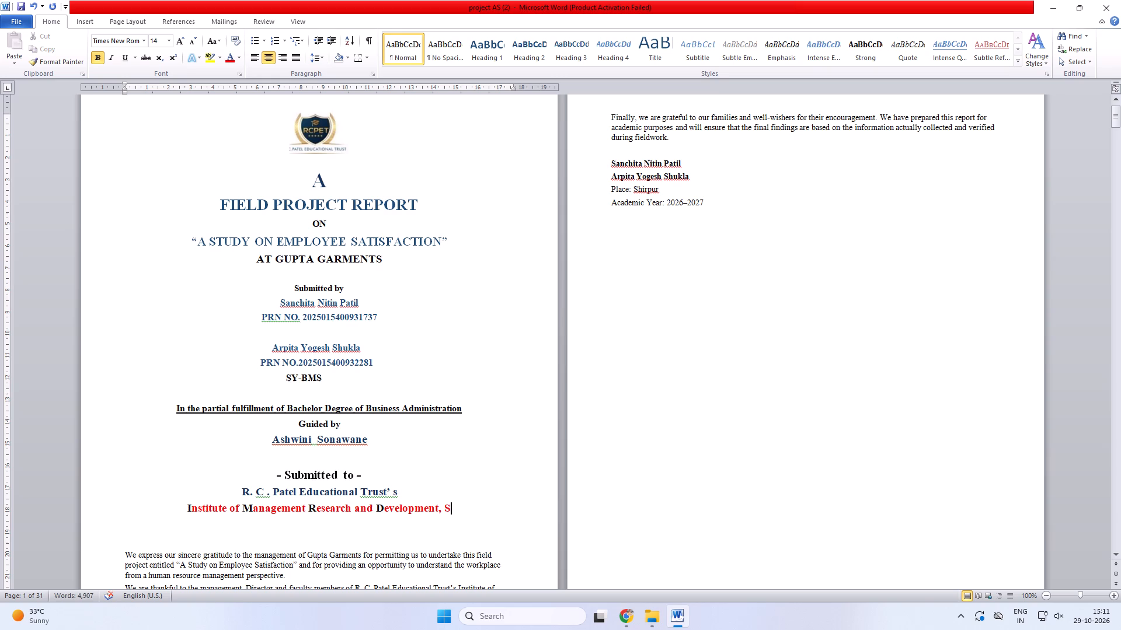
key(h)
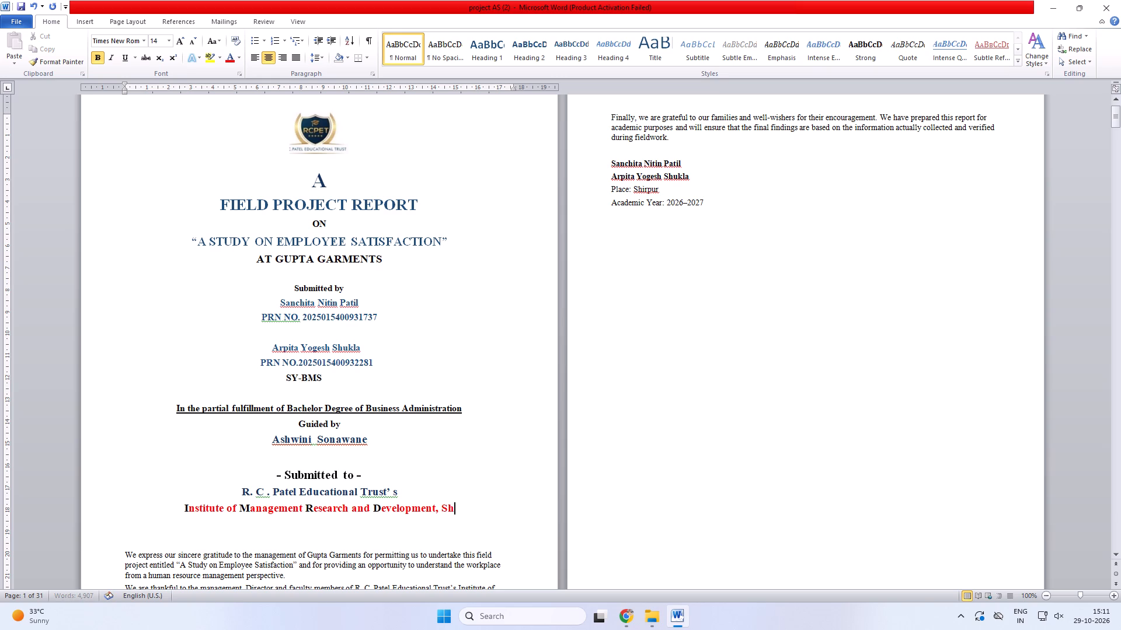
key(i)
key(r)
key(p)
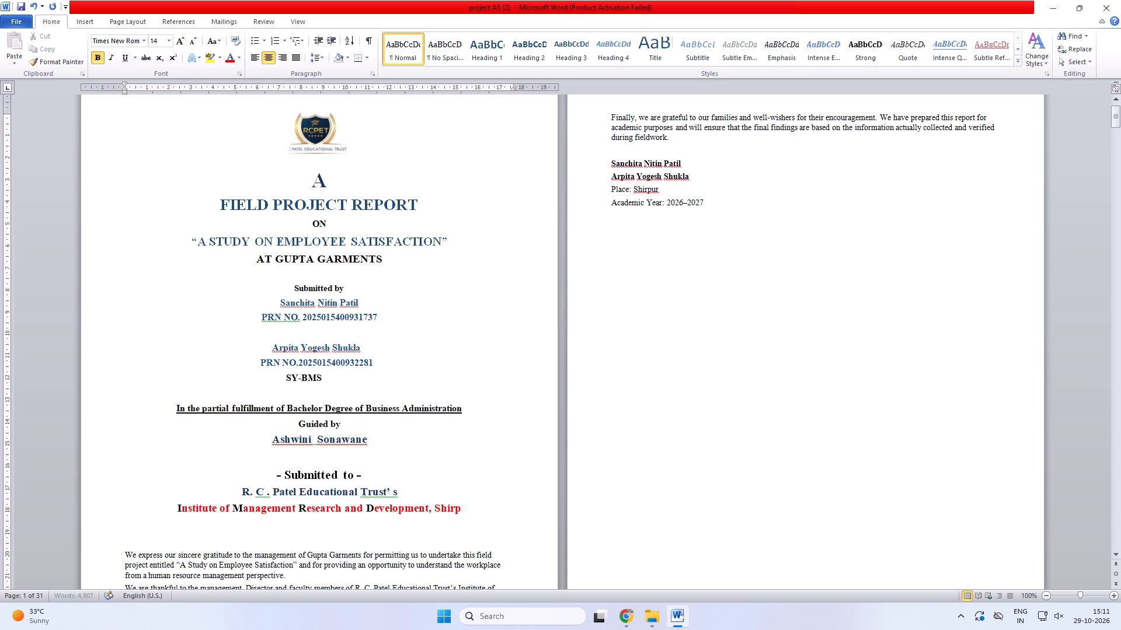
text(ur)
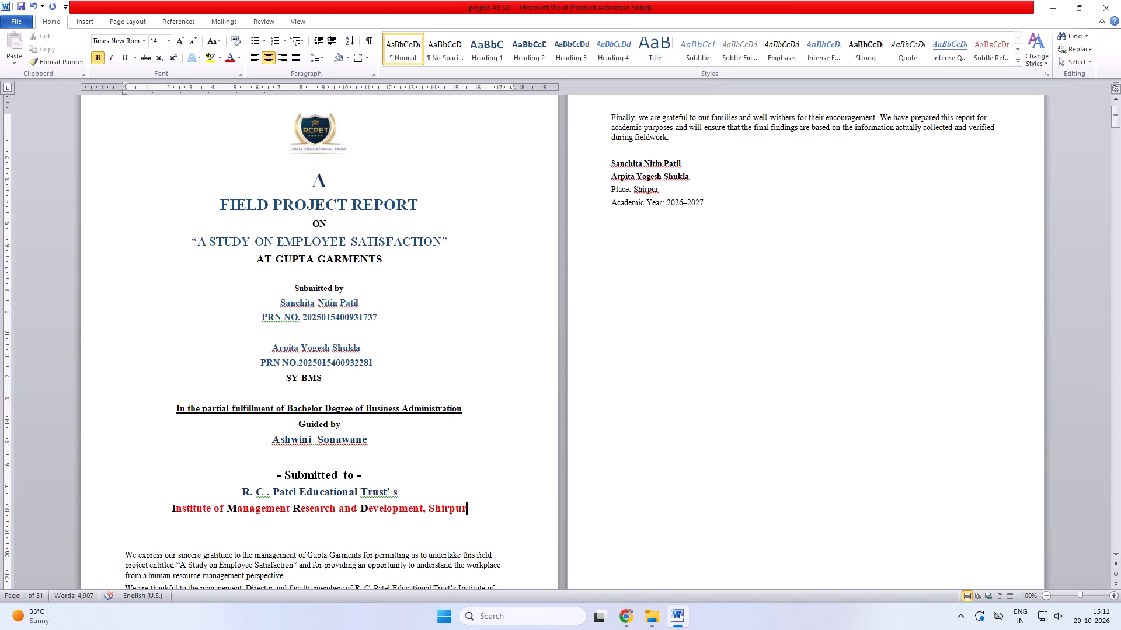
Enter a black "a" on the empty line below the institute's name and delete it together with its line break.
click(295, 523)
click(242, 62)
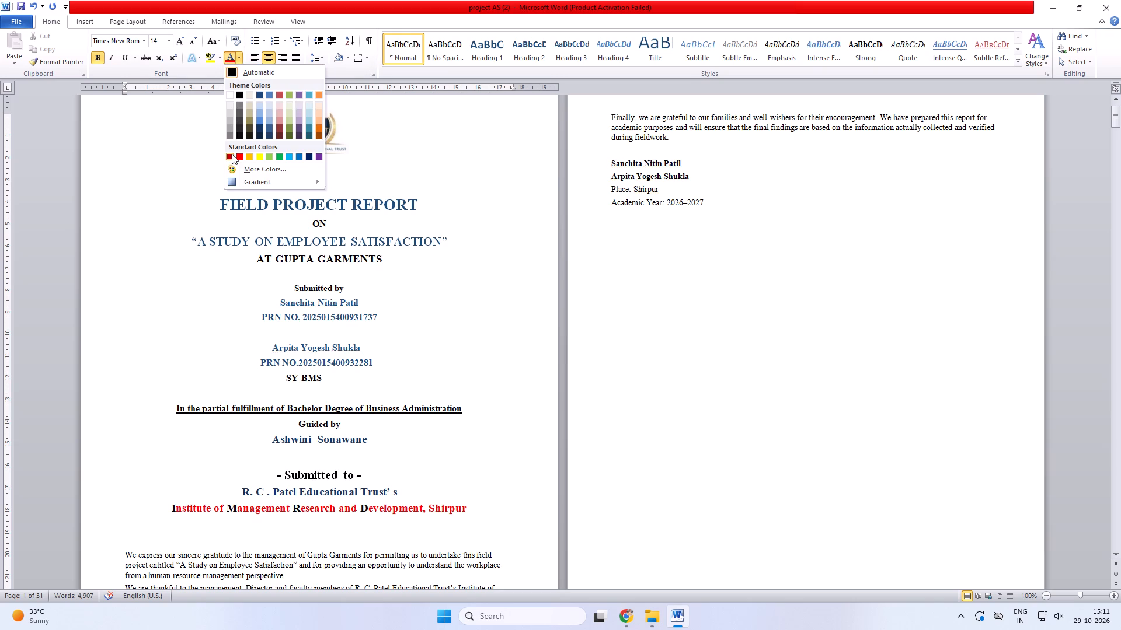
click(242, 96)
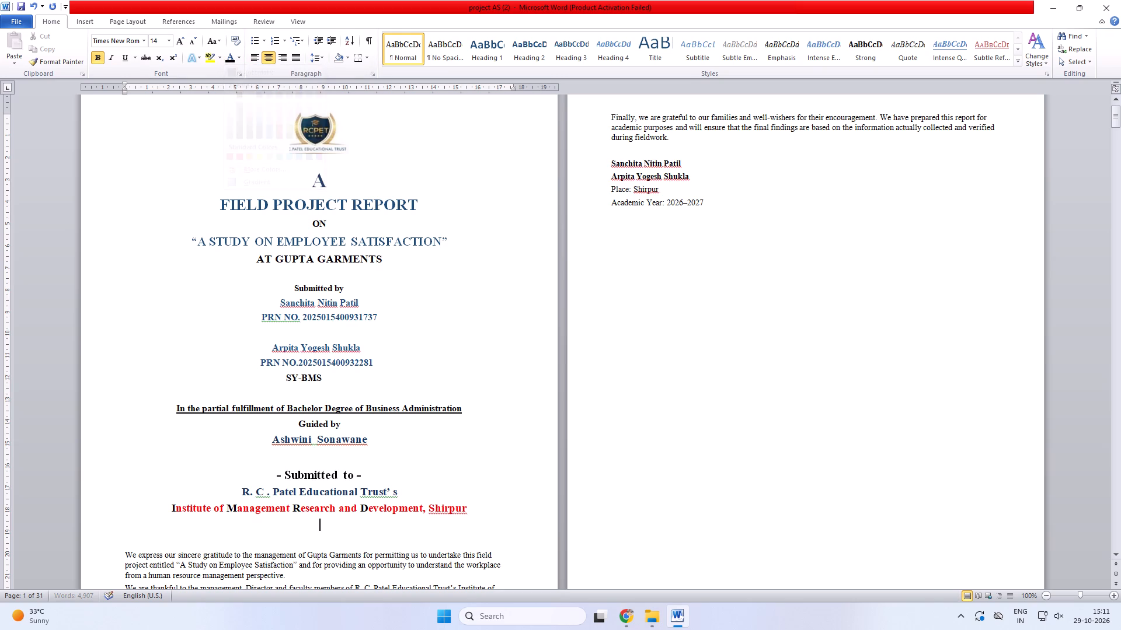
key(a)
drag(309, 523, 341, 524)
key(Delete)
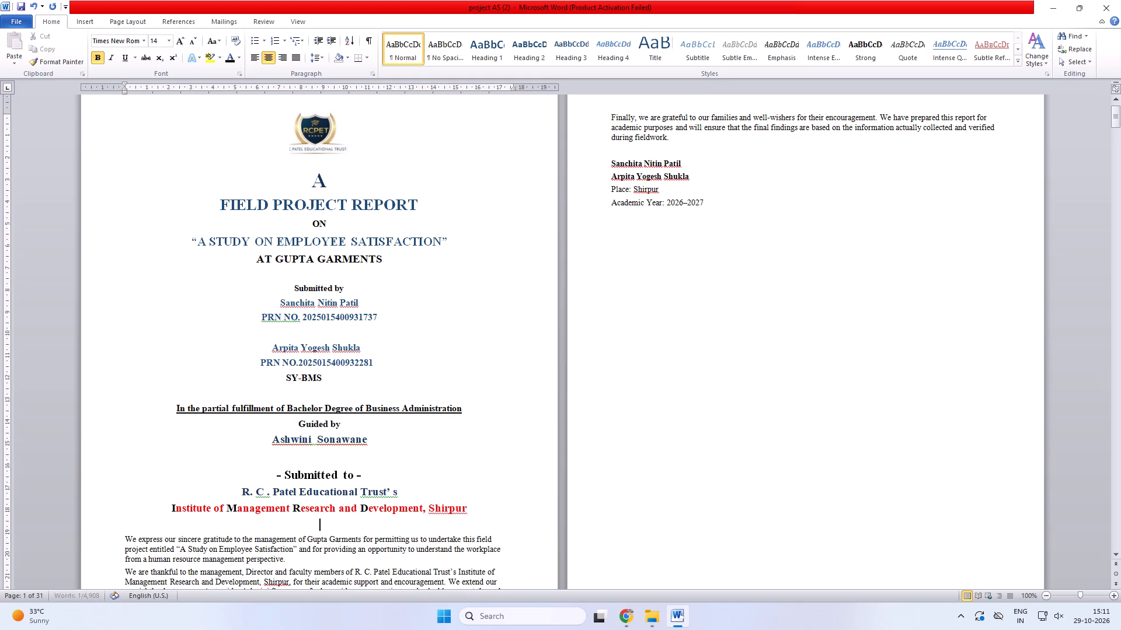
click(491, 540)
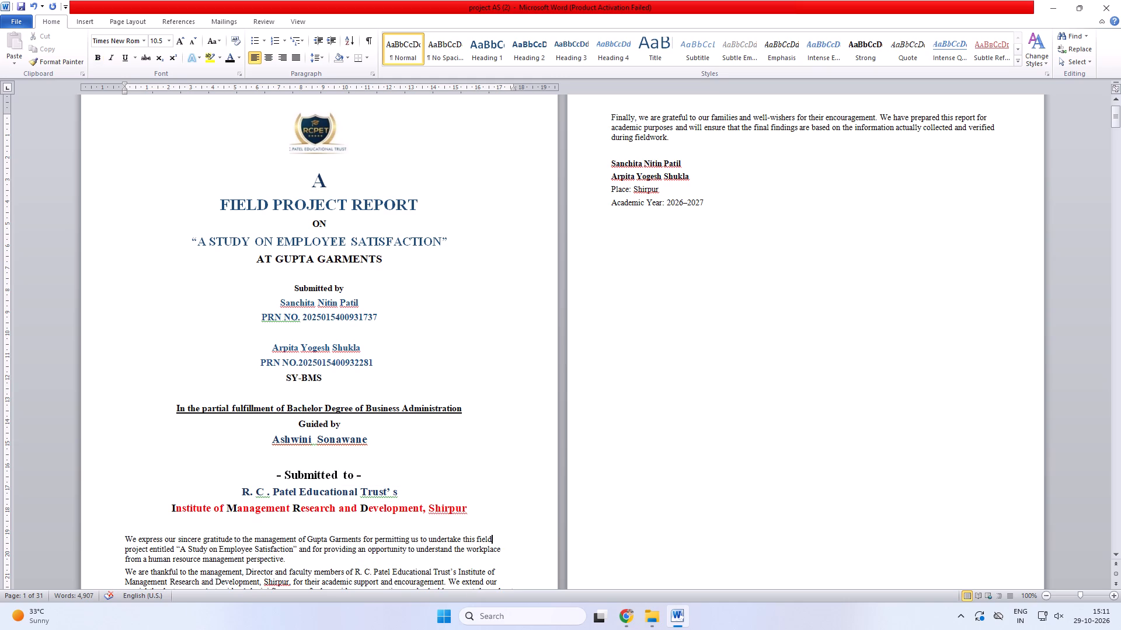
Insert a paragraph break after "field" in the first line of the acknowledgement text.
click(381, 530)
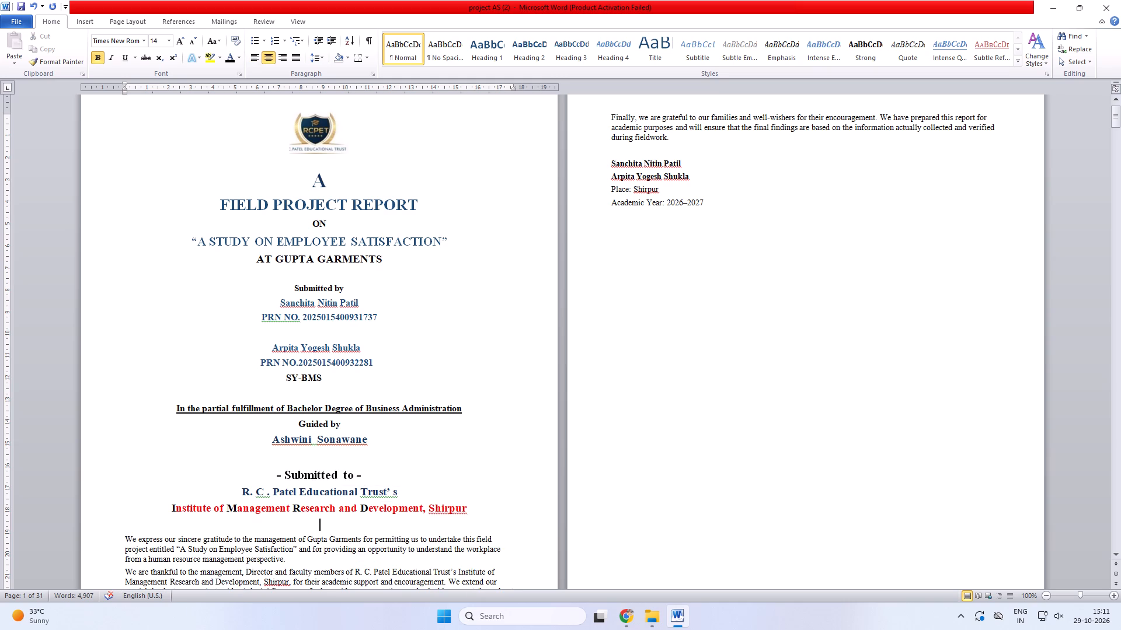
click(493, 538)
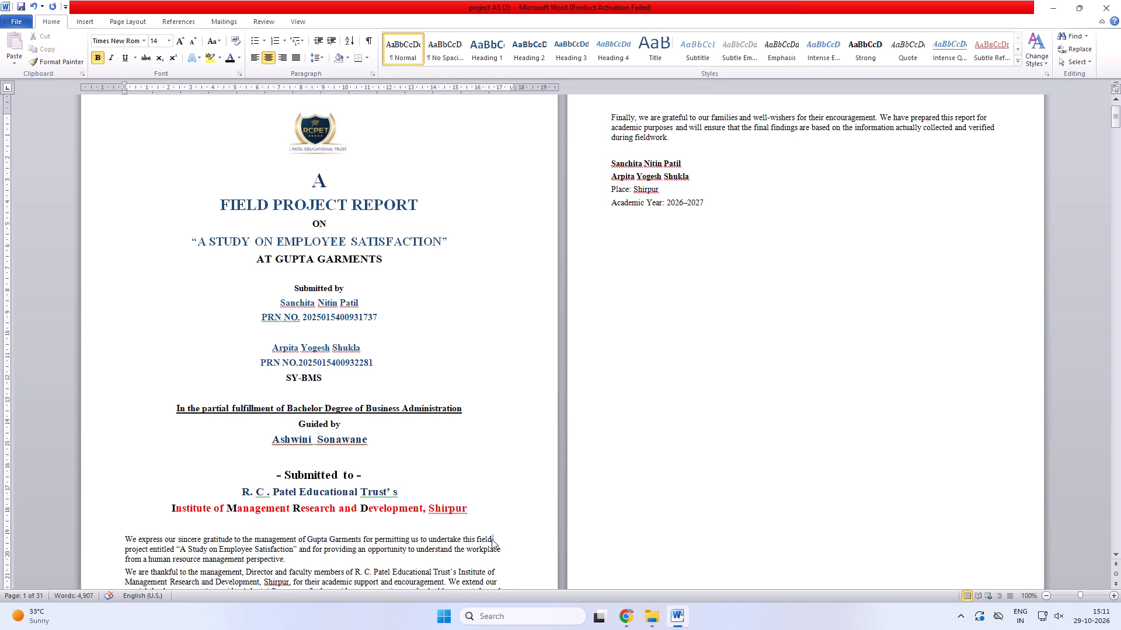
key(Return)
click(486, 538)
Insert five empty lines between the institute's name and the acknowledgement text.
click(396, 529)
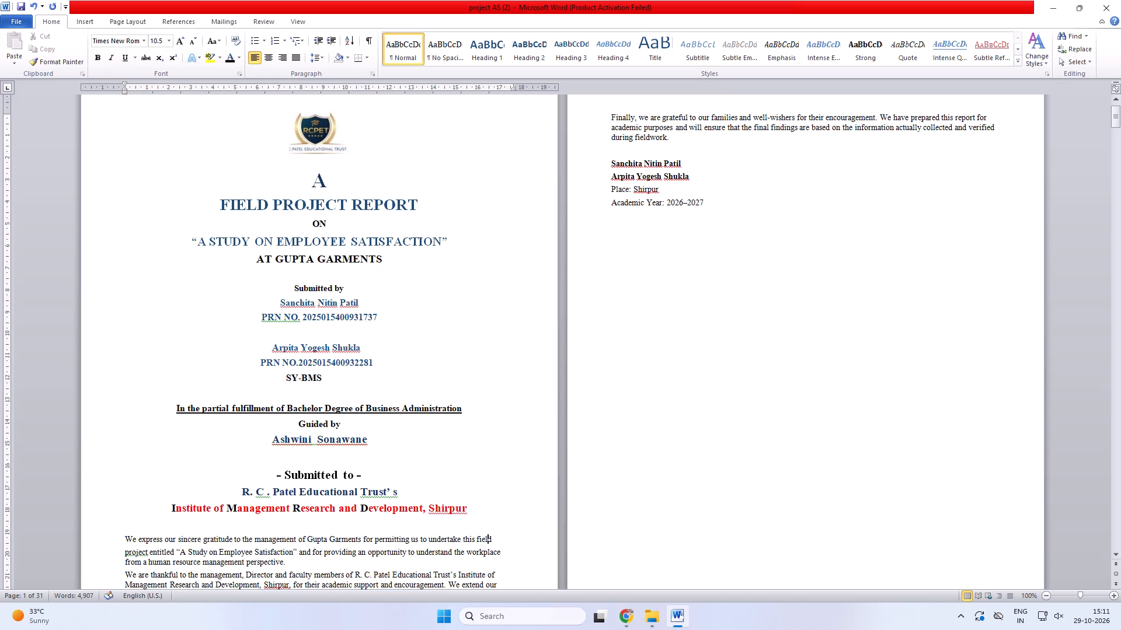
key(Return)
key(Return)
key(Return)
key(Return)
key(Return)
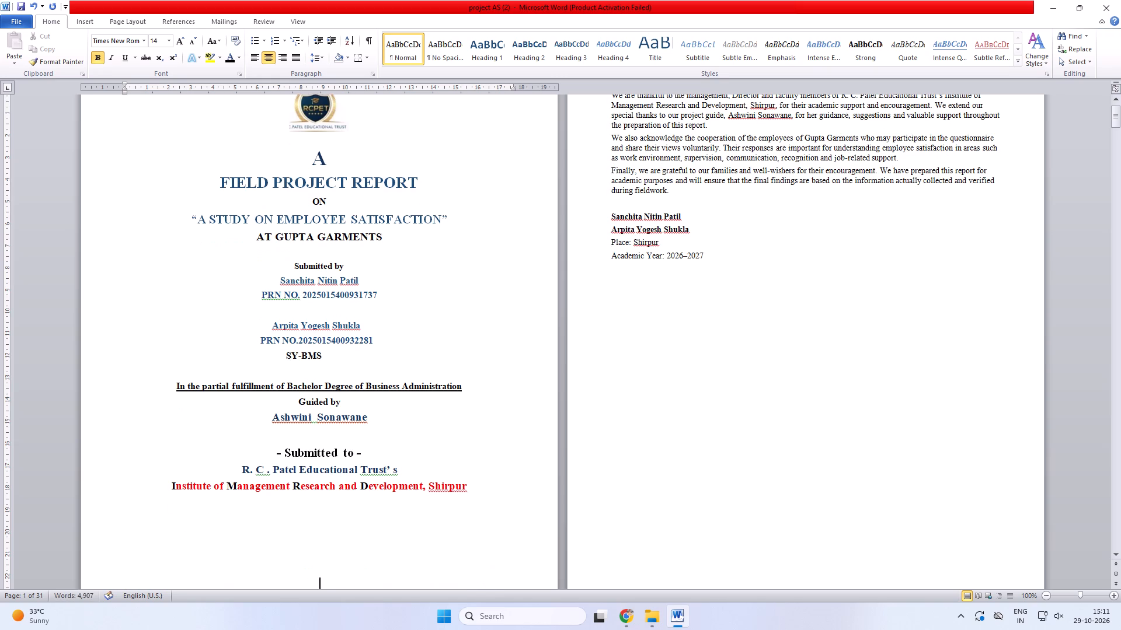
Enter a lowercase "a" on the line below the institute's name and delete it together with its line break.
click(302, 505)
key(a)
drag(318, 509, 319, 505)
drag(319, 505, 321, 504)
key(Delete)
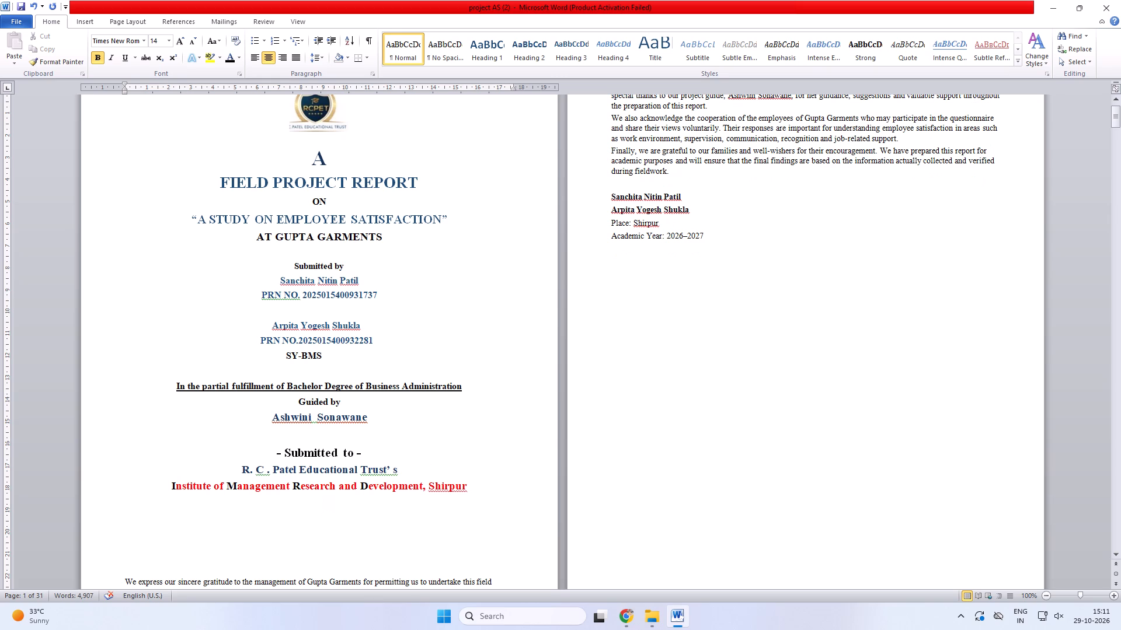
Enter "Affiliated to" in bold black below the institute's name, replacing the uppercase "FF" with lowercase letters.
key(a)
text(FF)
drag(319, 503, 328, 503)
drag(328, 503, 330, 503)
key(Delete)
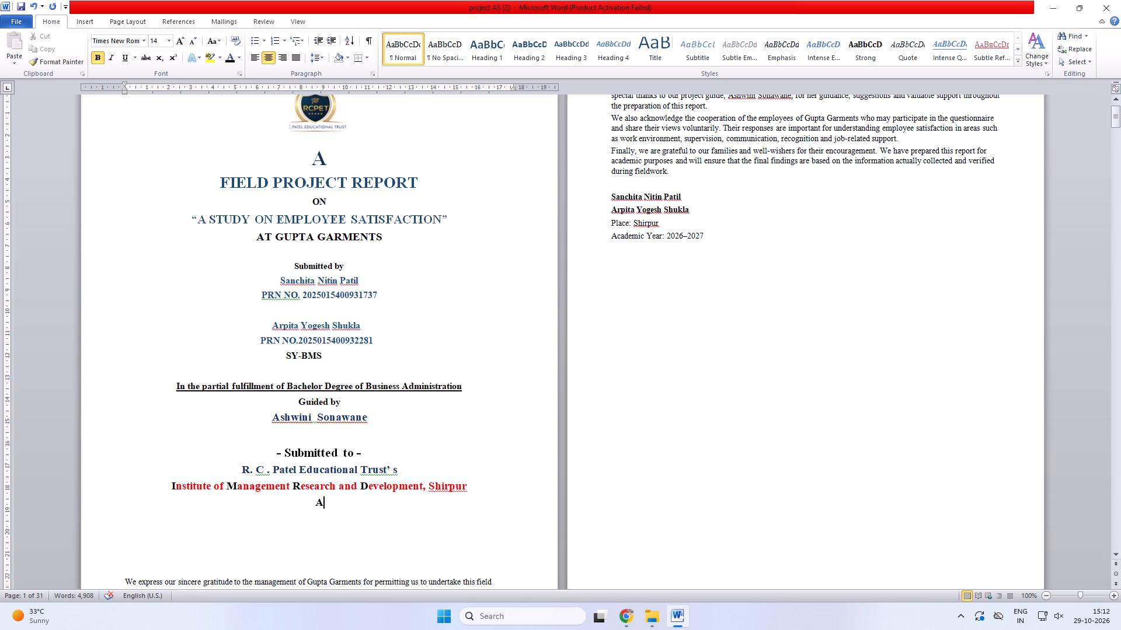
text(ff)
key(i)
key(l)
key(i)
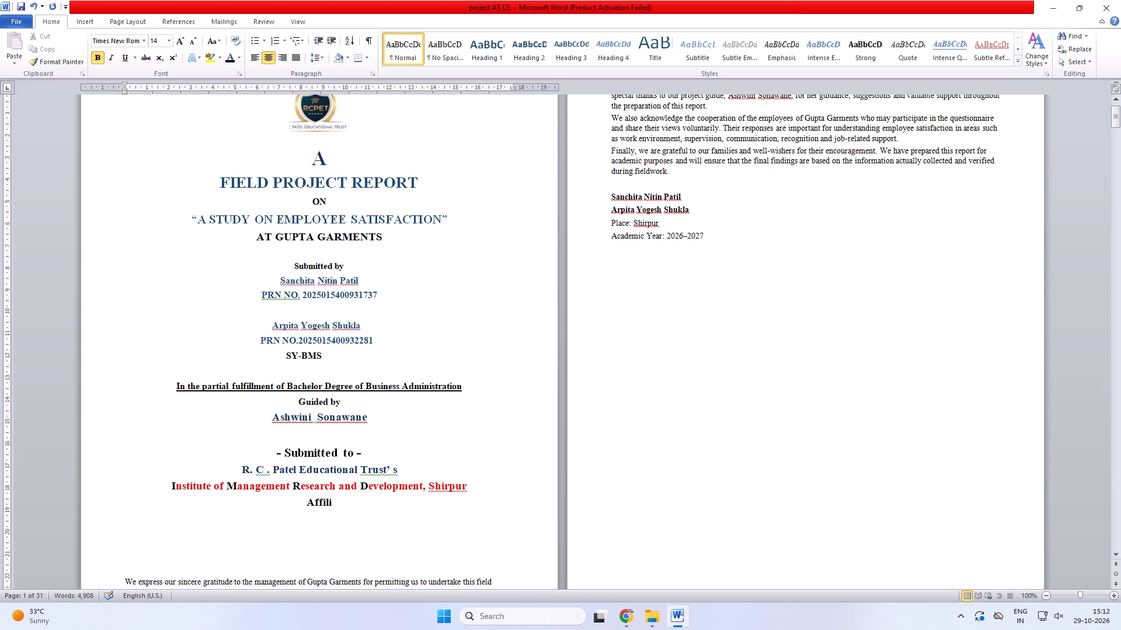
text(ated)
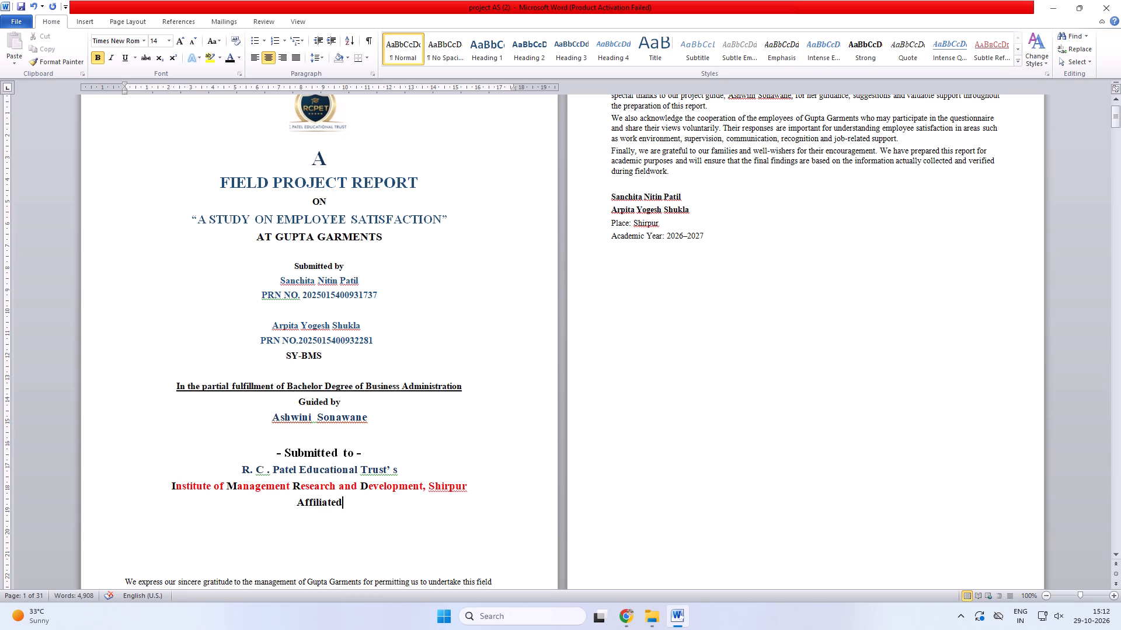
key(space)
text(t)
key(o)
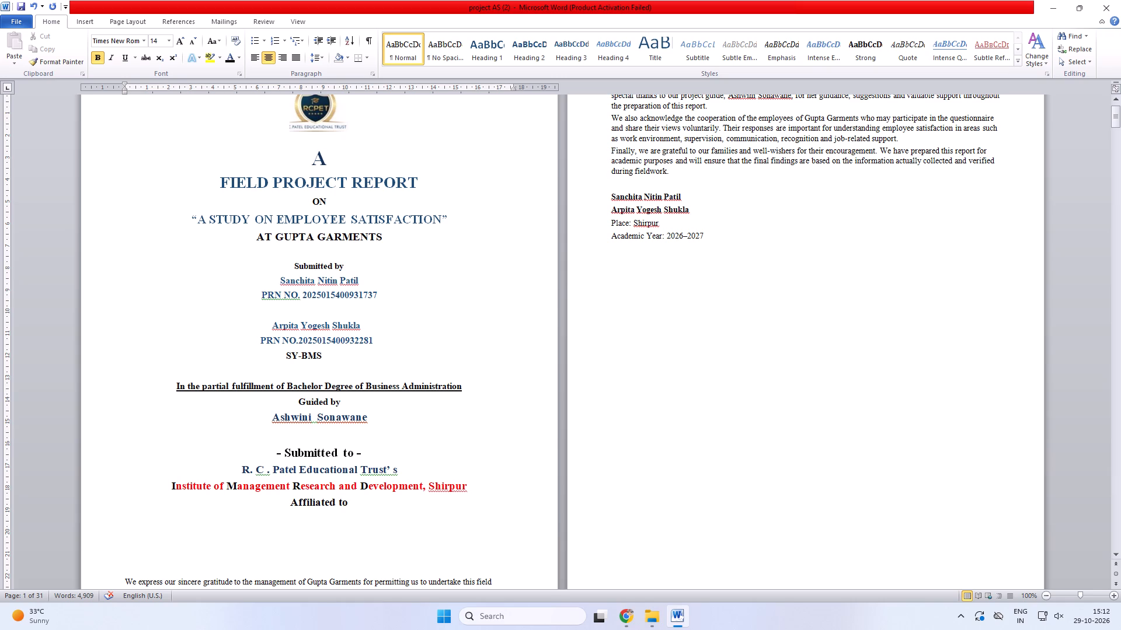
Add a hyphen directly after and directly before "Affiliated to".
click(346, 504)
key(minus)
click(284, 504)
key(minus)
Enlarge the hyphens on both sides of "Affiliated to" to 18 pt.
drag(283, 501, 289, 501)
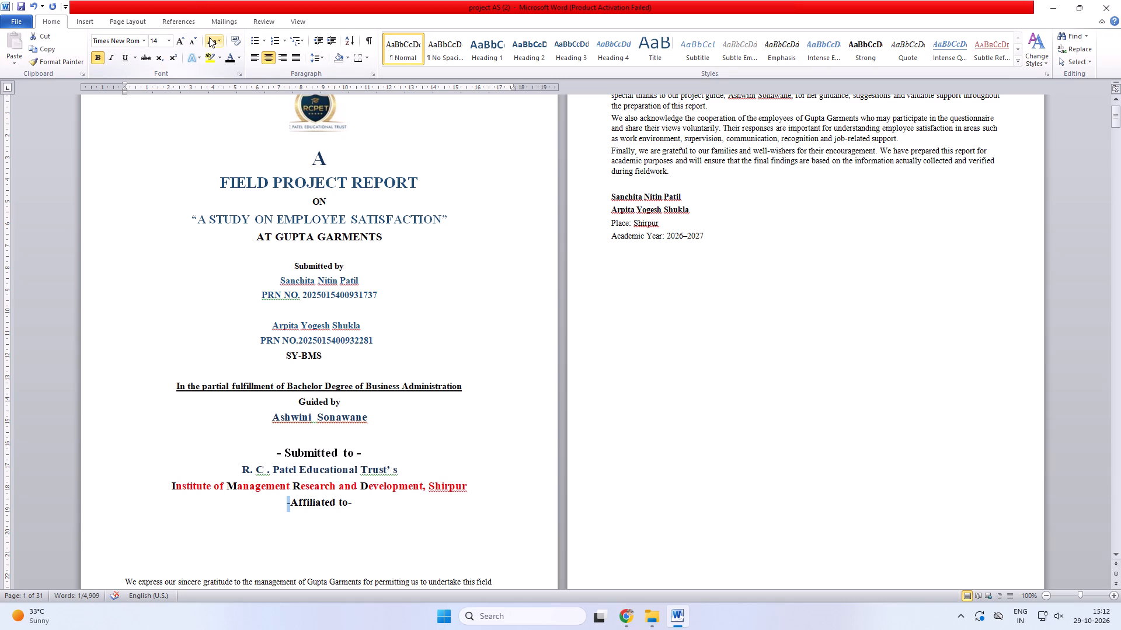
click(179, 45)
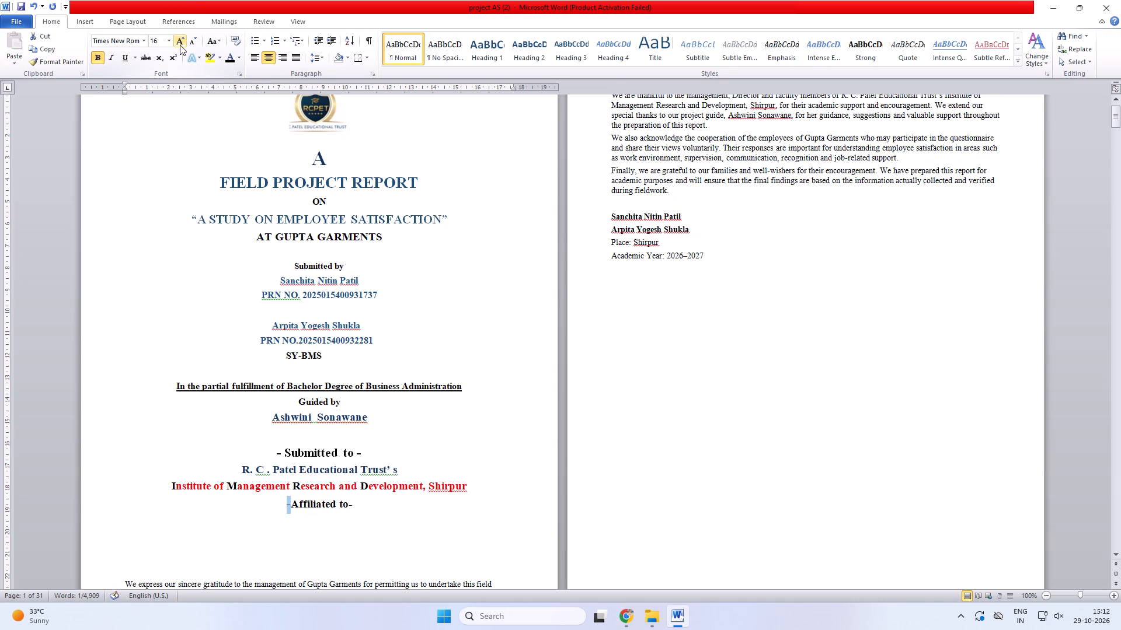
click(180, 44)
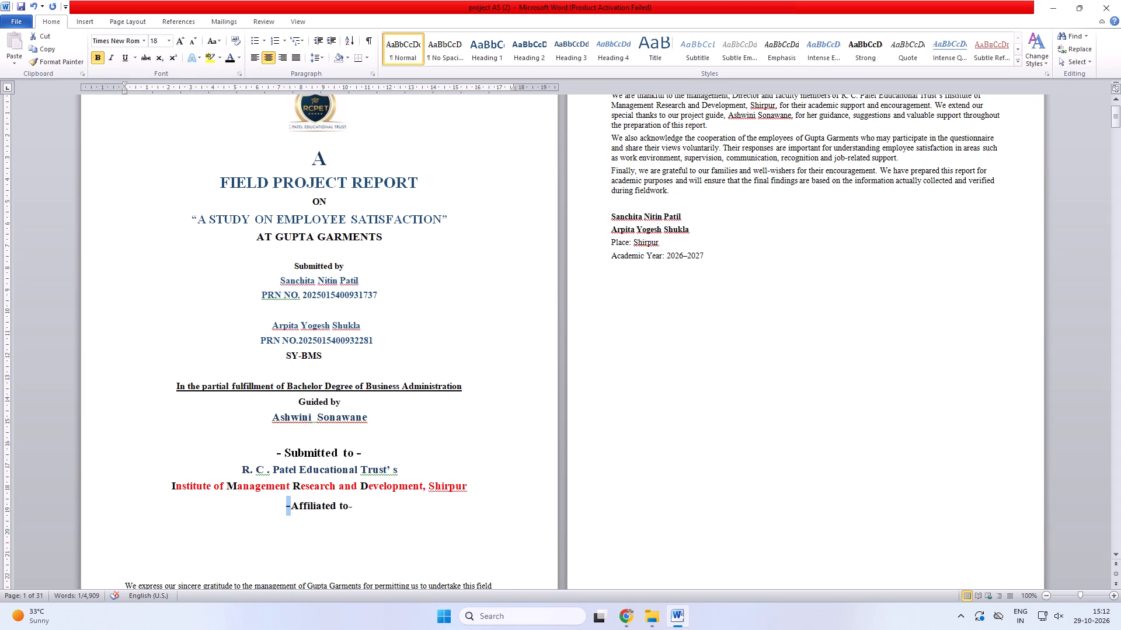
drag(348, 505, 362, 506)
click(183, 43)
click(183, 43)
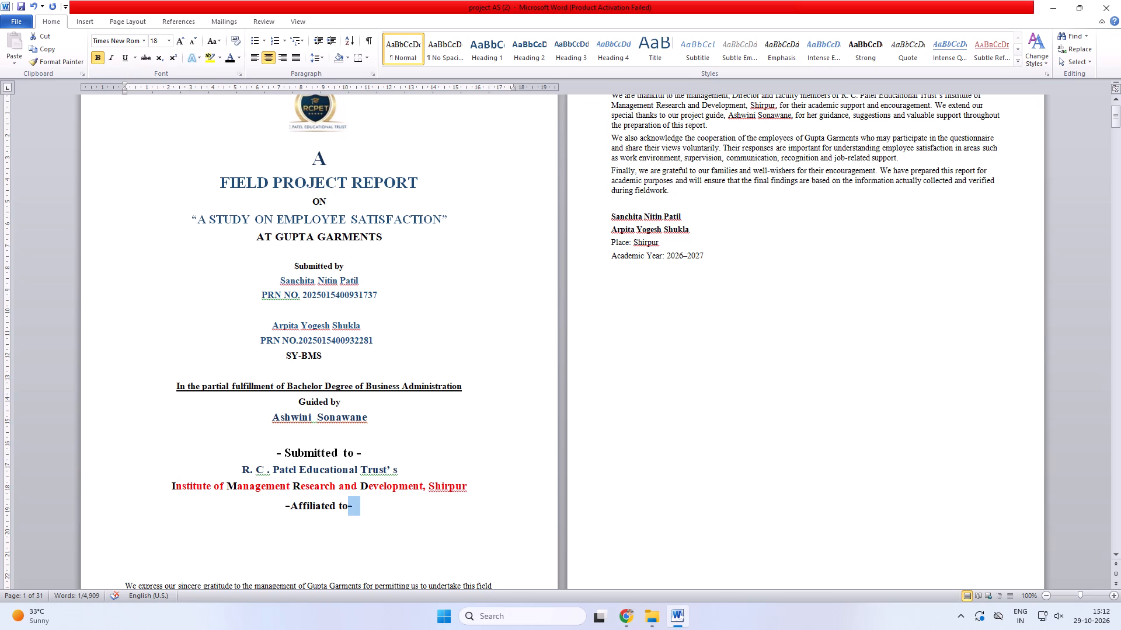
Increase the font size of the words "Affiliated to" between the hyphens by one step.
drag(289, 506, 349, 509)
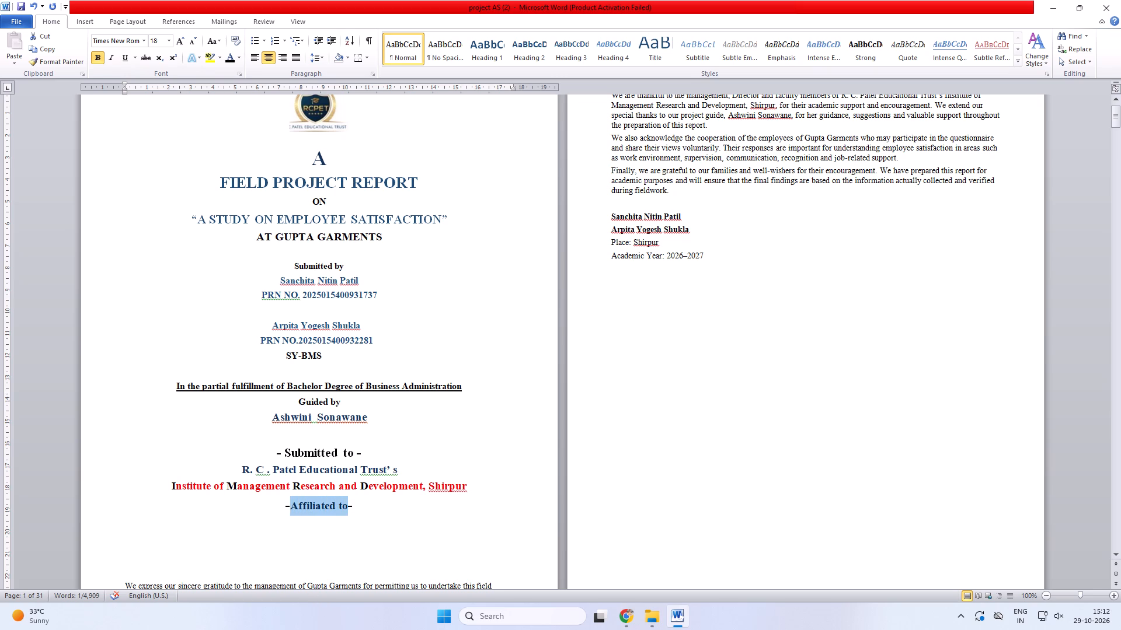
drag(349, 509, 349, 510)
click(178, 43)
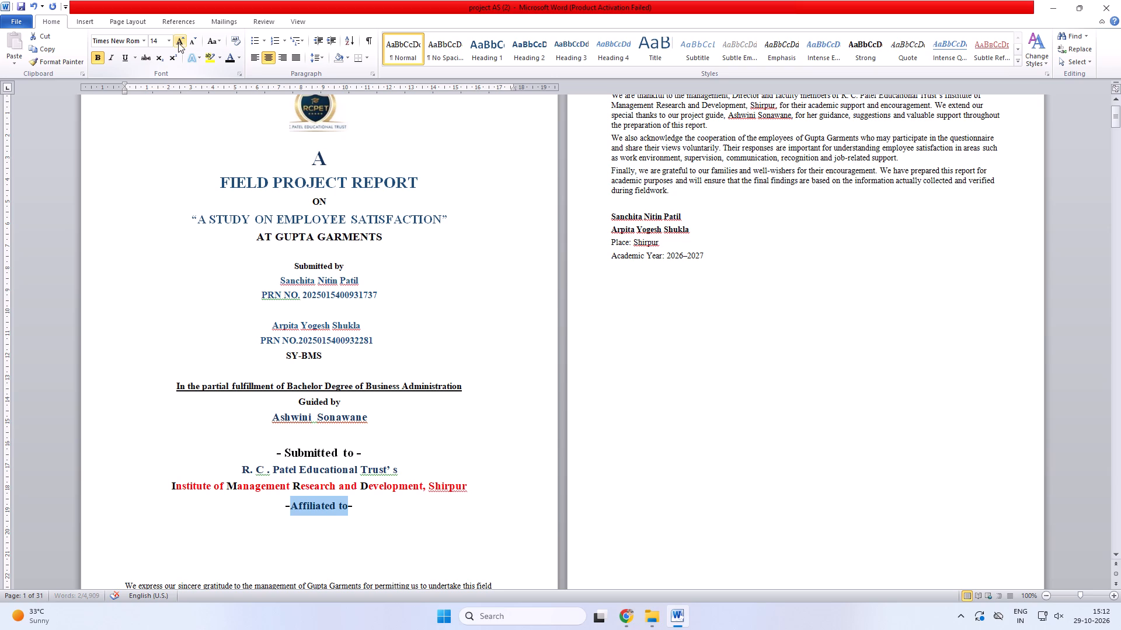
click(847, 588)
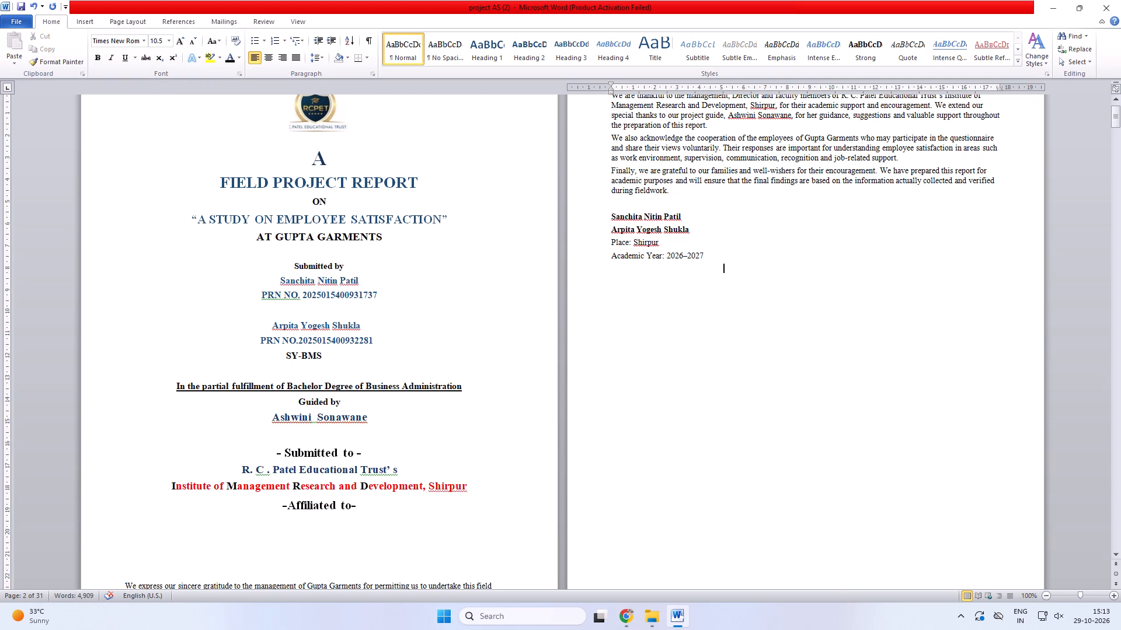
Left-align the empty line below "-Affiliated to-" on the cover page.
click(164, 518)
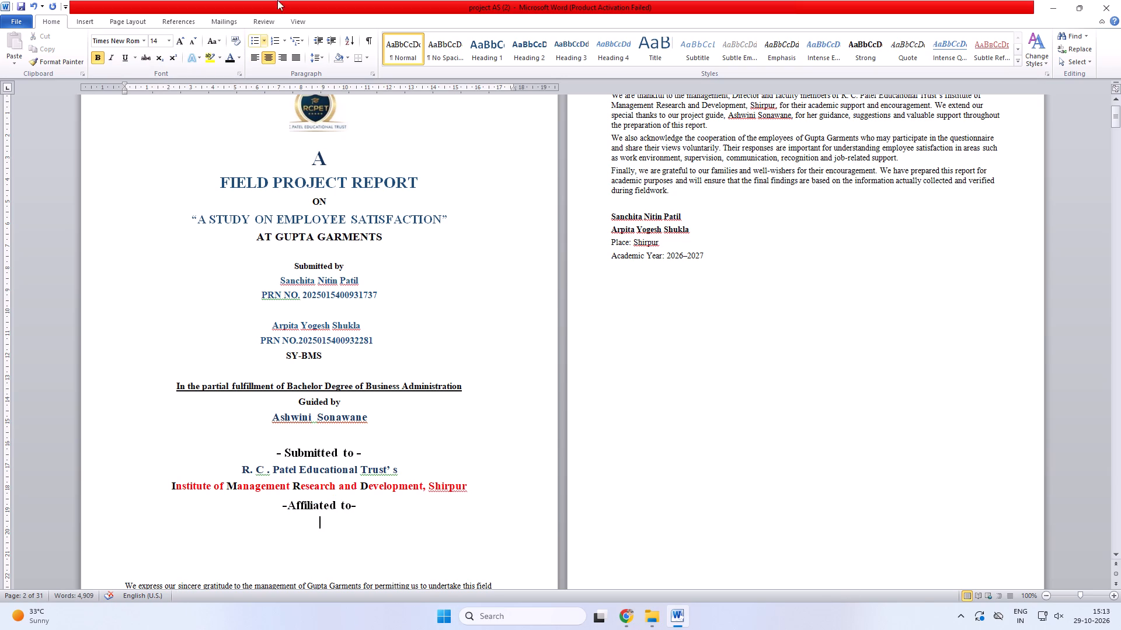
click(258, 58)
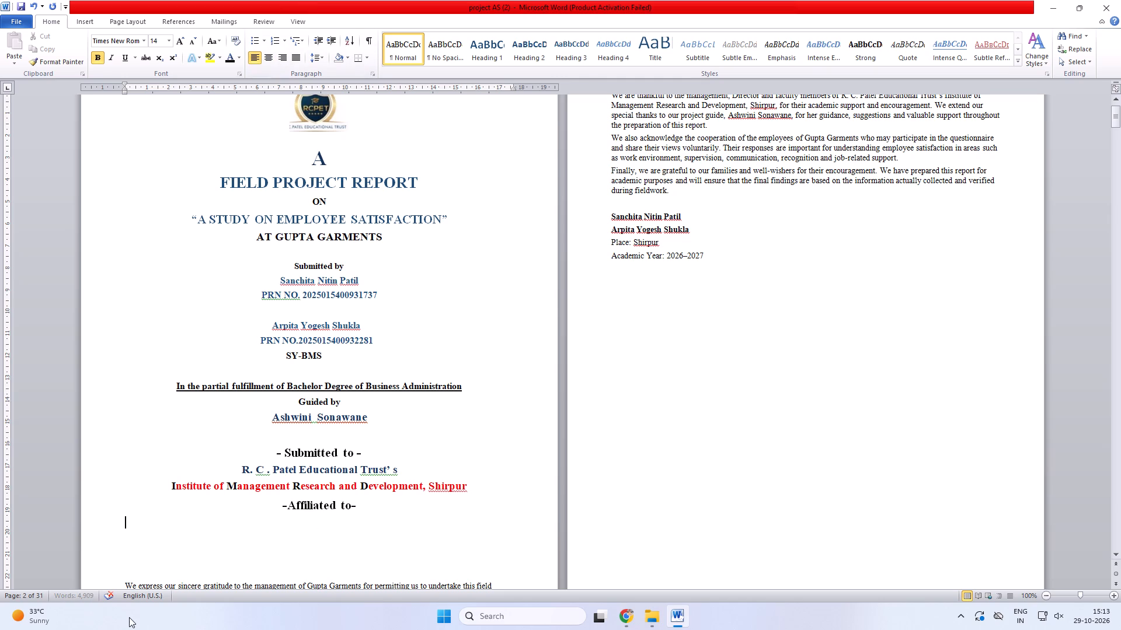
drag(146, 533, 157, 519)
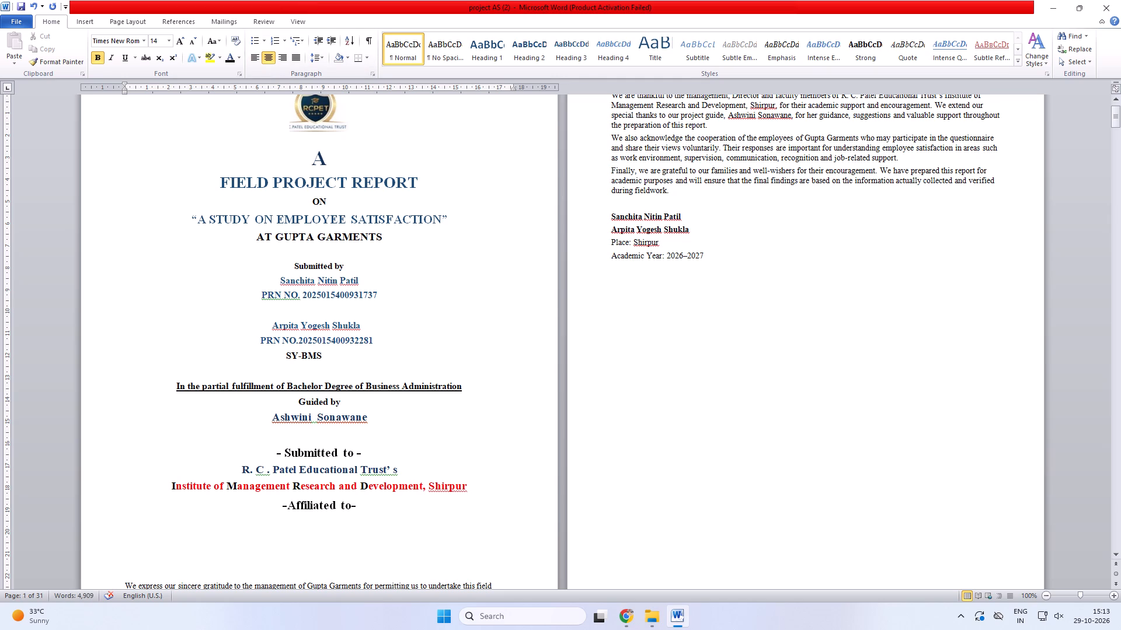
click(154, 521)
Enter "K.B.C. North Maharashtra University" followed by a space and a comma on the line below "-Affiliated to-".
key(k)
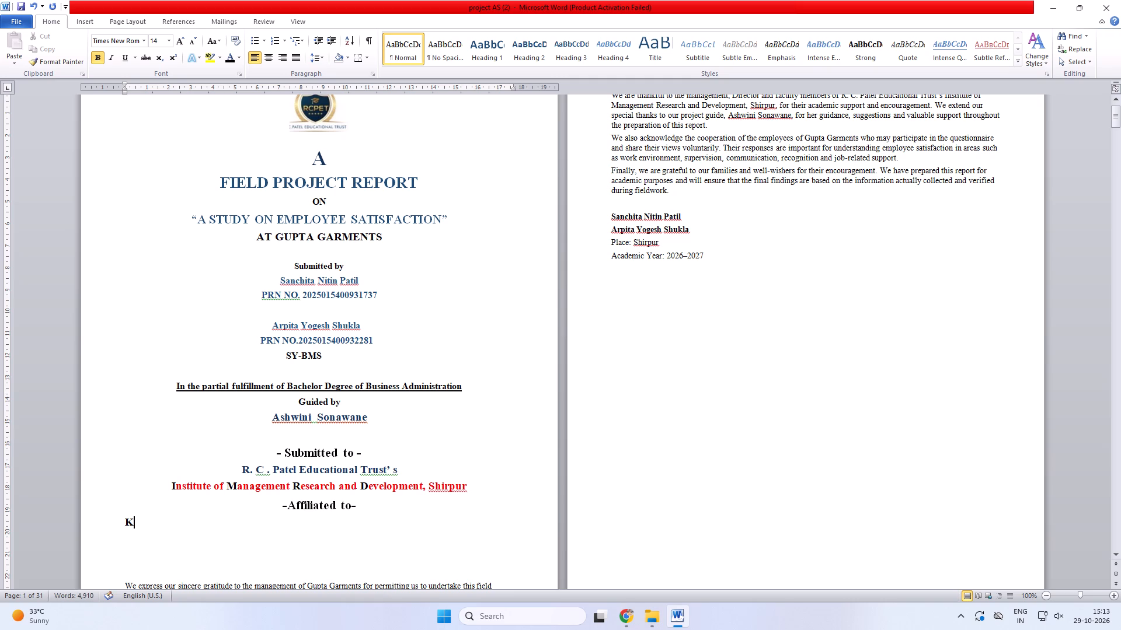
text(.B)
key(period)
key(c)
key(period)
key(space)
key(n)
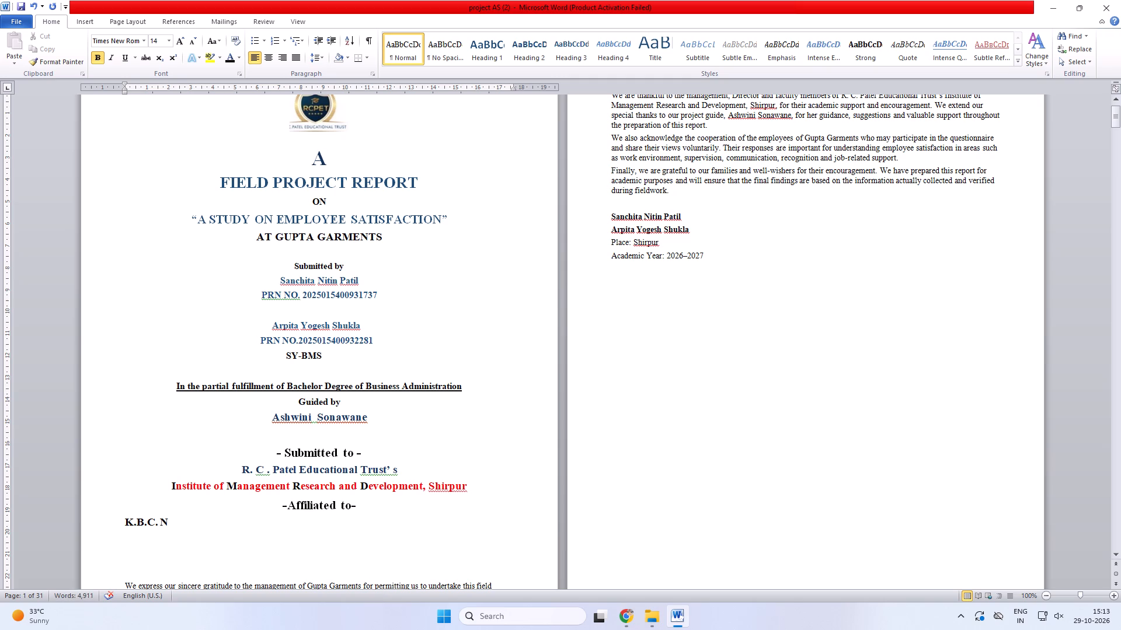
key(o)
key(r)
key(t)
key(h)
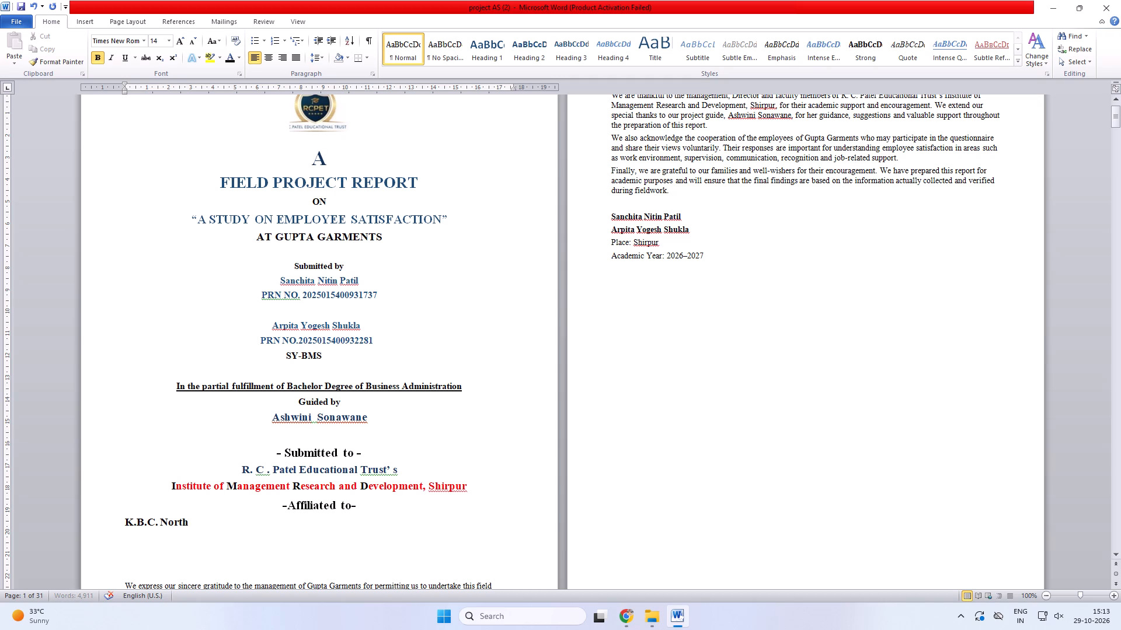
key(space)
key(m)
key(a)
key(h)
text(ar)
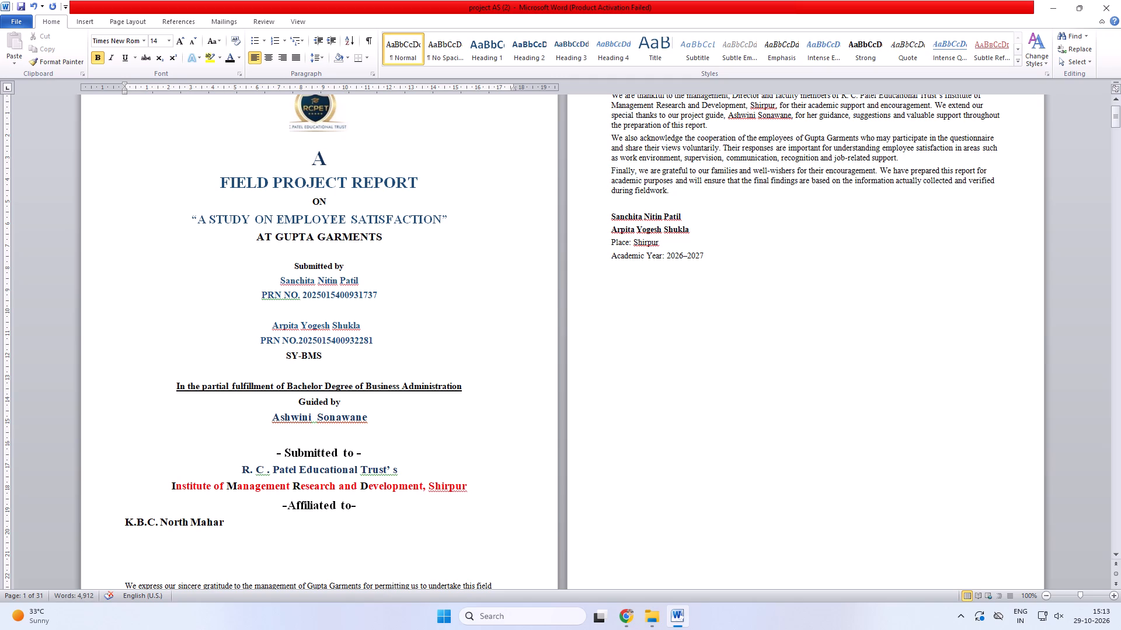
text(as)
key(h)
text(tra)
key(space)
key(u)
key(n)
key(i)
text(ve)
text(rs)
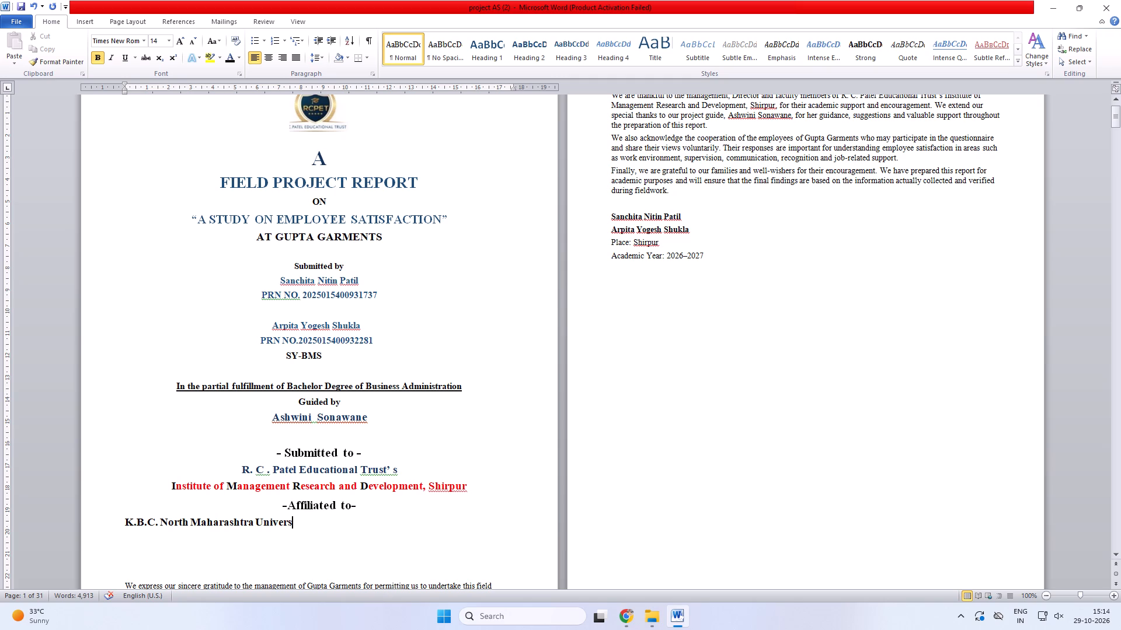
key(i)
text(ty)
key(space)
text(,)
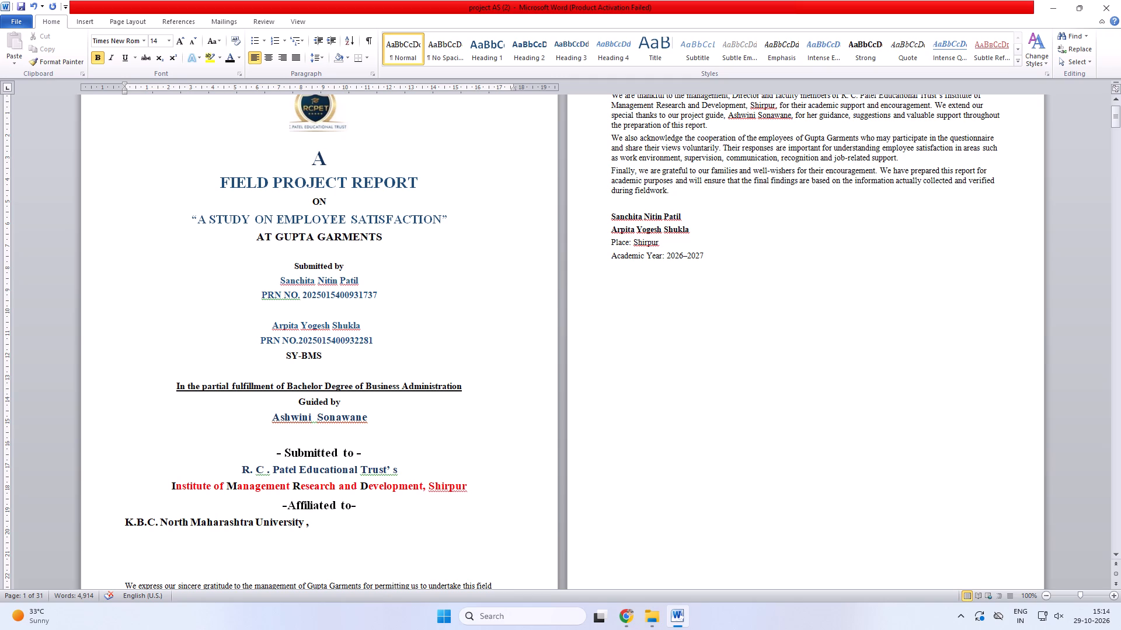
Remove the space before the comma so it directly follows "University", and add a space after it.
click(307, 526)
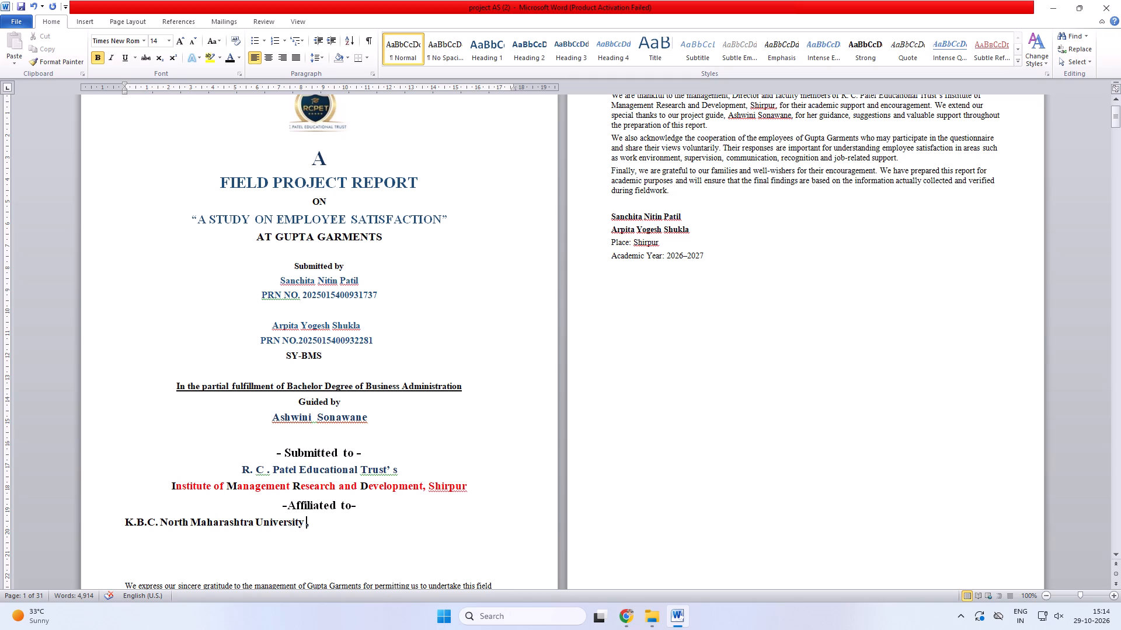
click(306, 526)
drag(306, 526, 314, 526)
key(Delete)
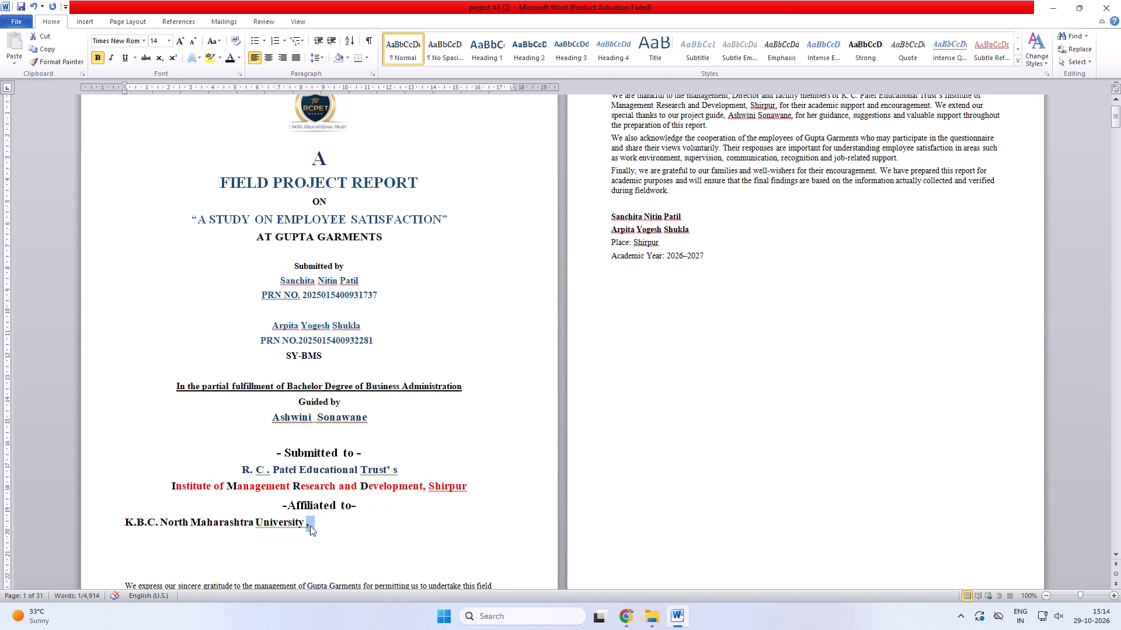
key(Delete)
click(302, 525)
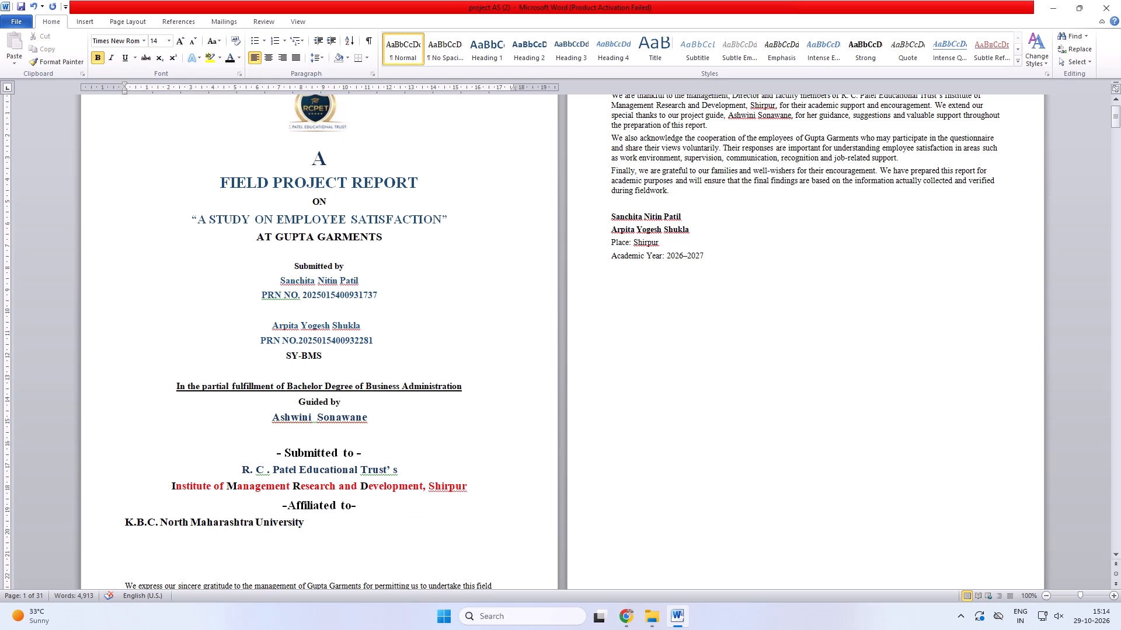
key(comma)
key(space)
Complete the university line with ", Jalgaon", replacing the lowercase "j" with a capital.
key(j)
drag(307, 524, 319, 520)
key(Delete)
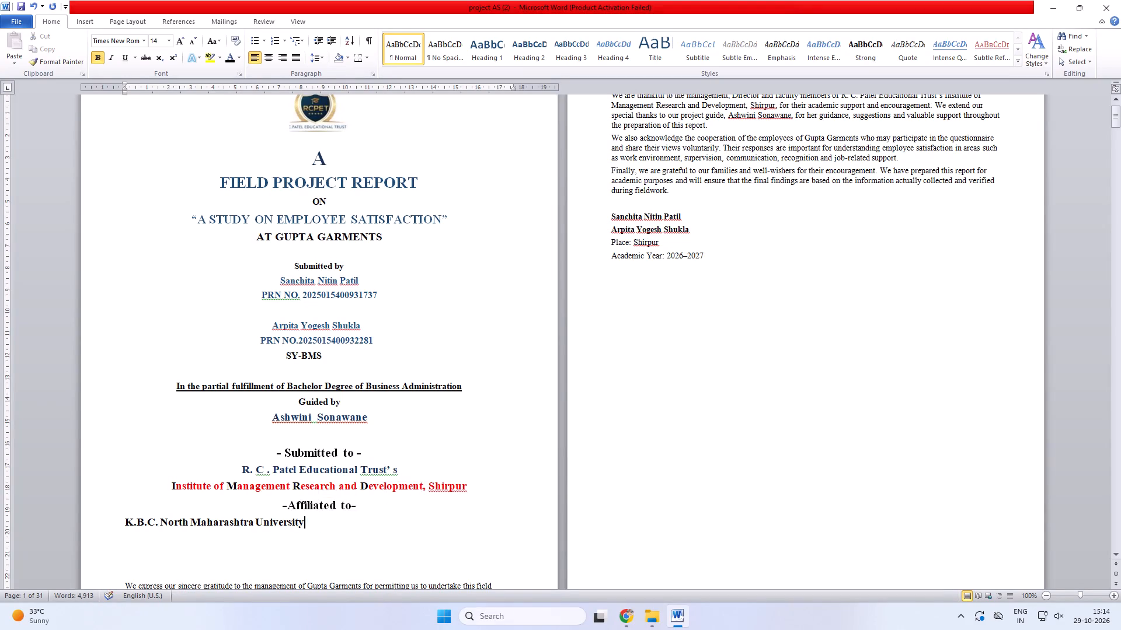
text(,)
key(space)
key(j)
key(a)
key(l)
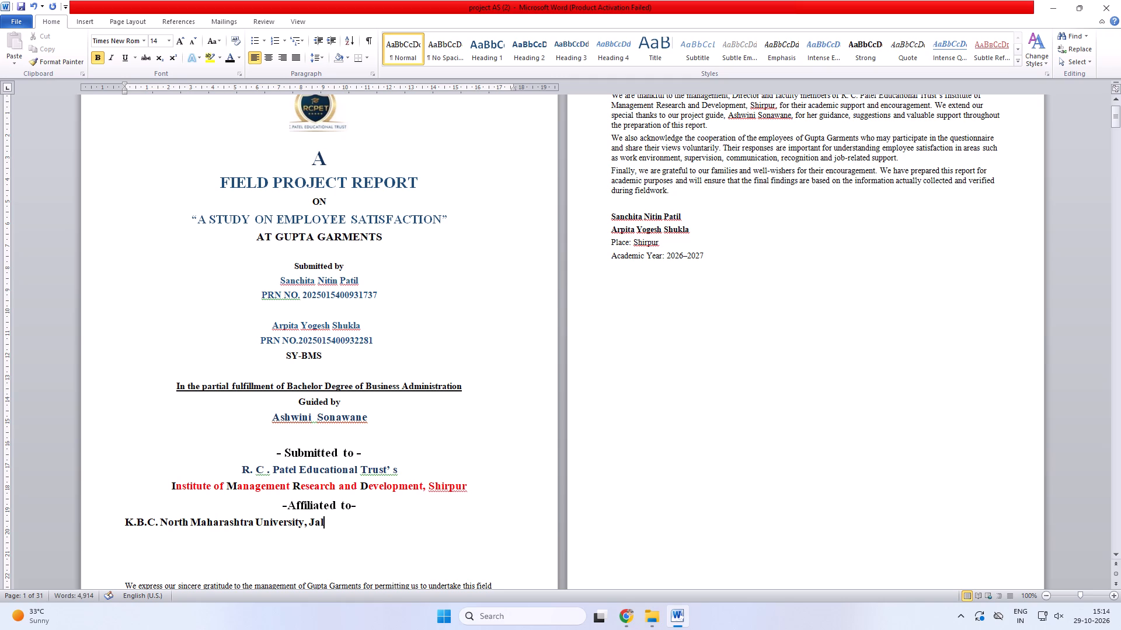
text(ga)
text(on)
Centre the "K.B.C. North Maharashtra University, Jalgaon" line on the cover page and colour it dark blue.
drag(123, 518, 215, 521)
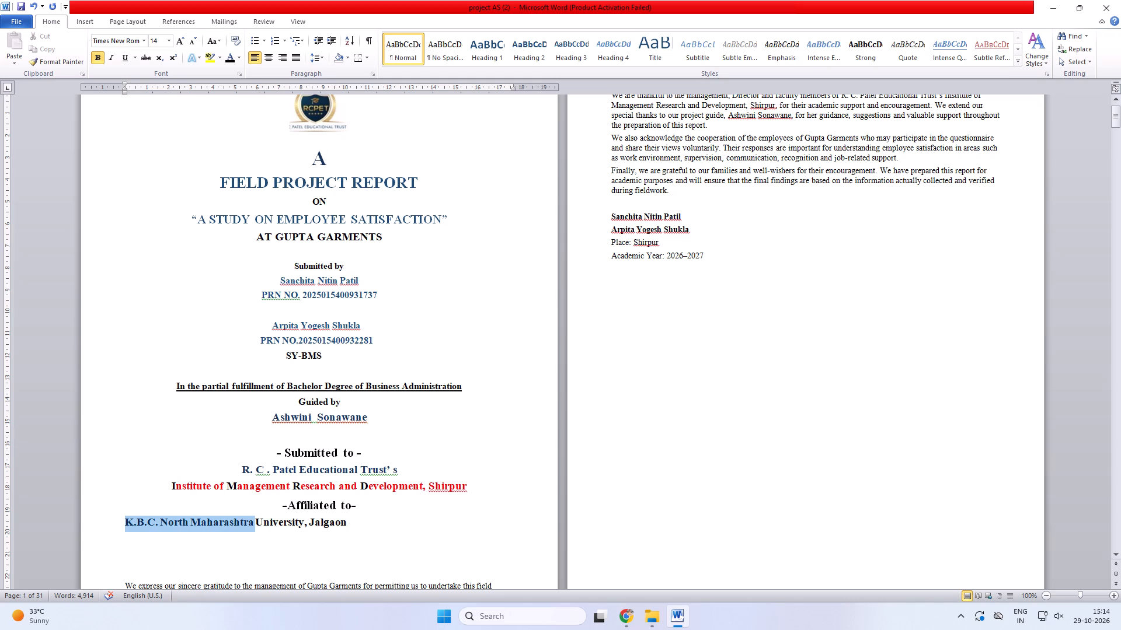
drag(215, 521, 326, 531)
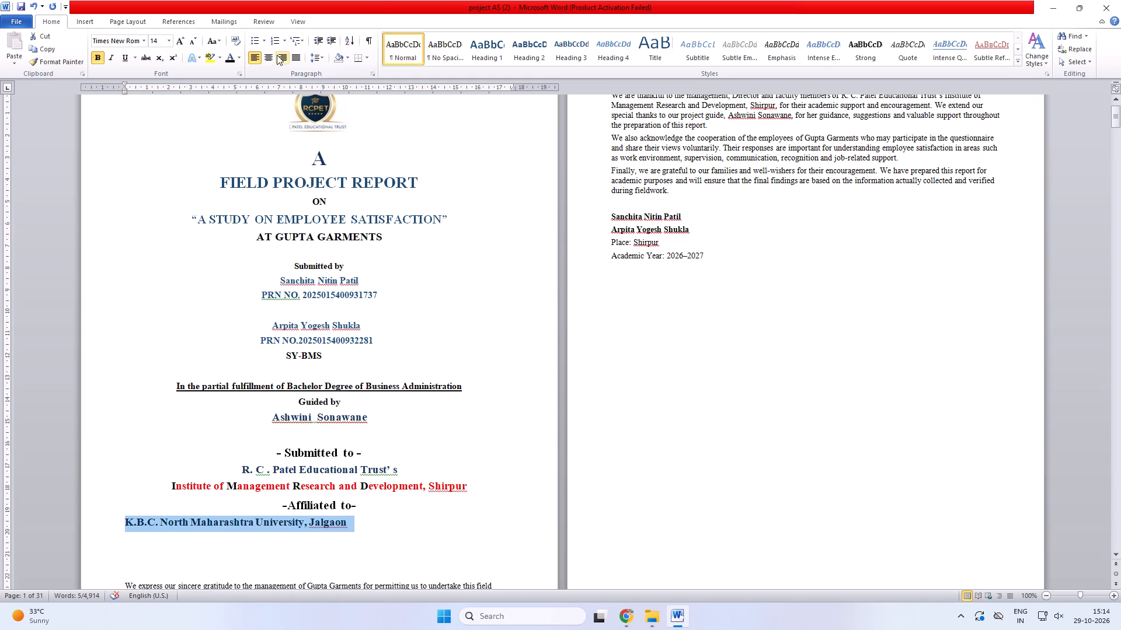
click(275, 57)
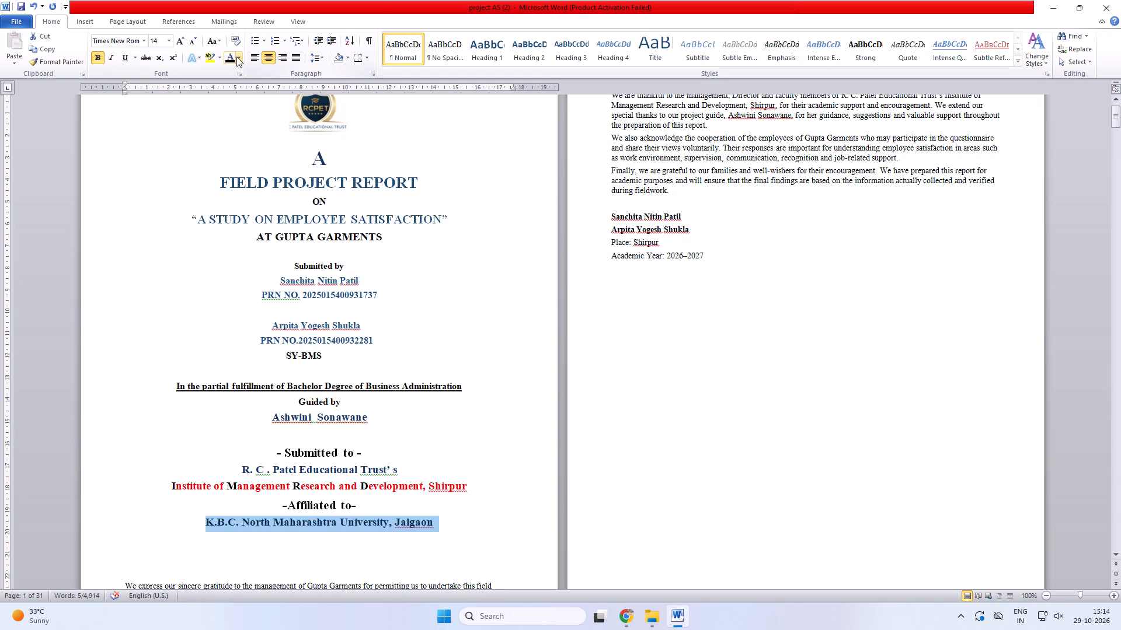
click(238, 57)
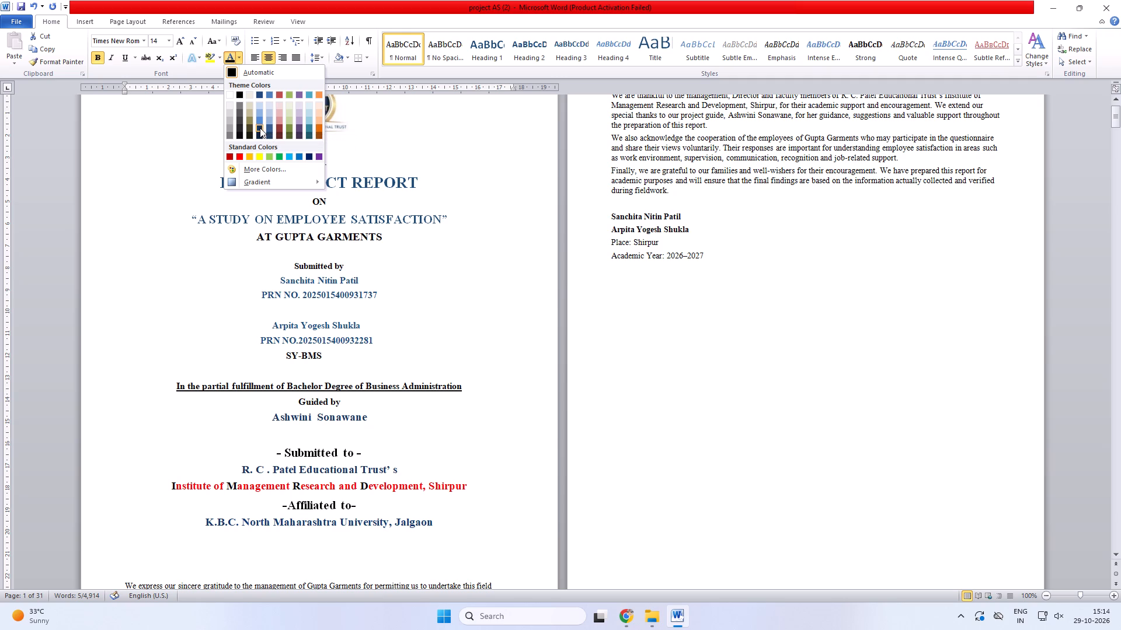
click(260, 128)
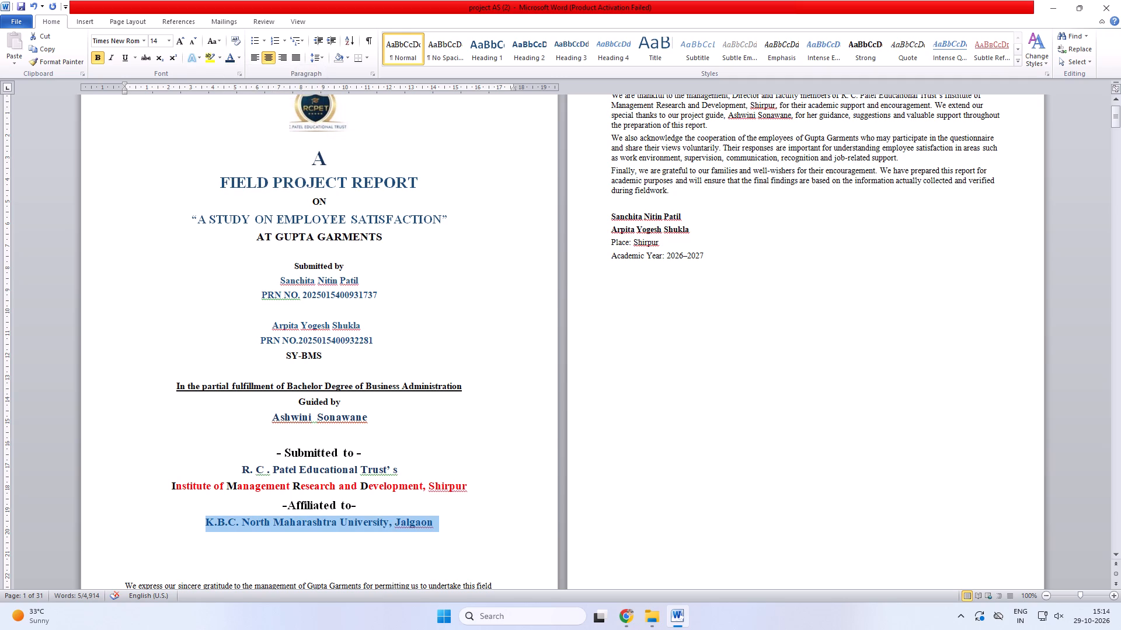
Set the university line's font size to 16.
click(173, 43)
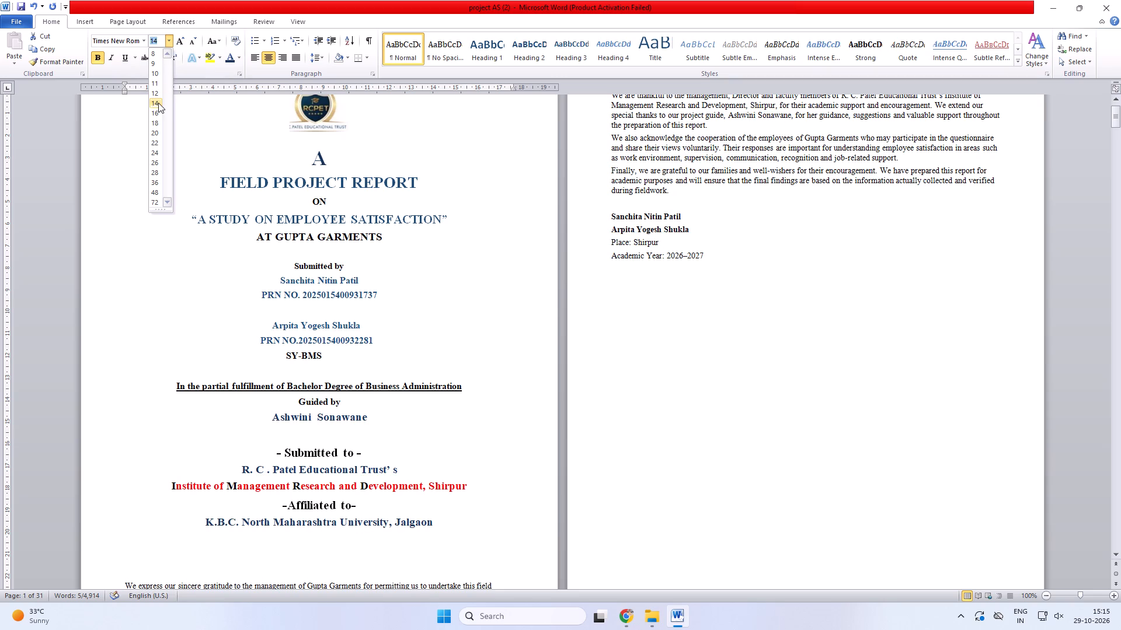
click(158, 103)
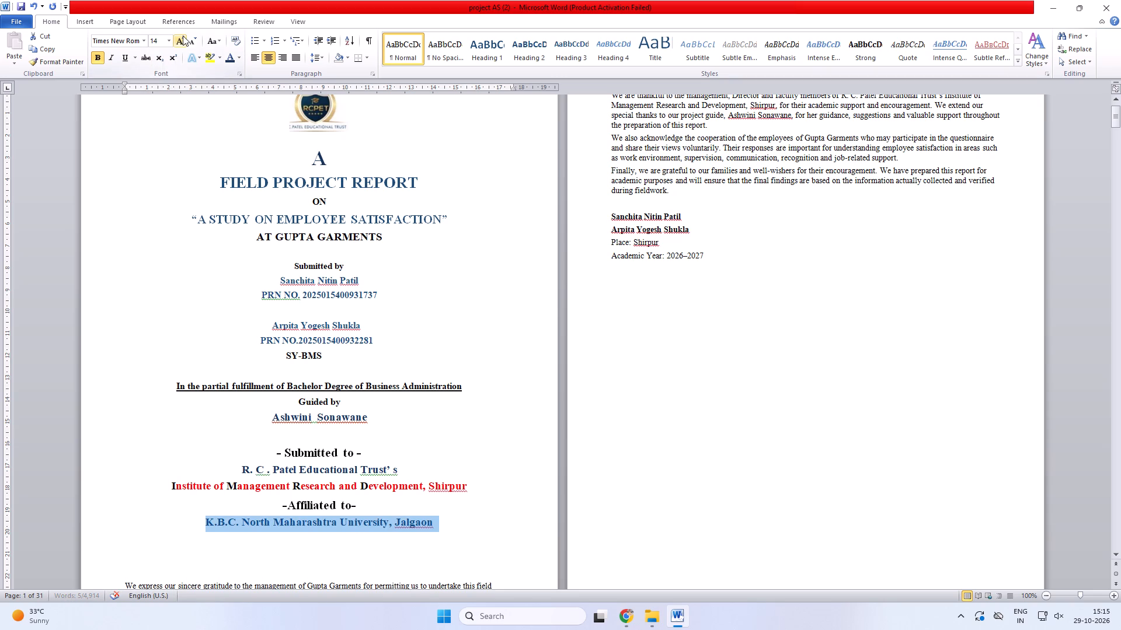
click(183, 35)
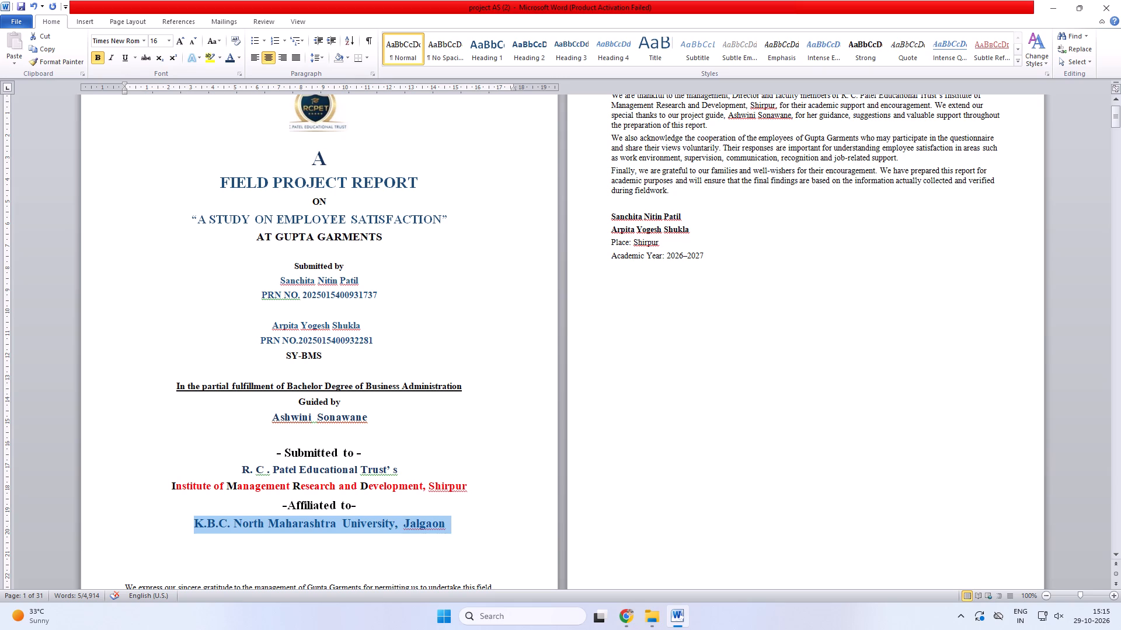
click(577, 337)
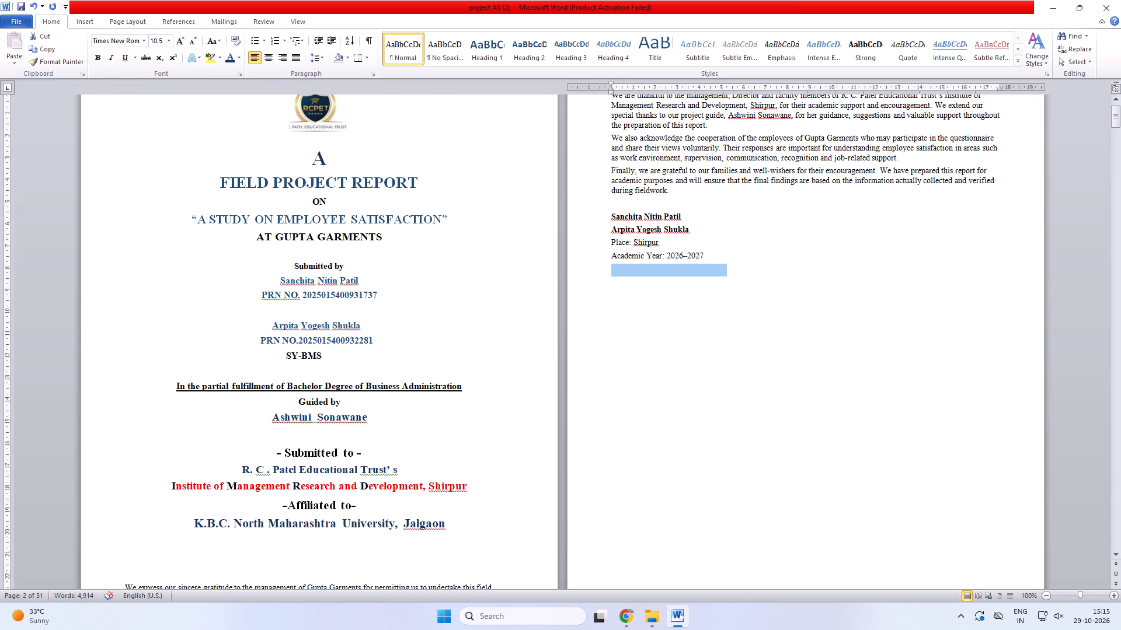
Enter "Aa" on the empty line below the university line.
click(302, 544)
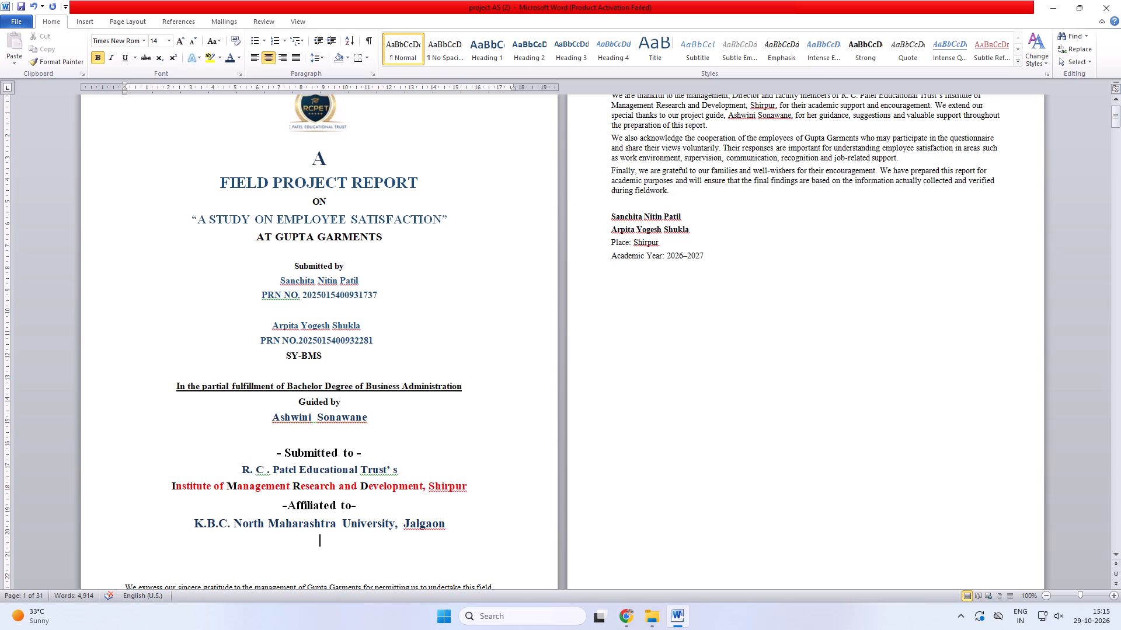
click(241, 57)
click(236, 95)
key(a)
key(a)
Delete the "Aa" text and the blank lines between it and the acknowledgement paragraph.
drag(320, 542, 326, 542)
double_click(326, 542)
key(Delete)
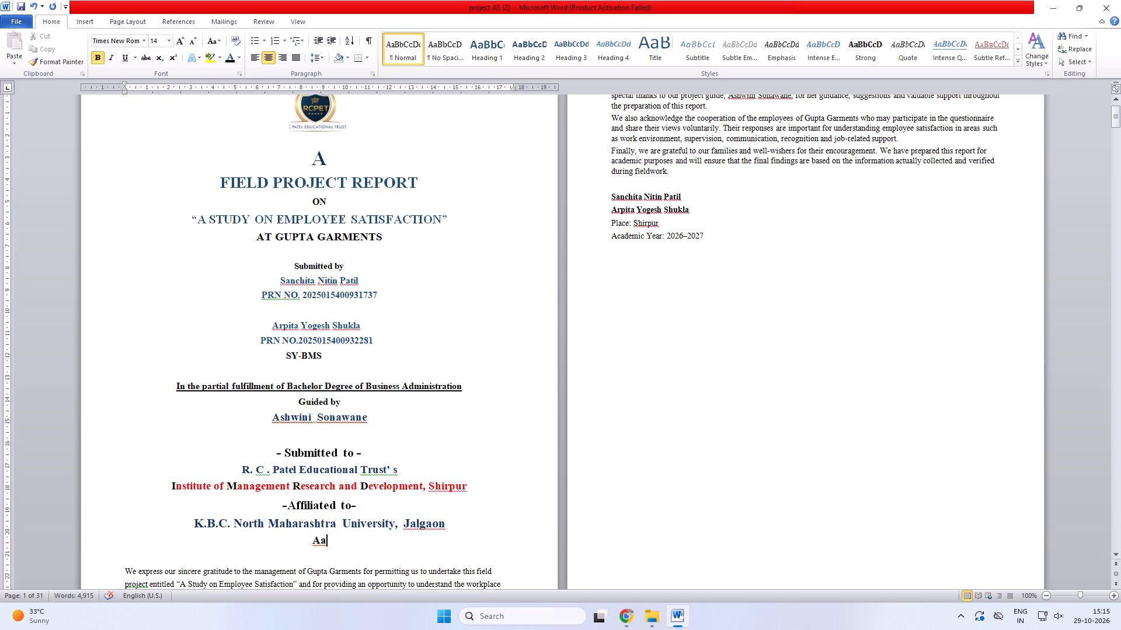
drag(315, 539, 328, 542)
key(Delete)
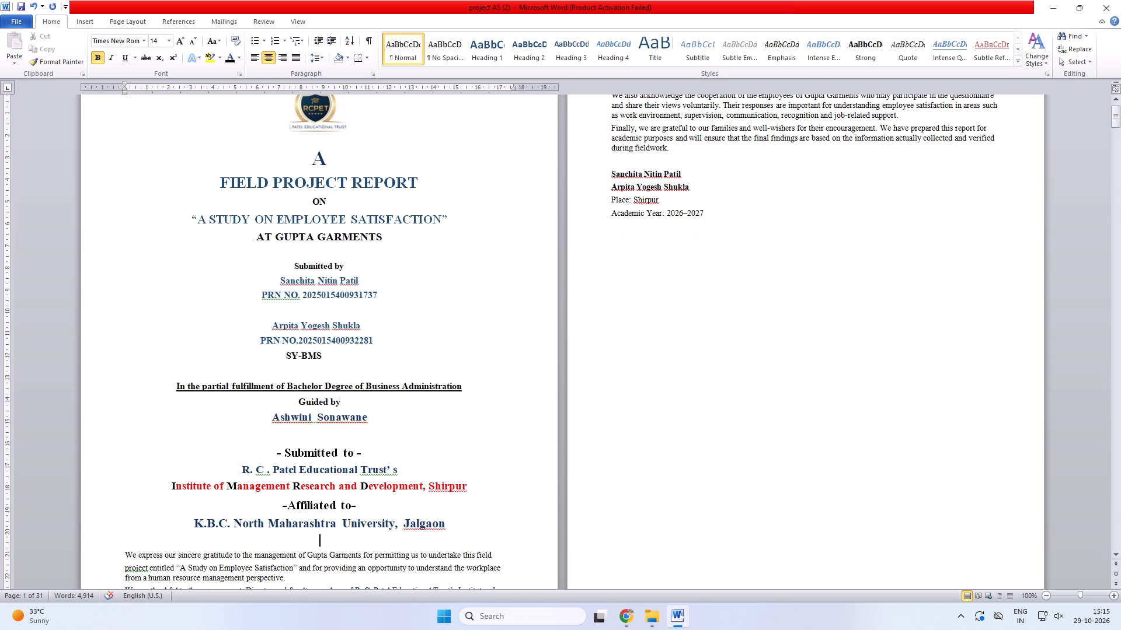
Enter "A" below the university line, and remove it together with the line break before the acknowledgement text.
key(a)
click(353, 544)
click(317, 551)
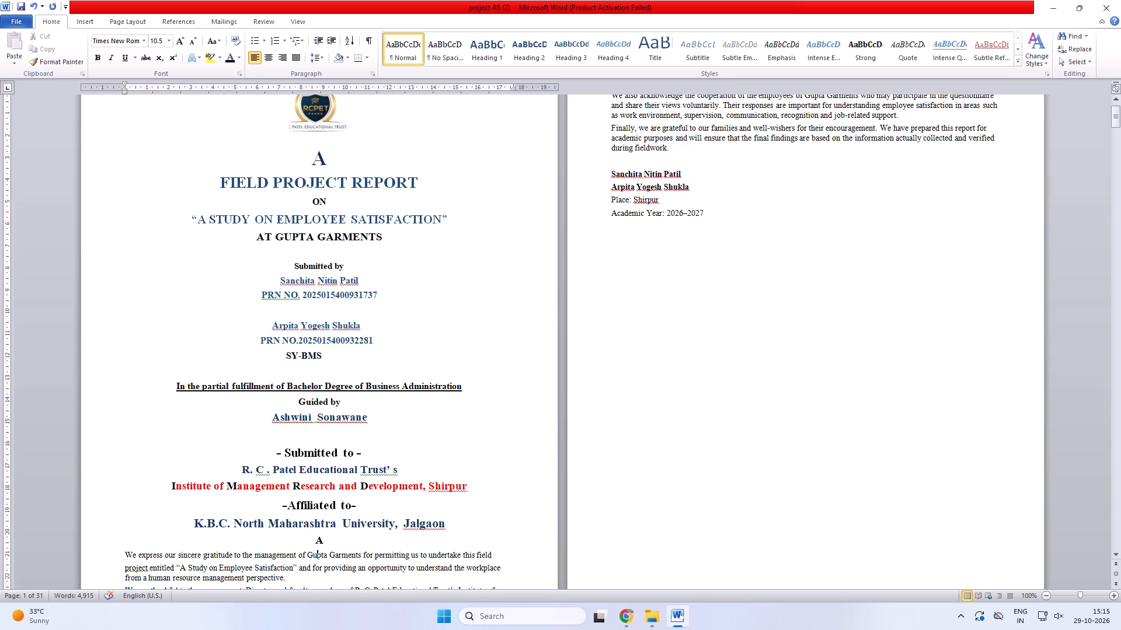
key(Delete)
click(322, 542)
key(Delete)
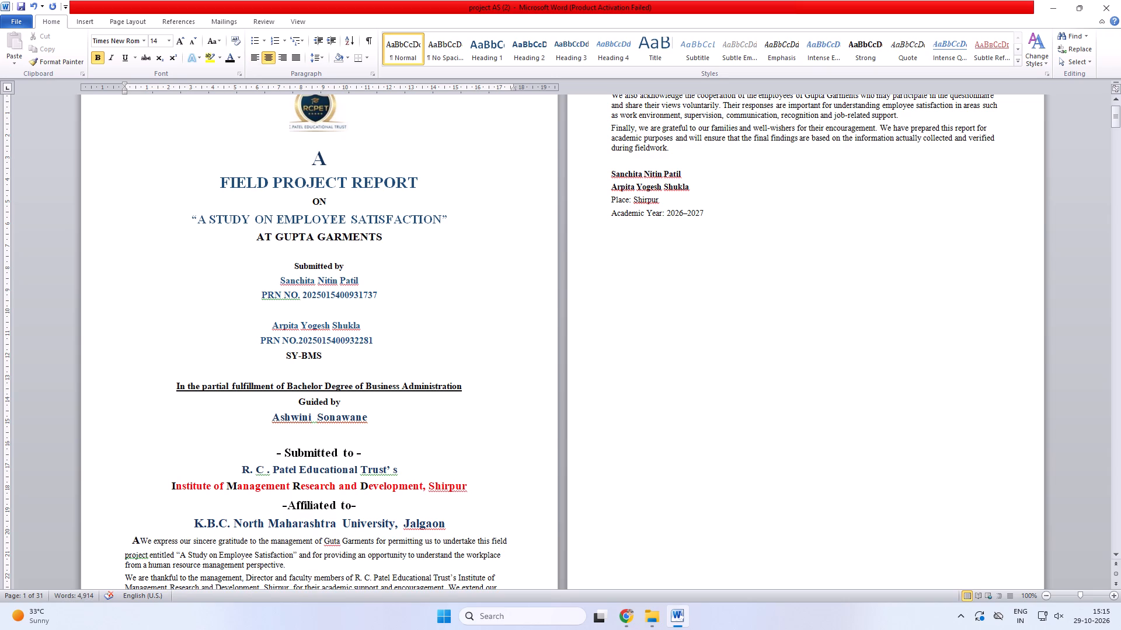
drag(138, 538, 131, 542)
key(Delete)
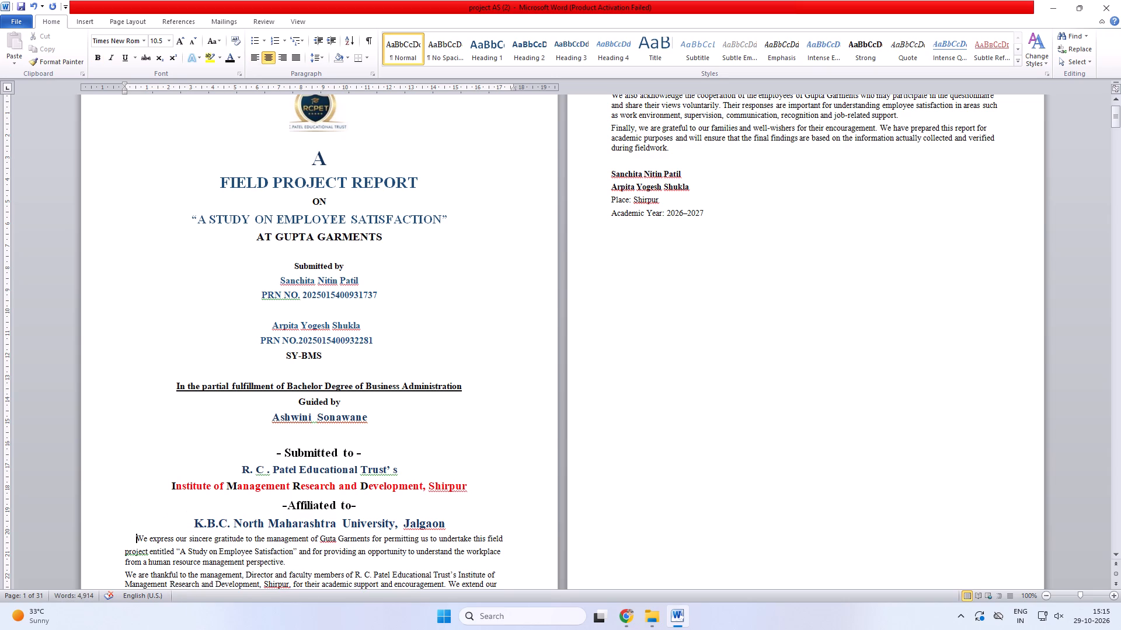
Join the acknowledgement paragraph onto the end of the university line and delete its opening word "We".
drag(453, 519, 447, 526)
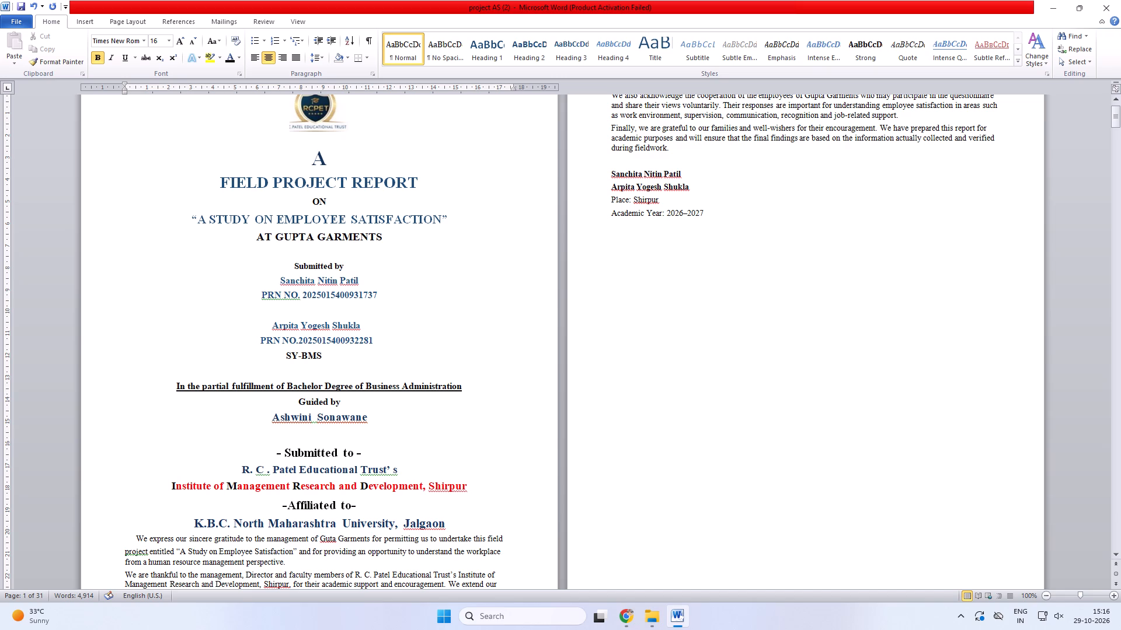
key(Delete)
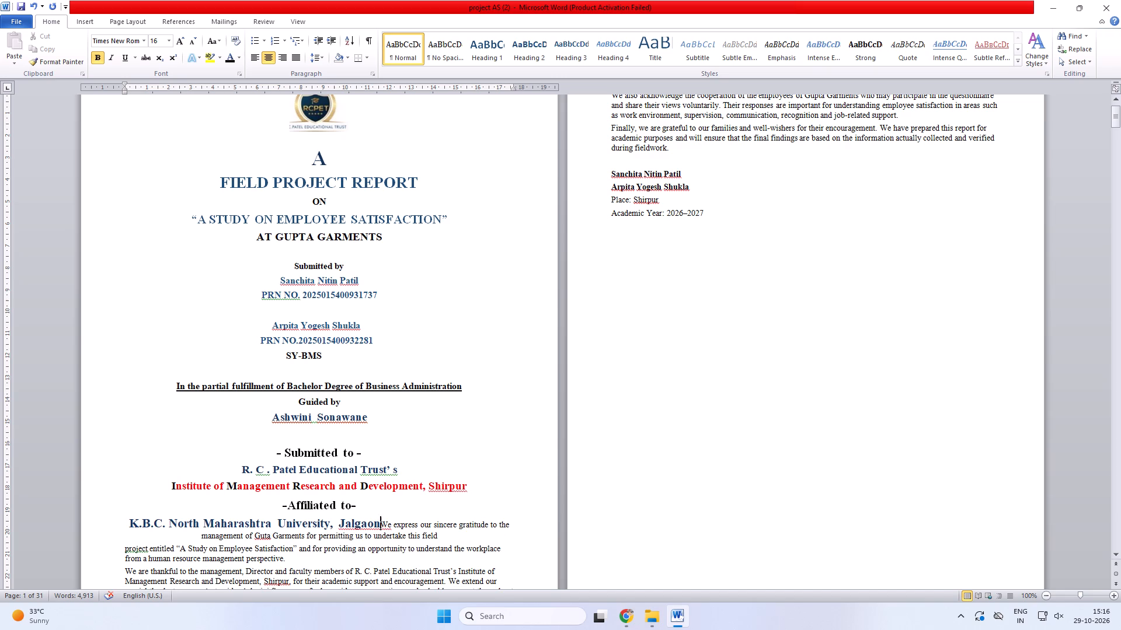
drag(382, 523, 391, 523)
key(Delete)
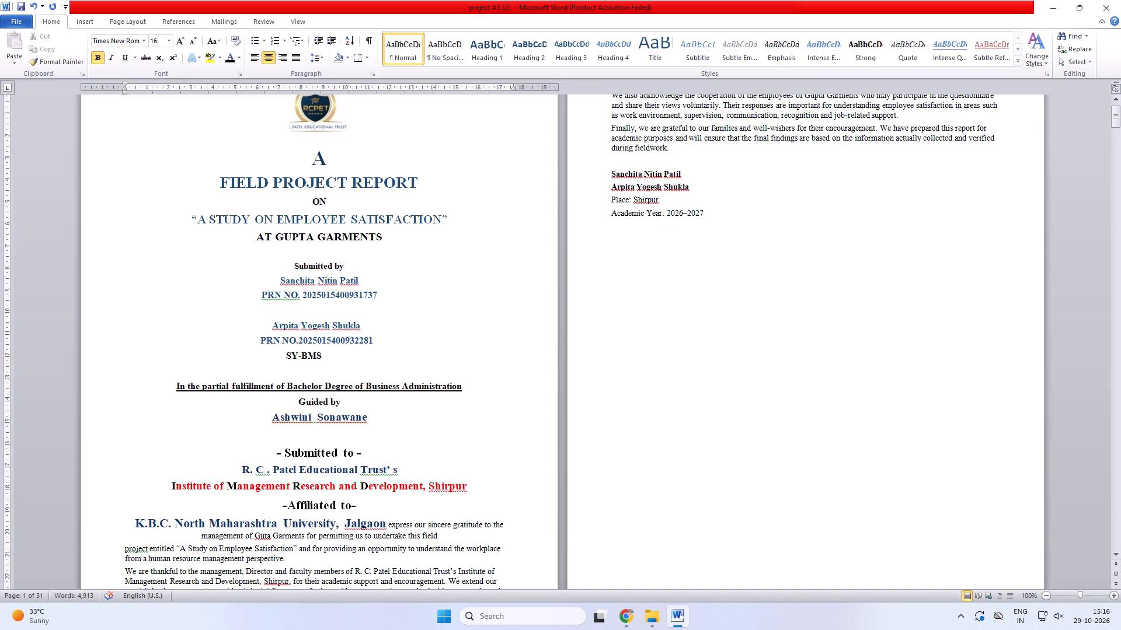
Delete the acknowledgement text following "Jalgaon", from "express our sincere gratitude" up to and including the word "Management" before "Research and Development".
drag(389, 530, 492, 576)
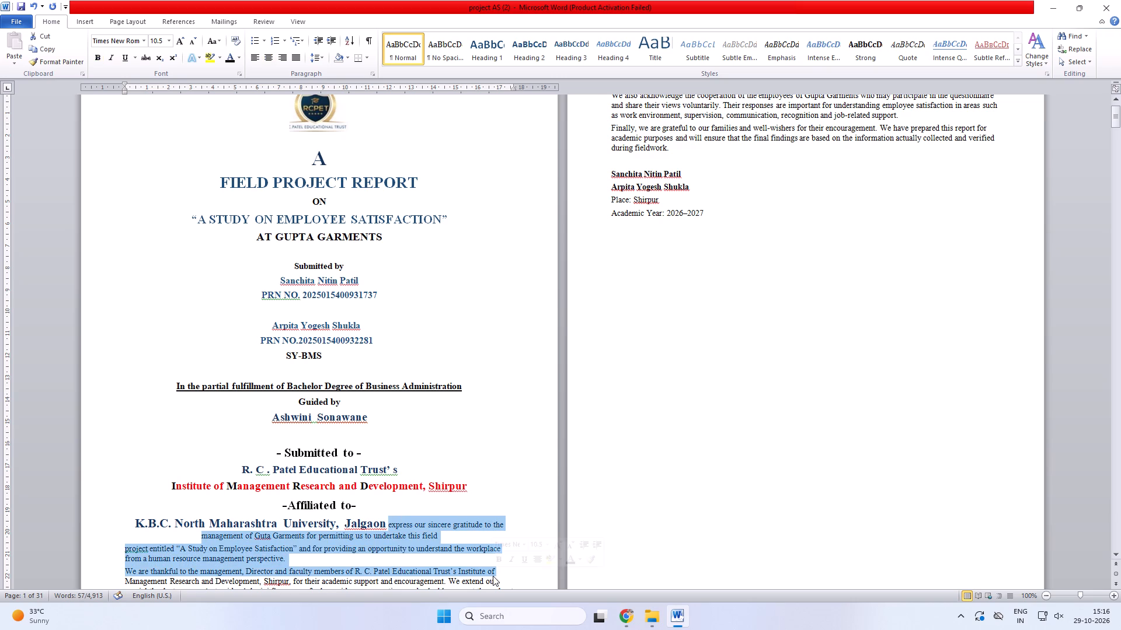
key(Delete)
key(Delete)
key(Delete)
key(Delete)
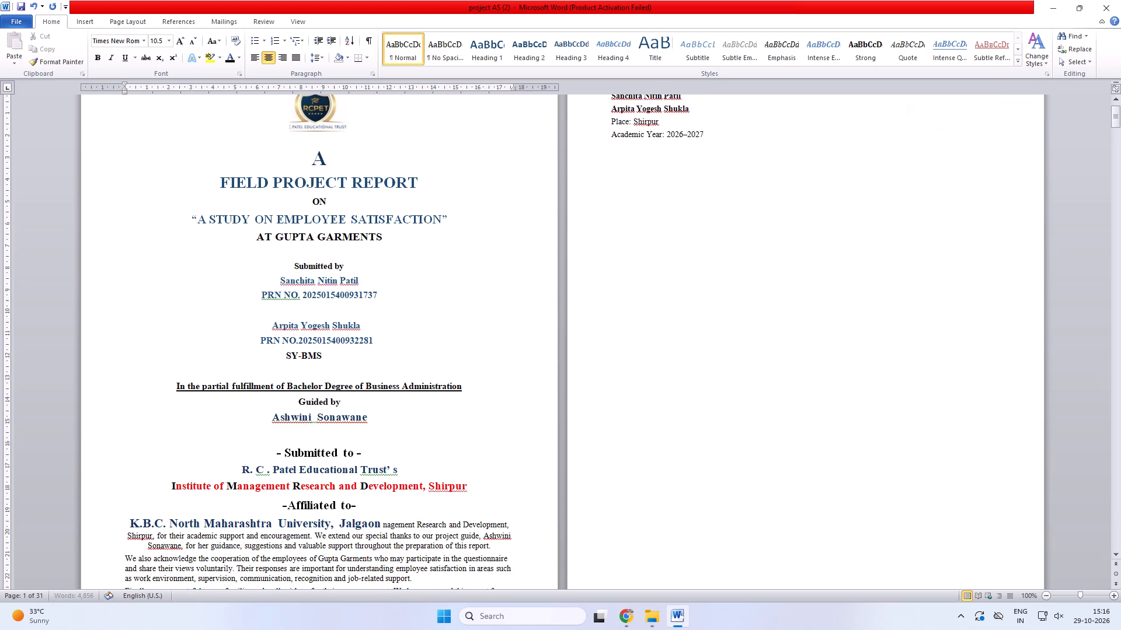
double_click(384, 530)
key(Delete)
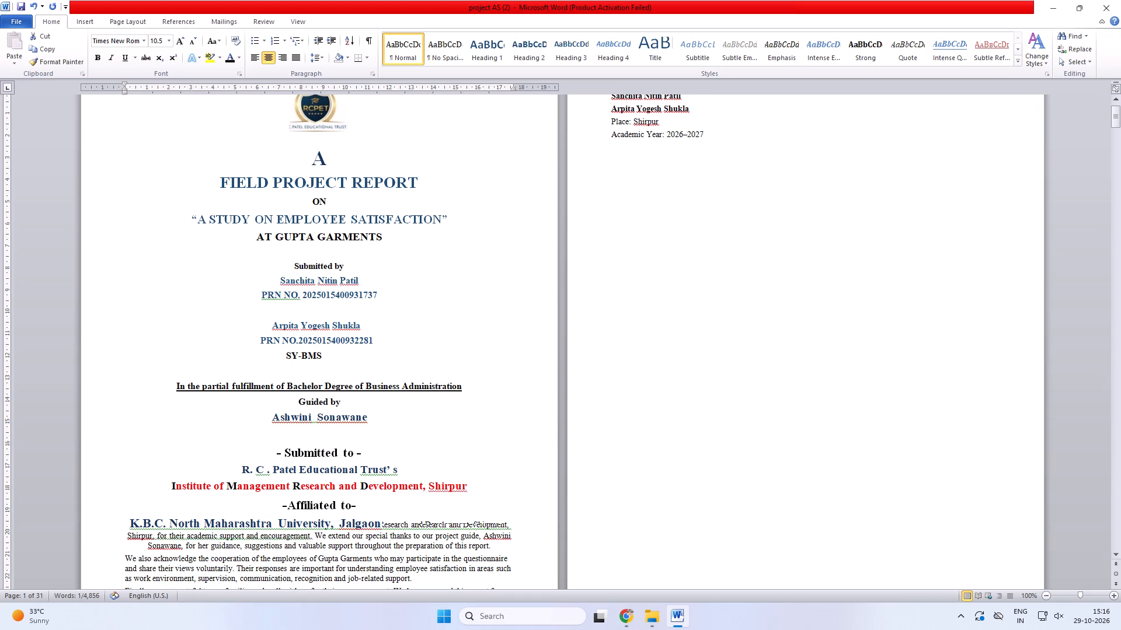
Delete "K.B.C. North Maharashtra University, Jalgaon" from in front of the remaining acknowledgement text.
click(389, 554)
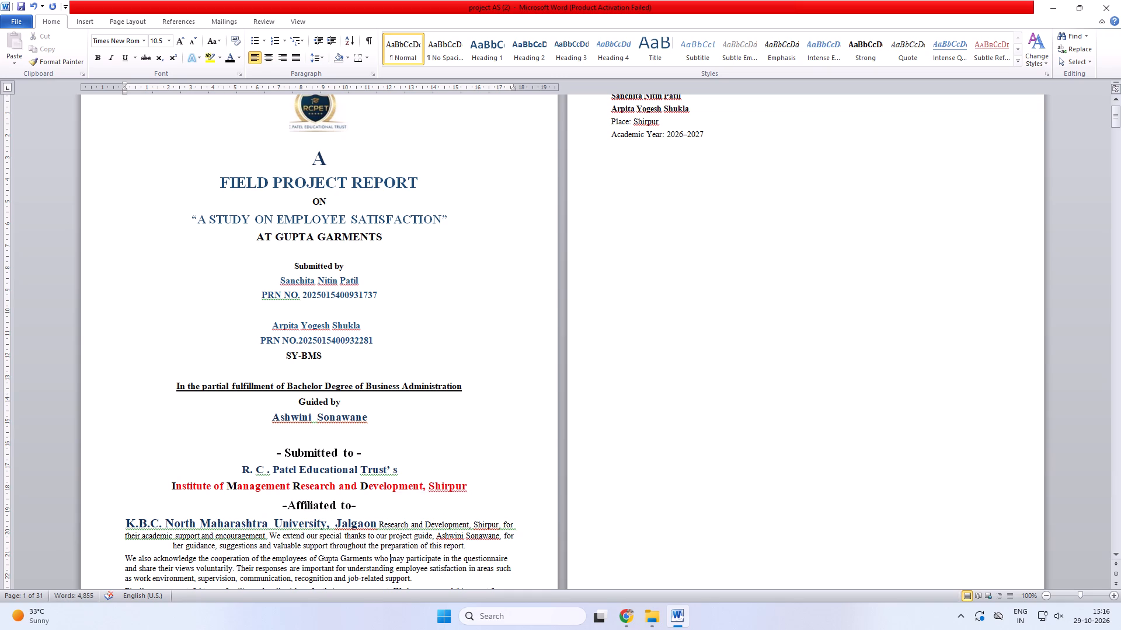
drag(120, 521, 368, 529)
key(Delete)
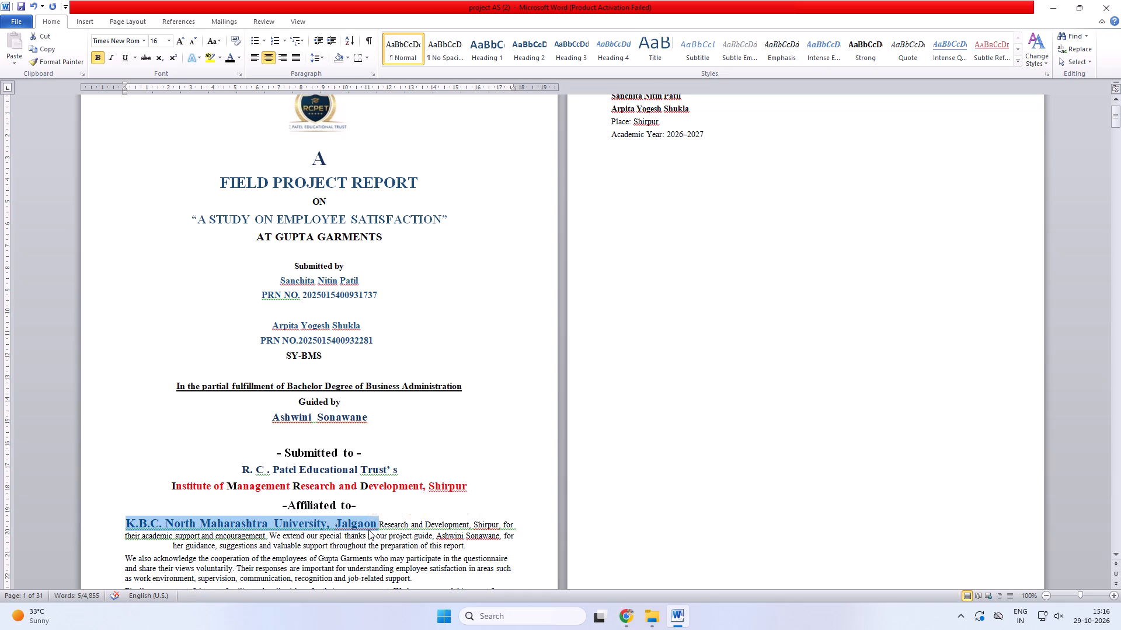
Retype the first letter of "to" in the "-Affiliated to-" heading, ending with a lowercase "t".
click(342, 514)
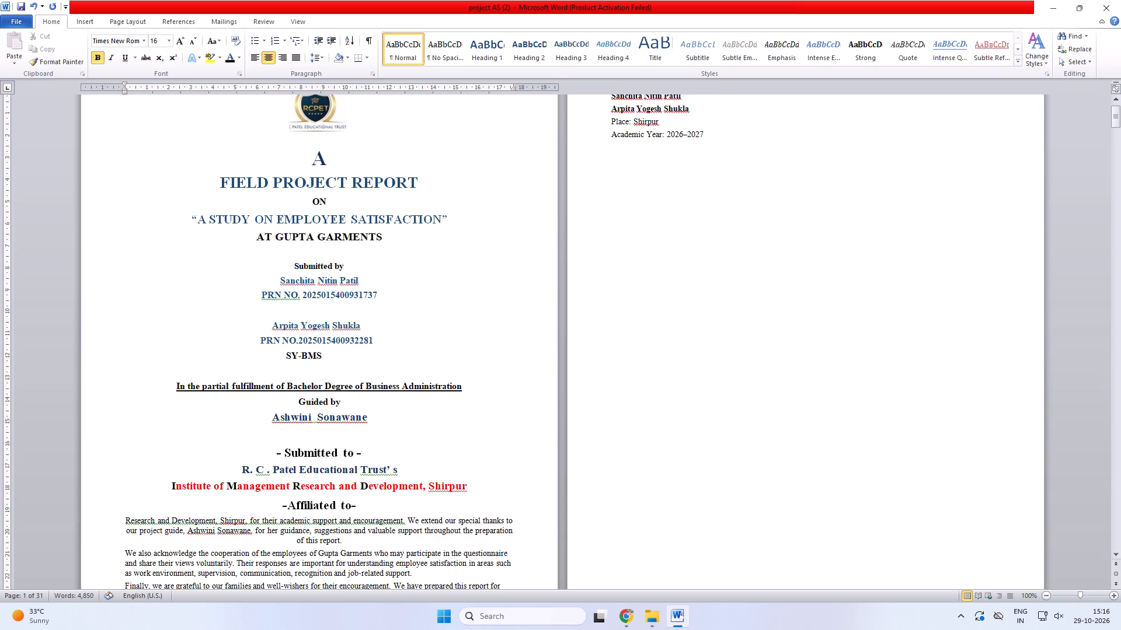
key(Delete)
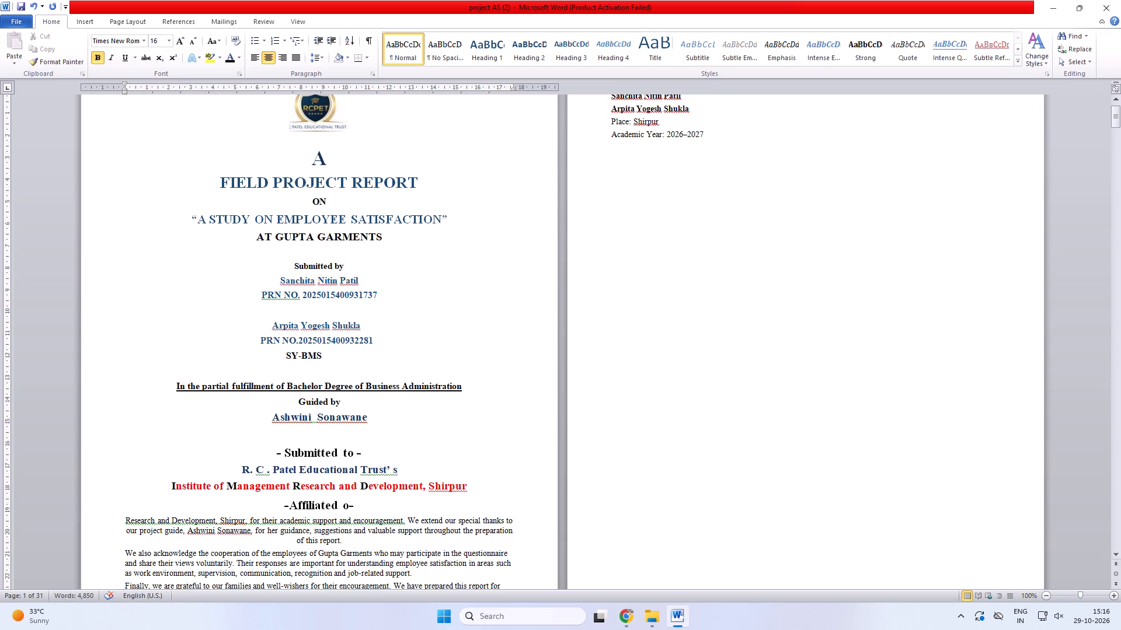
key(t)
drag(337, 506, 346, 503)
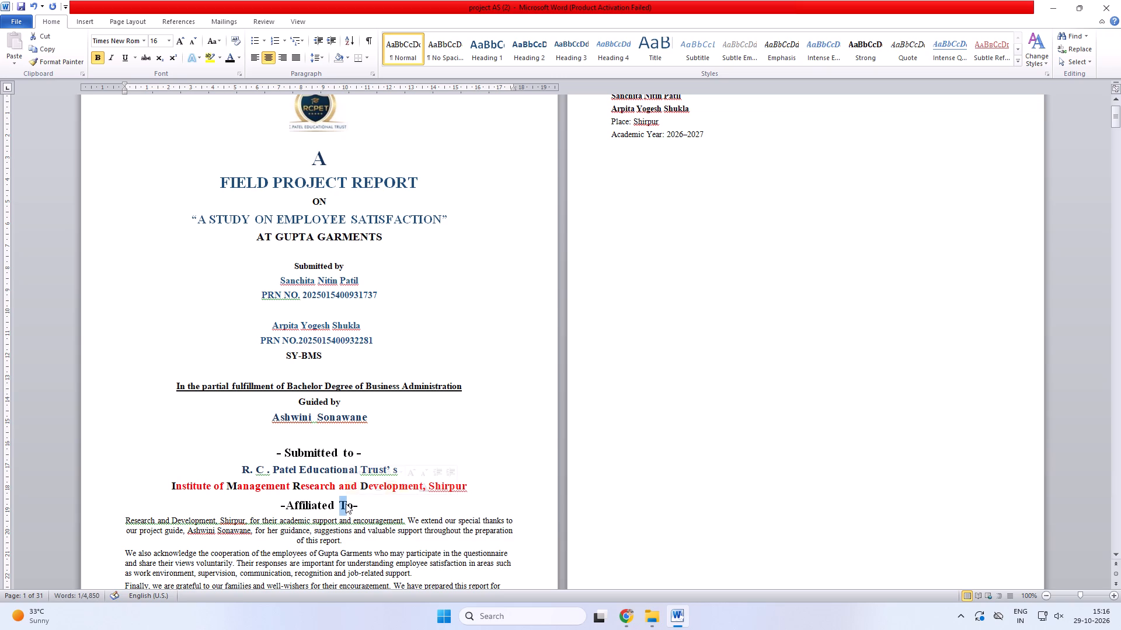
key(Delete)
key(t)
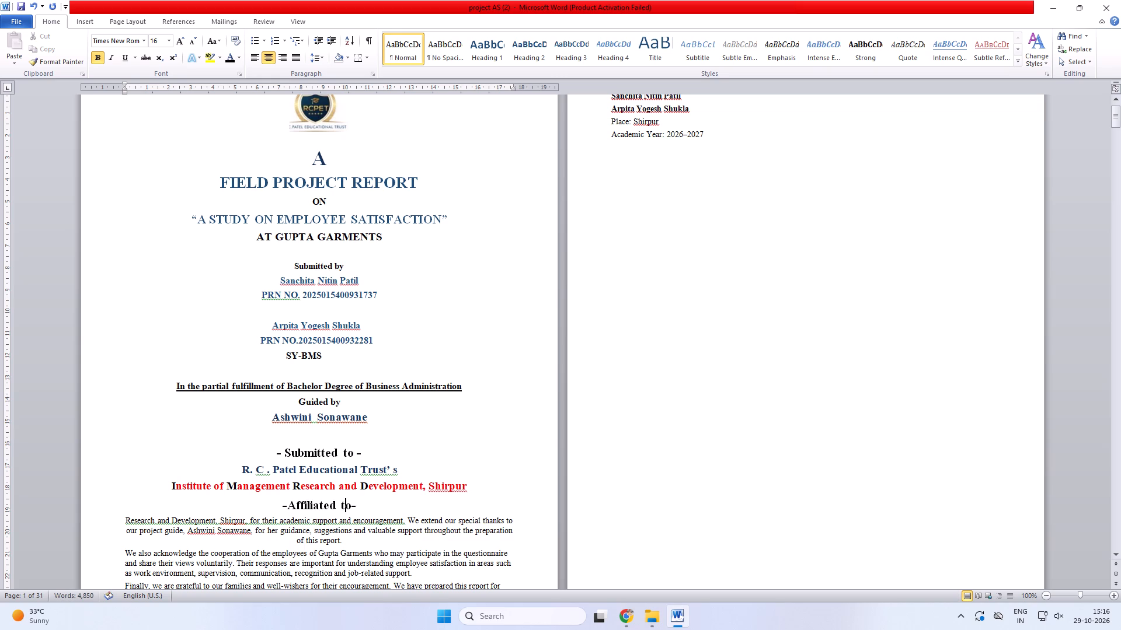
Delete the "-Affiliated to-" heading and its line break, leaving the acknowledgement text directly beneath the institute line.
click(364, 504)
key(Delete)
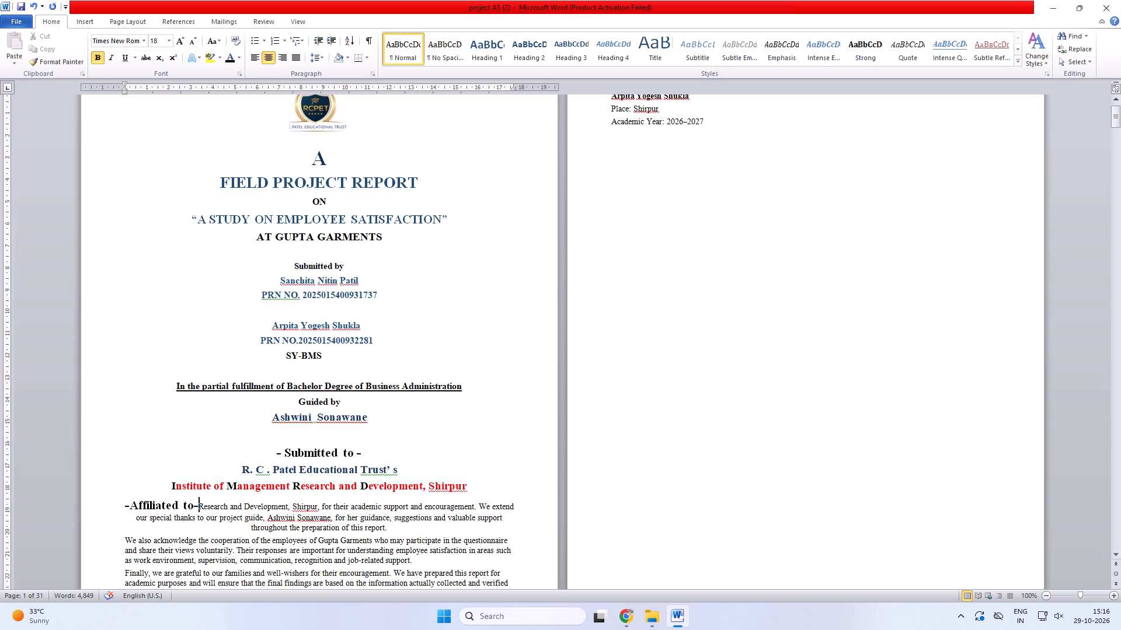
key(BackSpace)
key(BackSpace)
key(BackSpace)
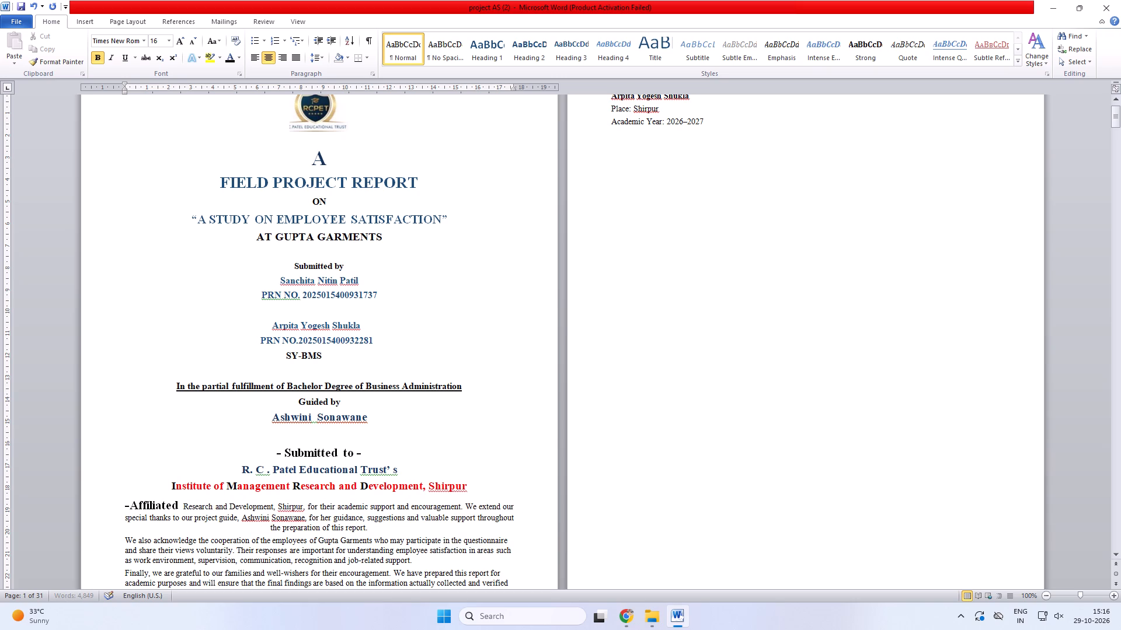
key(BackSpace)
key(BackSpace)
key(BackSpace)
key(BackSpace)
key(BackSpace)
key(BackSpace)
key(BackSpace)
key(BackSpace)
key(BackSpace)
key(BackSpace)
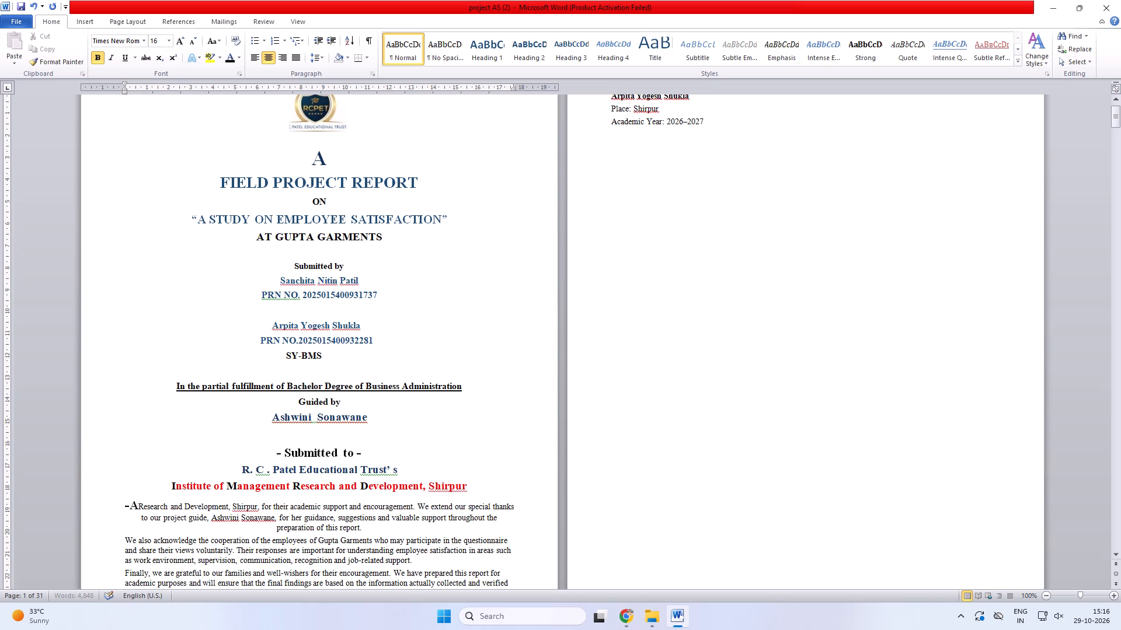
key(BackSpace)
key(BackSpace)
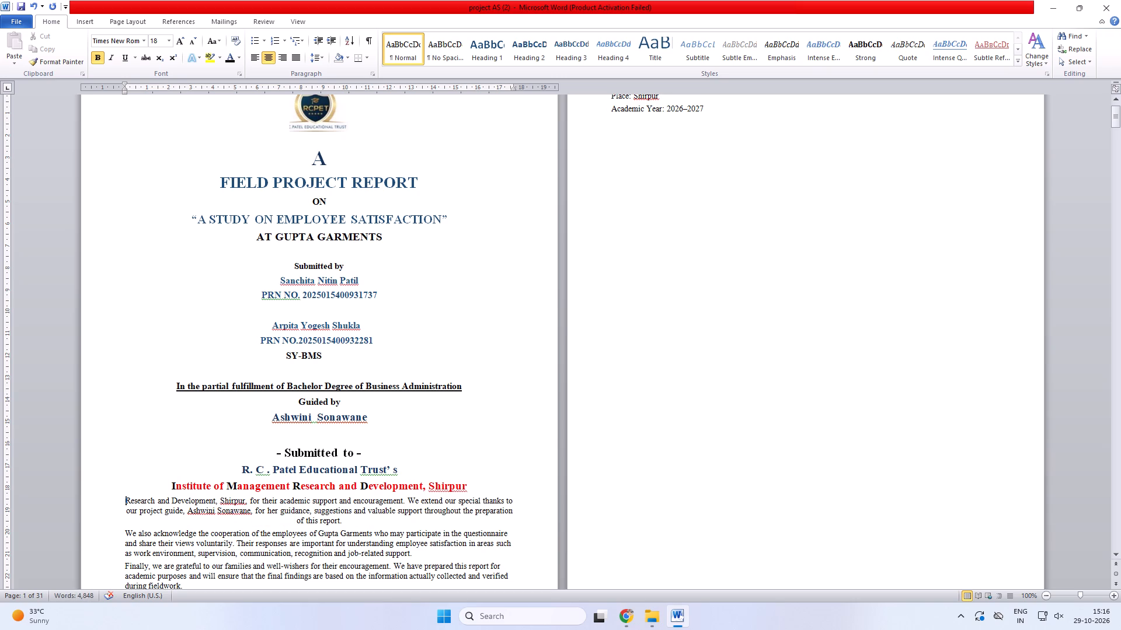
Split the acknowledgement text inside the word "and" before "encouragement" with five paragraph breaks.
click(345, 497)
key(Return)
key(Return)
key(Return)
key(Return)
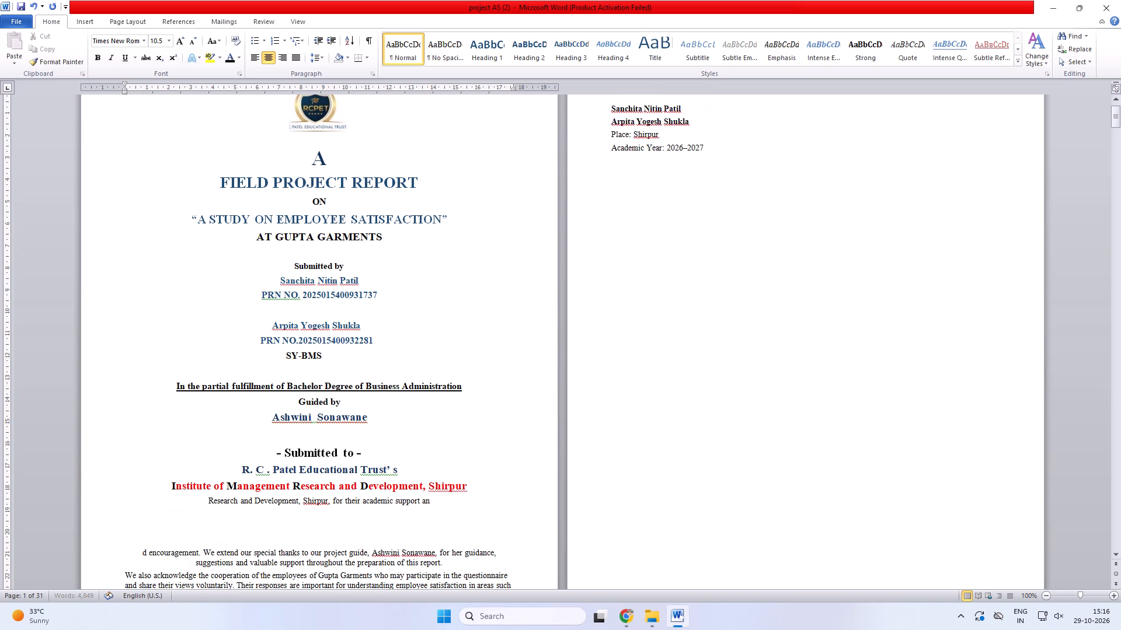
key(Return)
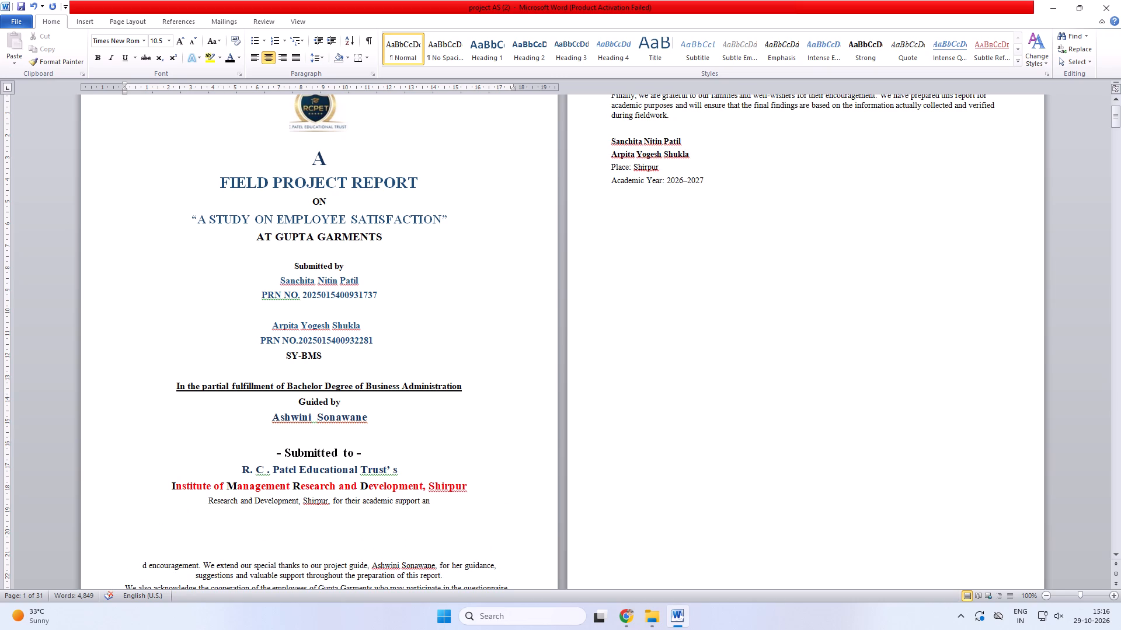
Delete the acknowledgement fragment from "Research and Development" to "academic support an" beneath the institute line.
click(345, 494)
click(300, 497)
key(Delete)
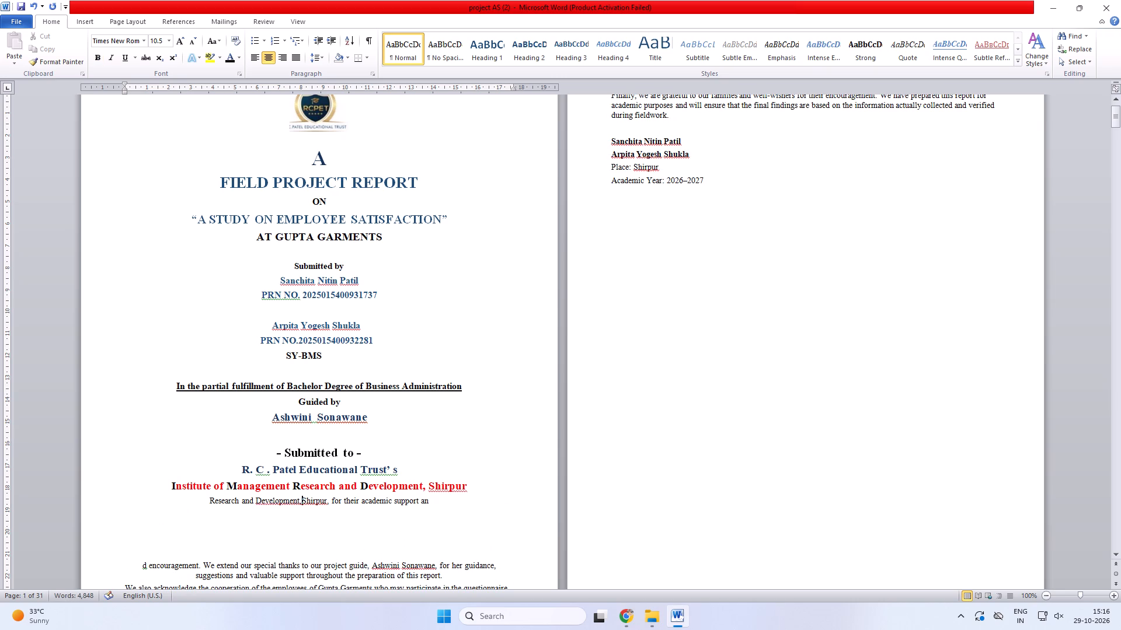
drag(435, 505, 250, 496)
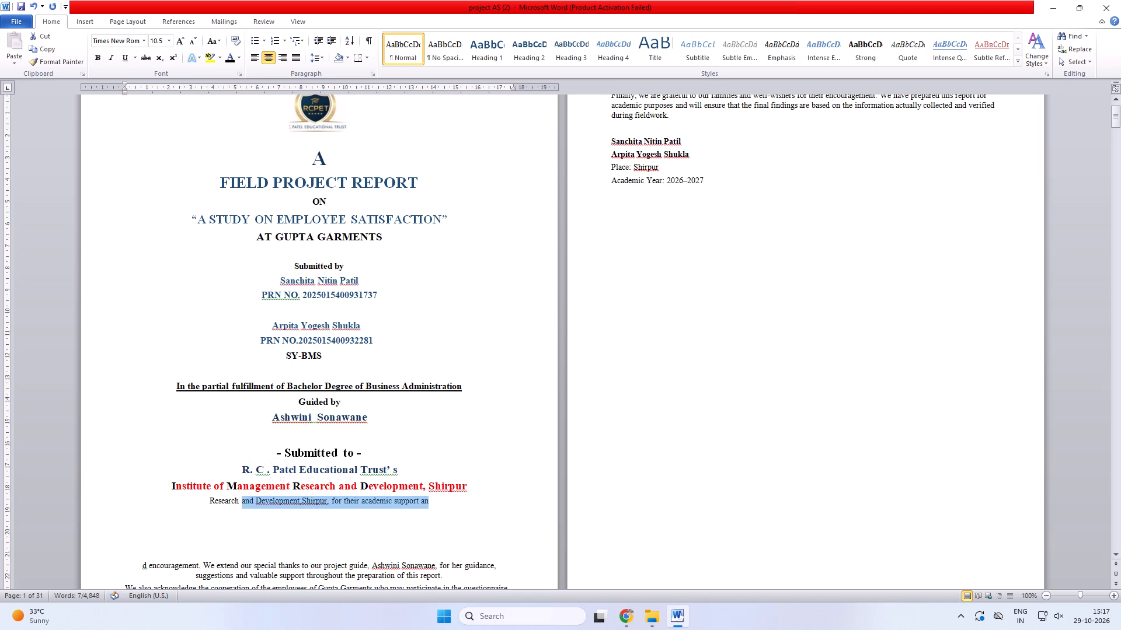
drag(221, 496, 368, 522)
key(Delete)
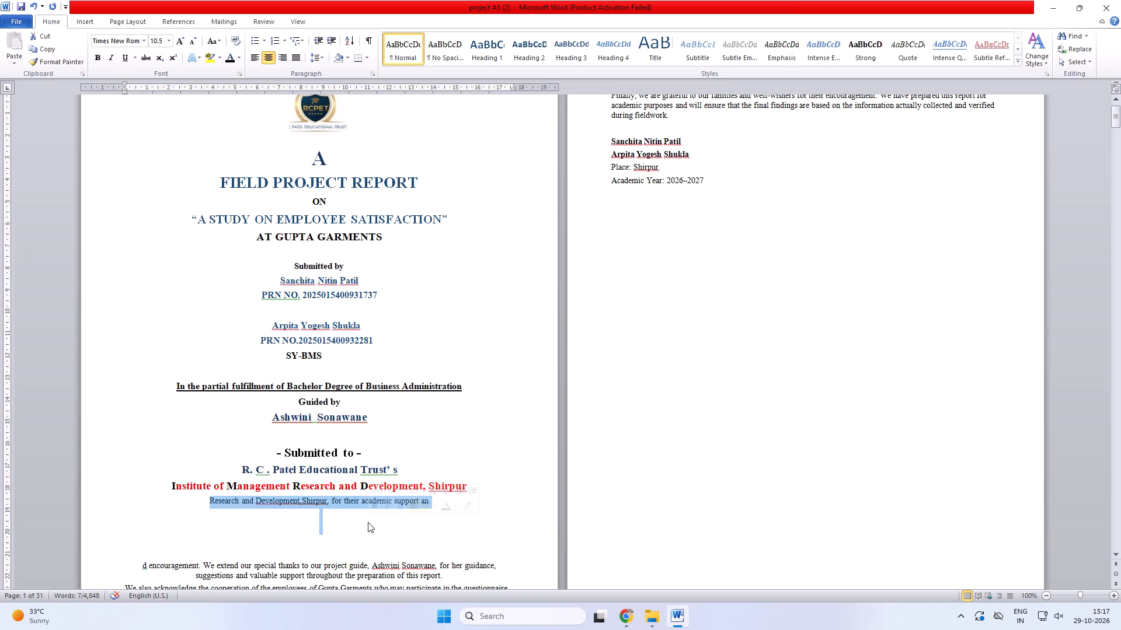
key(Delete)
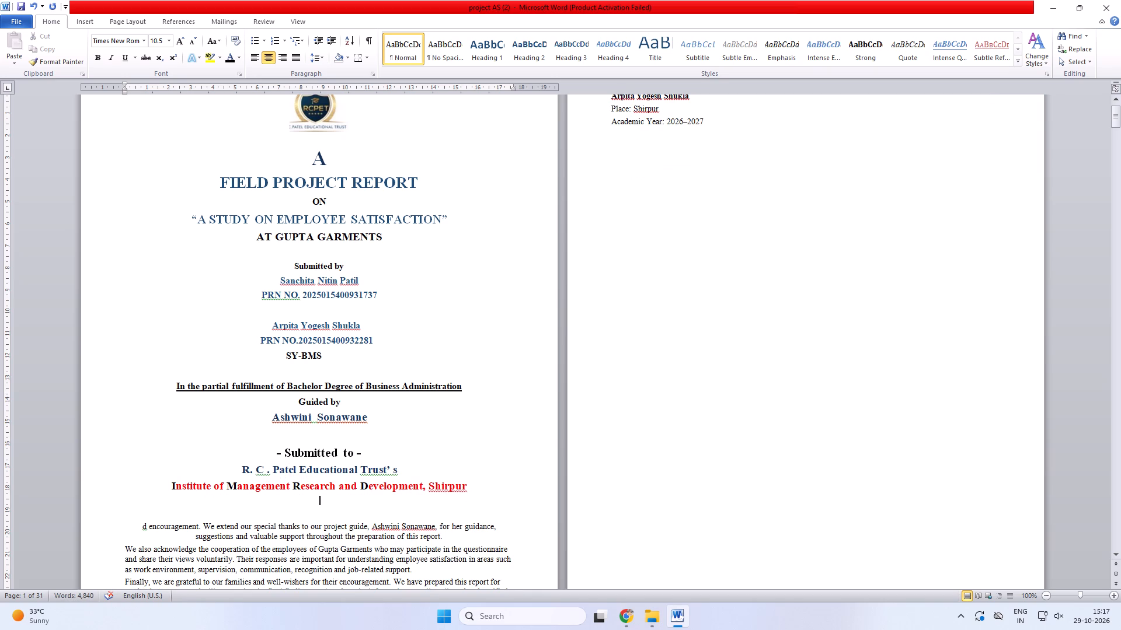
Remove one blank line, and insert eleven paragraph breaks before "d encouragement" to push the remaining acknowledgement text onto the next page.
drag(412, 565, 409, 575)
drag(322, 505, 322, 512)
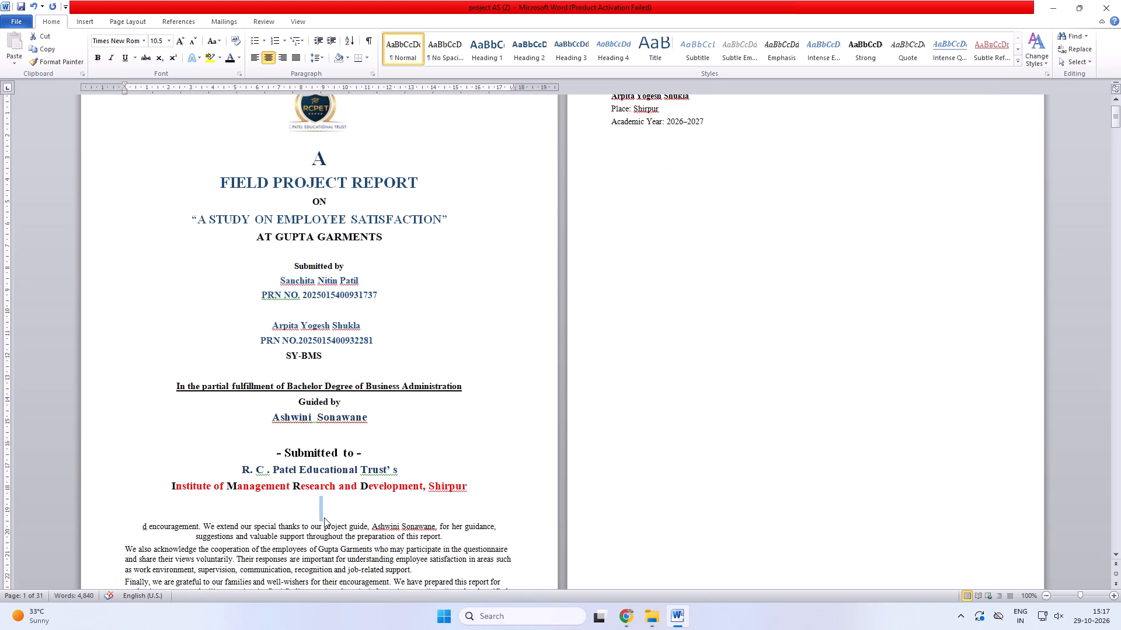
click(325, 516)
key(Delete)
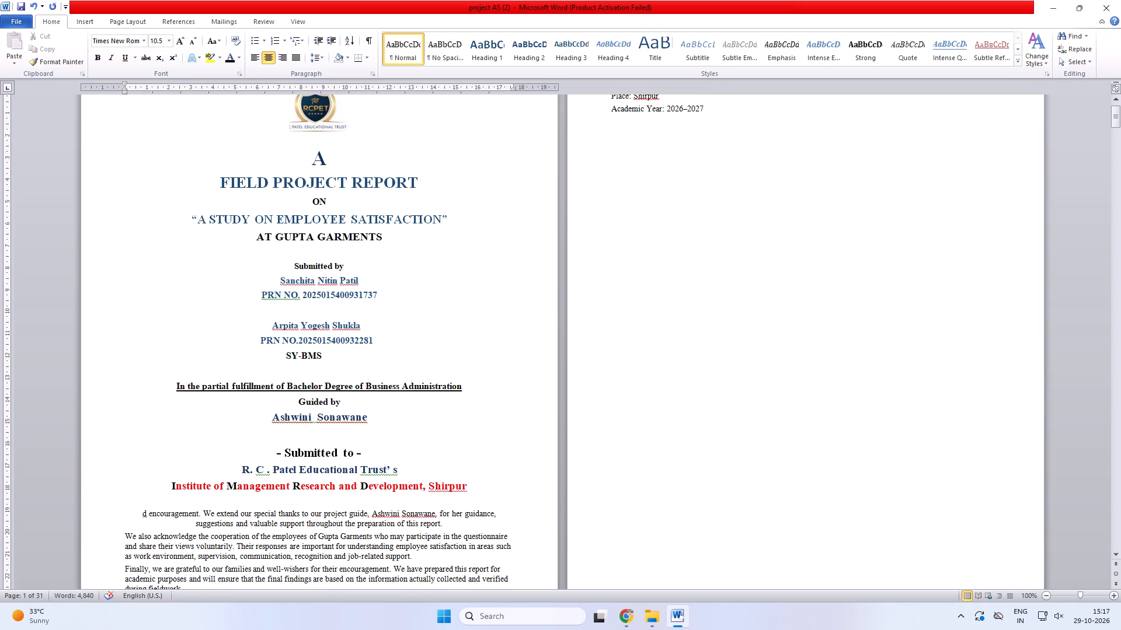
key(Return)
key(Return)
key(Return)
key(Return)
key(Return)
key(Return)
key(Return)
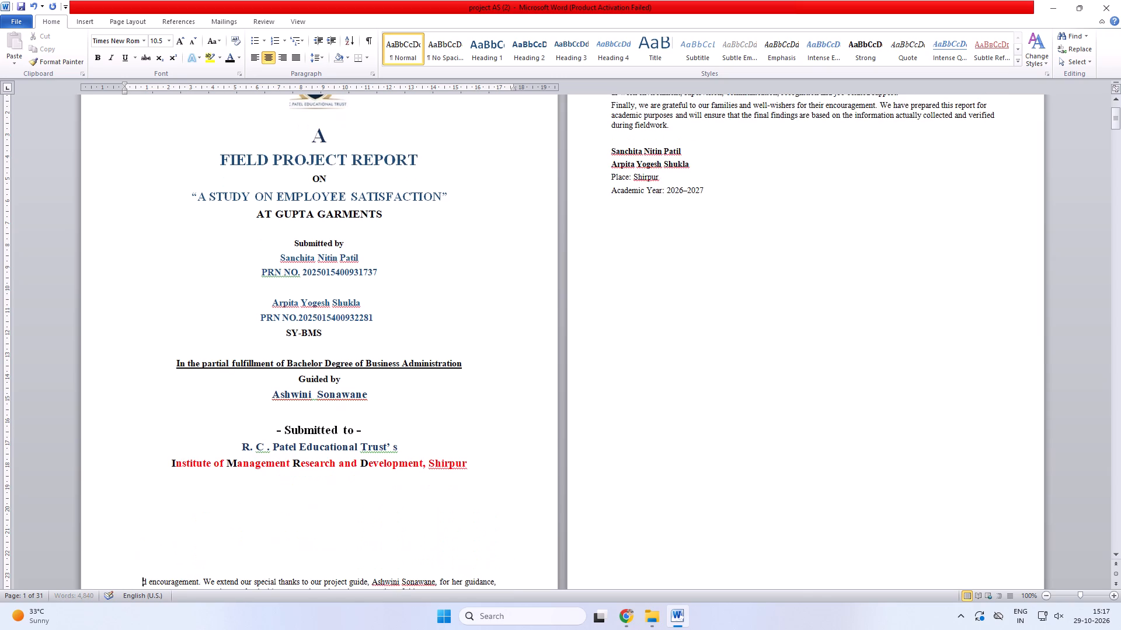
key(Return)
key(Return)
key(Return)
key(Return)
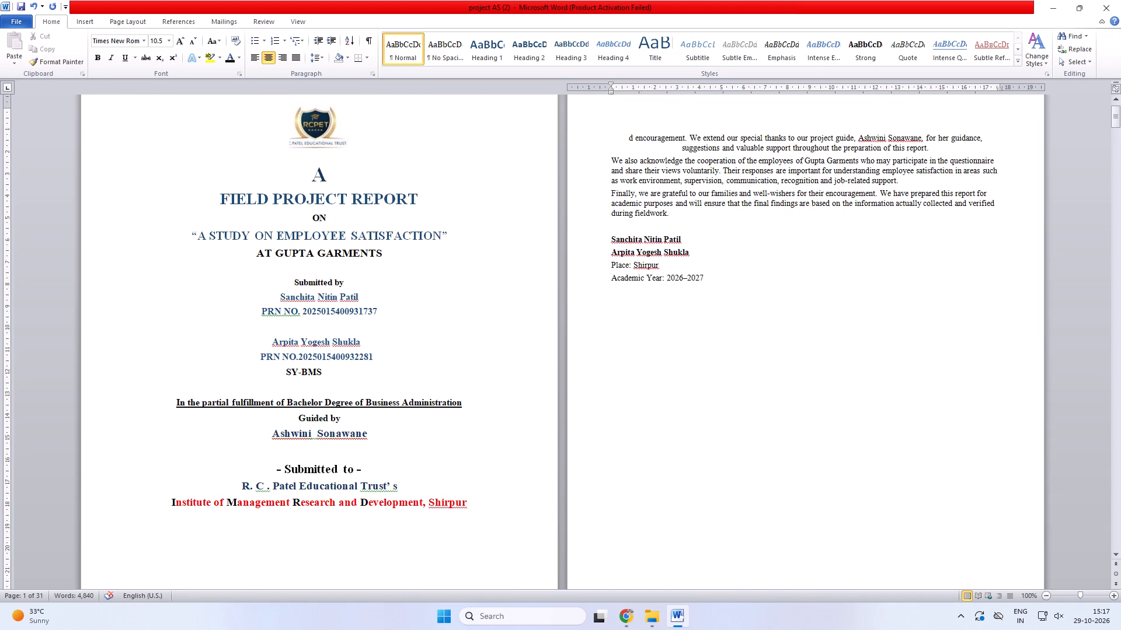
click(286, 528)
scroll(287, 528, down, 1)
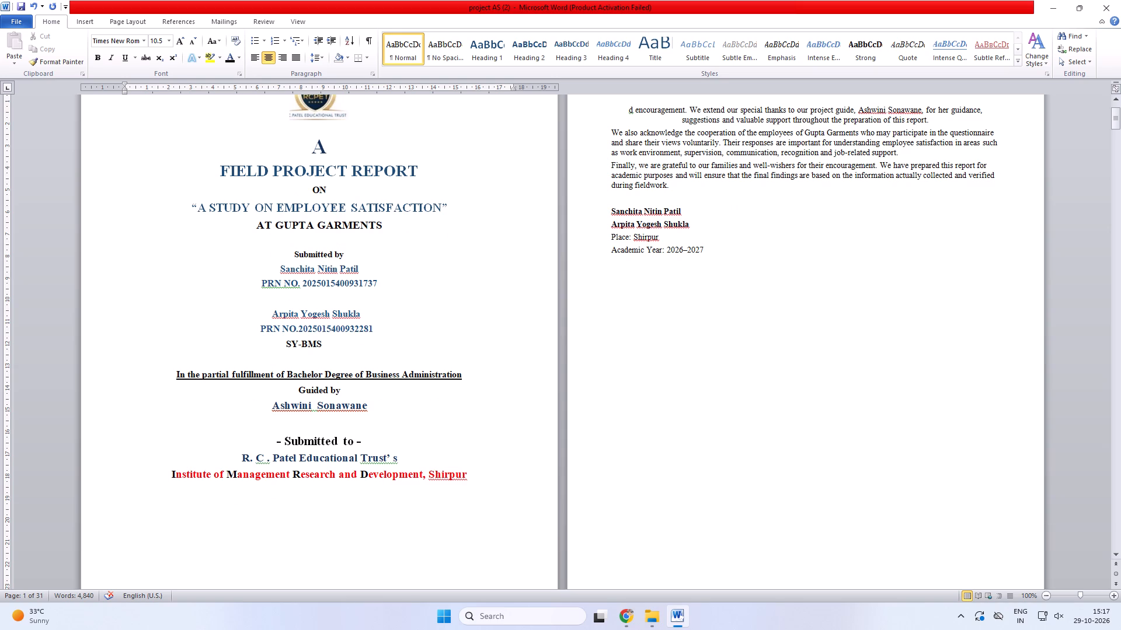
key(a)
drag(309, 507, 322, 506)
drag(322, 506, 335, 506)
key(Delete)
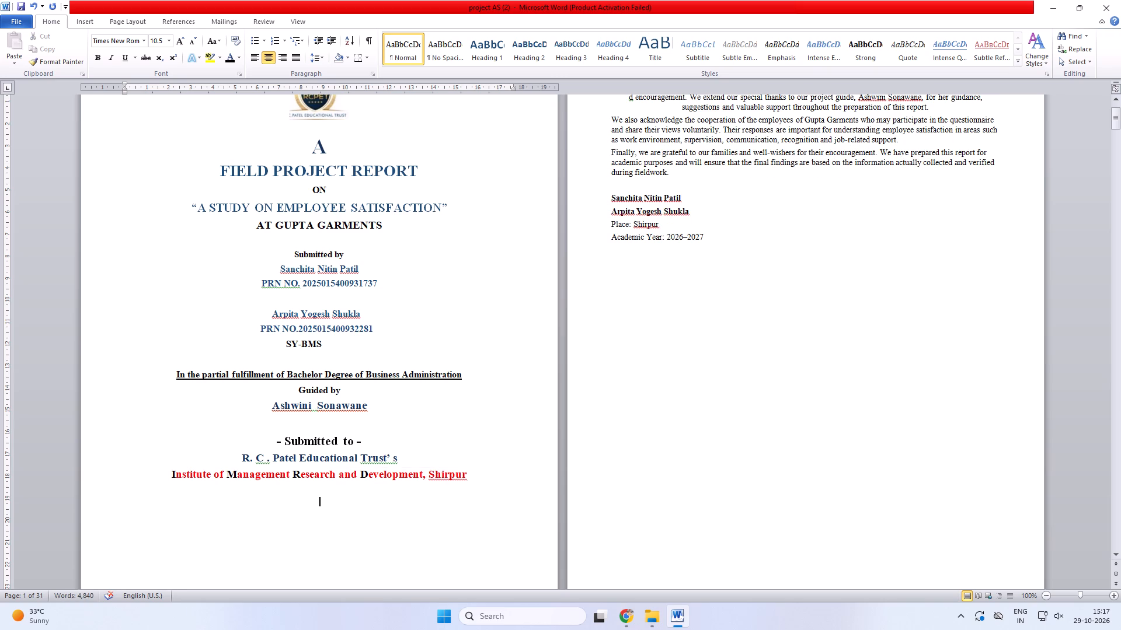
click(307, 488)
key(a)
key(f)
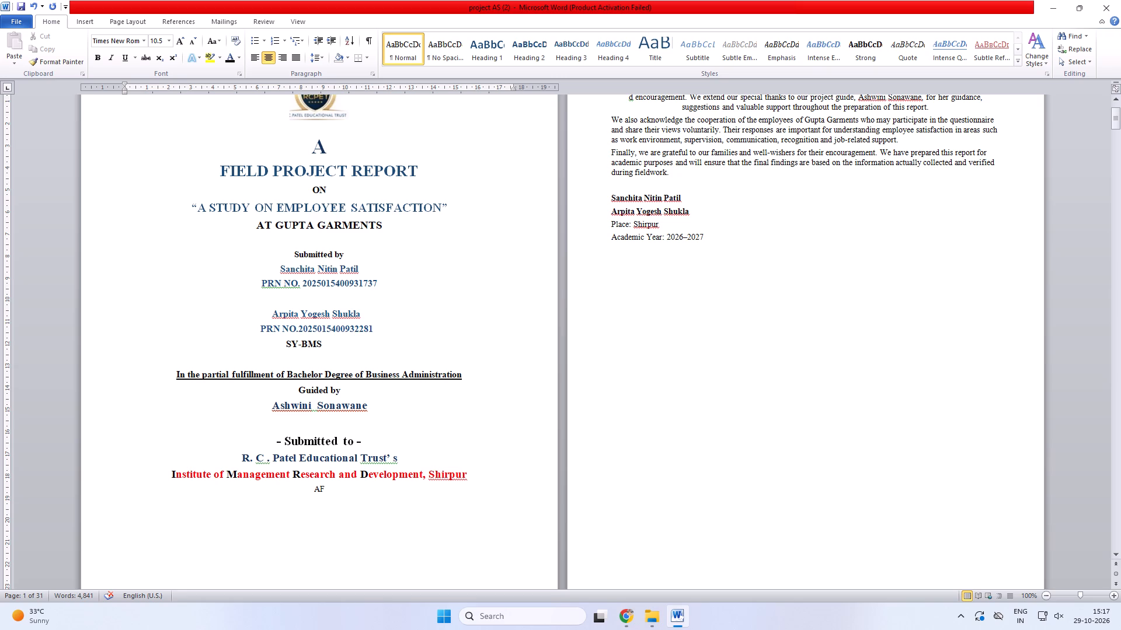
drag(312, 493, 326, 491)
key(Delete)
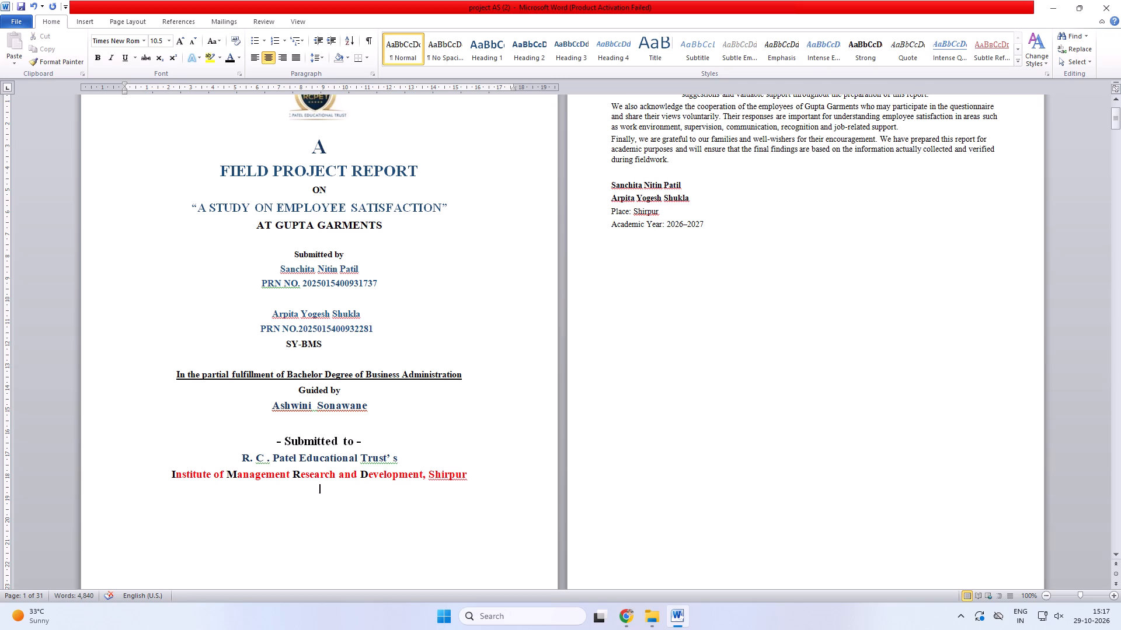
Enter "-Affiliated to-" on the blank line directly below the institute name.
click(289, 491)
key(a)
text(ff)
key(i)
key(l)
text(iate)
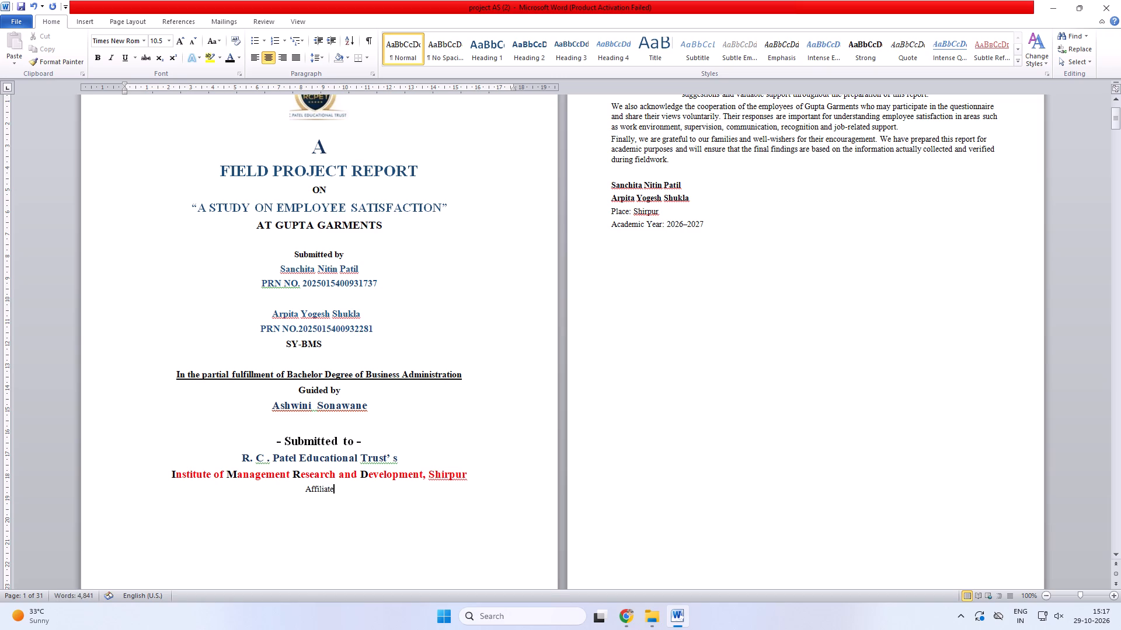
key(d)
key(space)
text(to)
key(minus)
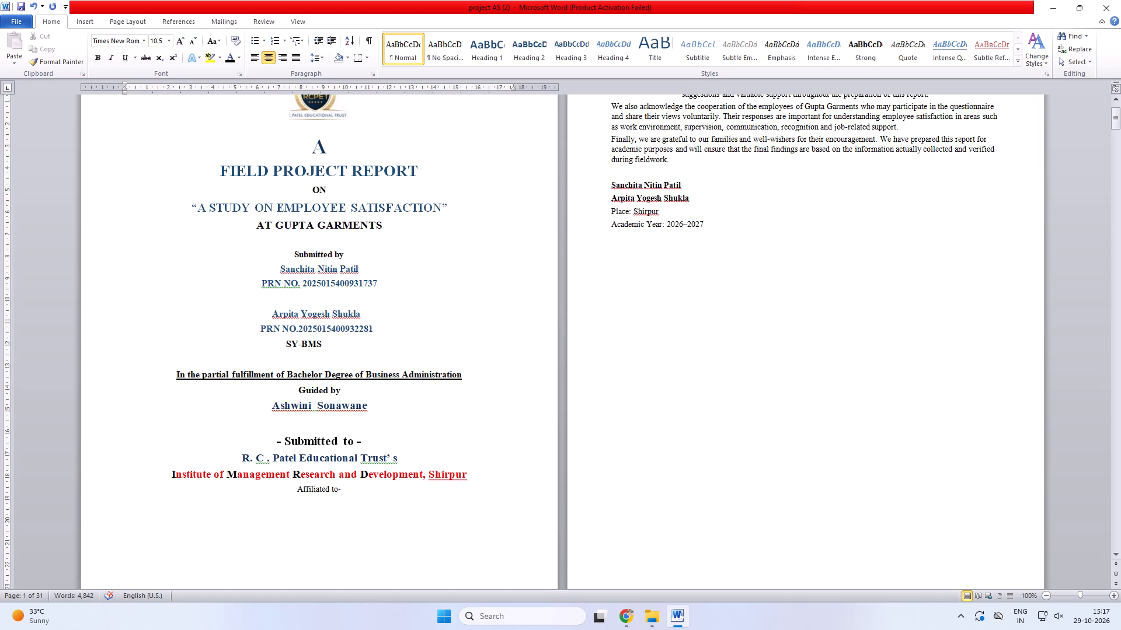
click(295, 489)
key(minus)
Format the "-Affiliated to-" line beneath the institute name in bold at 14 pt.
drag(294, 491, 340, 490)
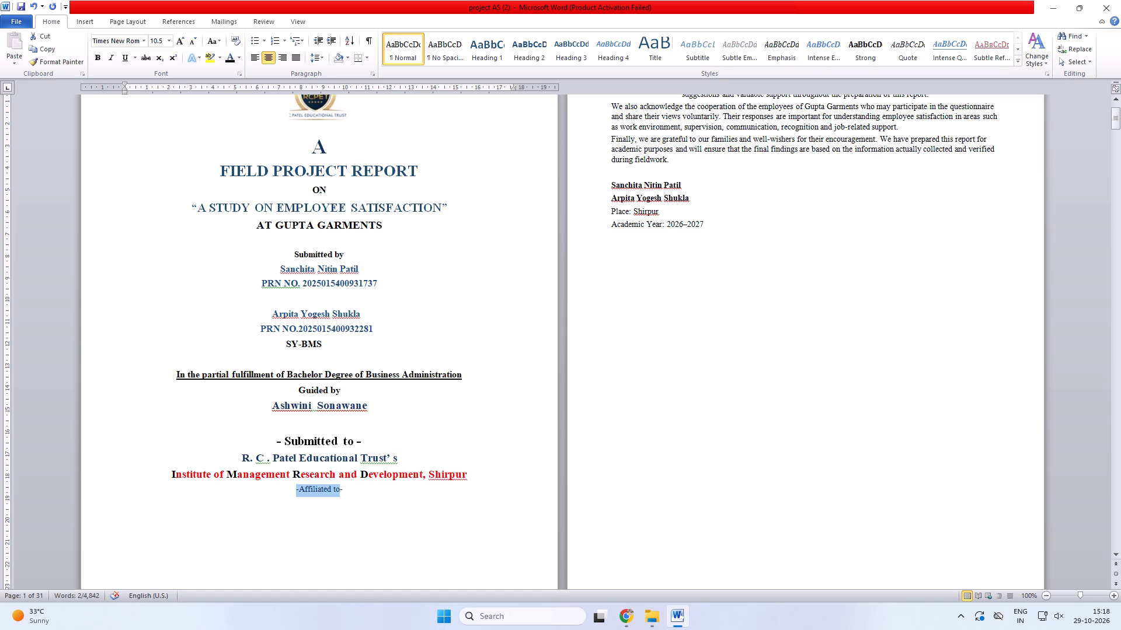
drag(383, 538, 363, 534)
drag(292, 492, 293, 492)
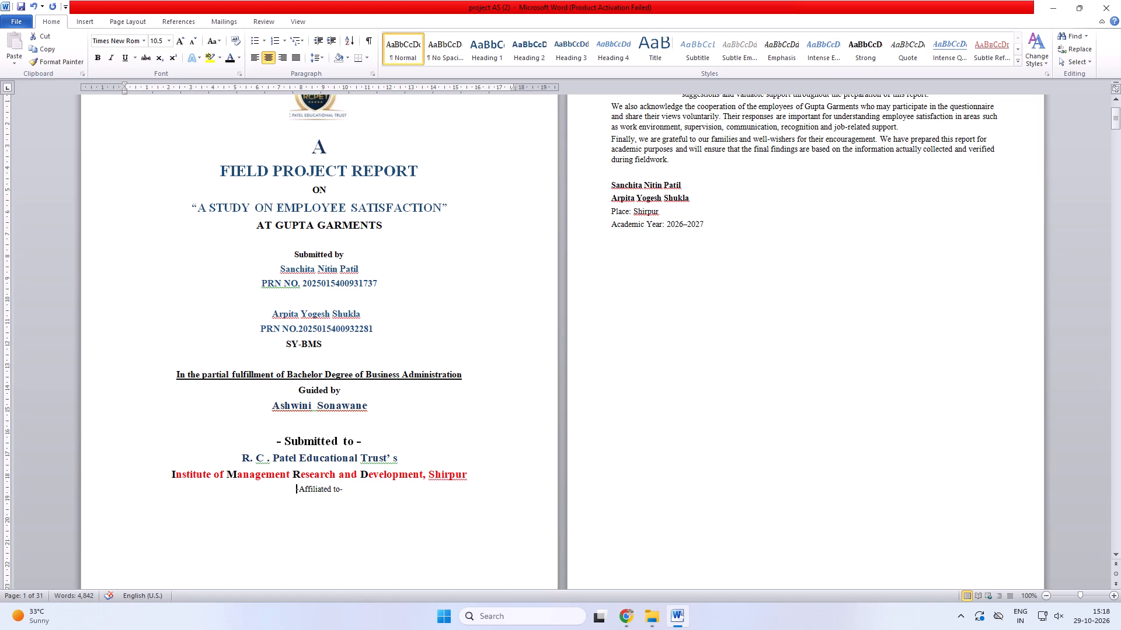
drag(293, 492, 358, 488)
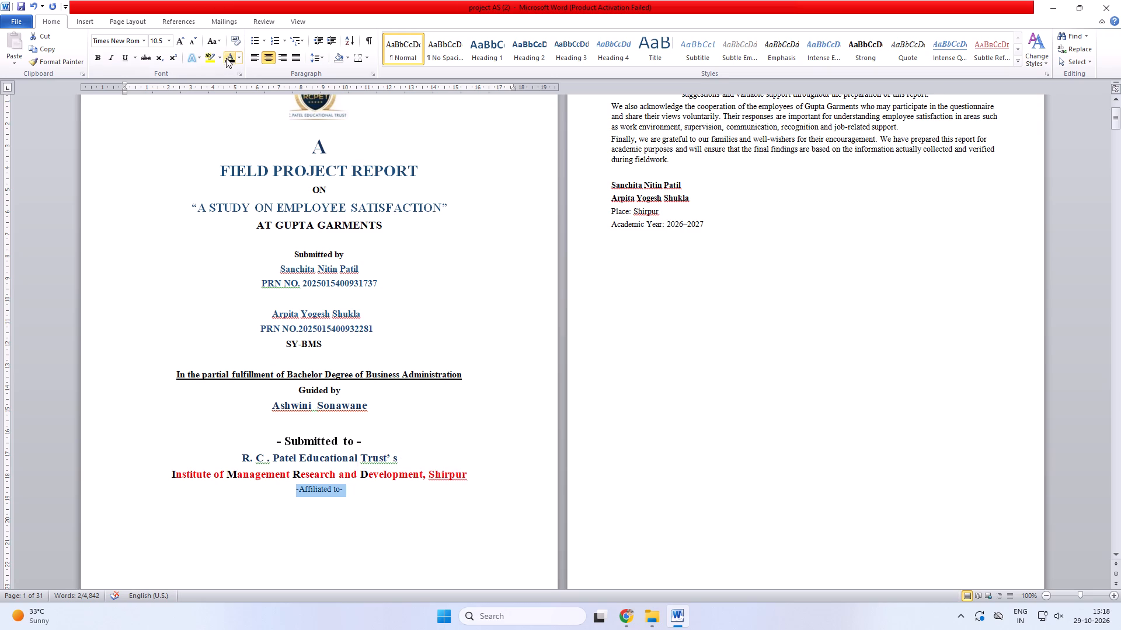
click(183, 44)
click(183, 44)
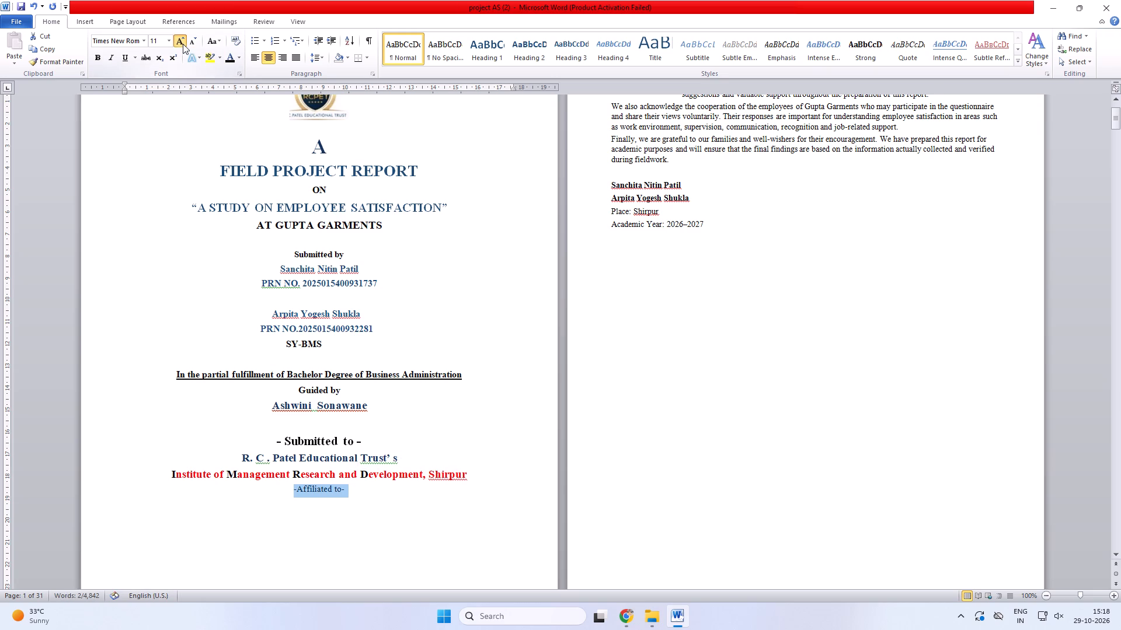
click(183, 44)
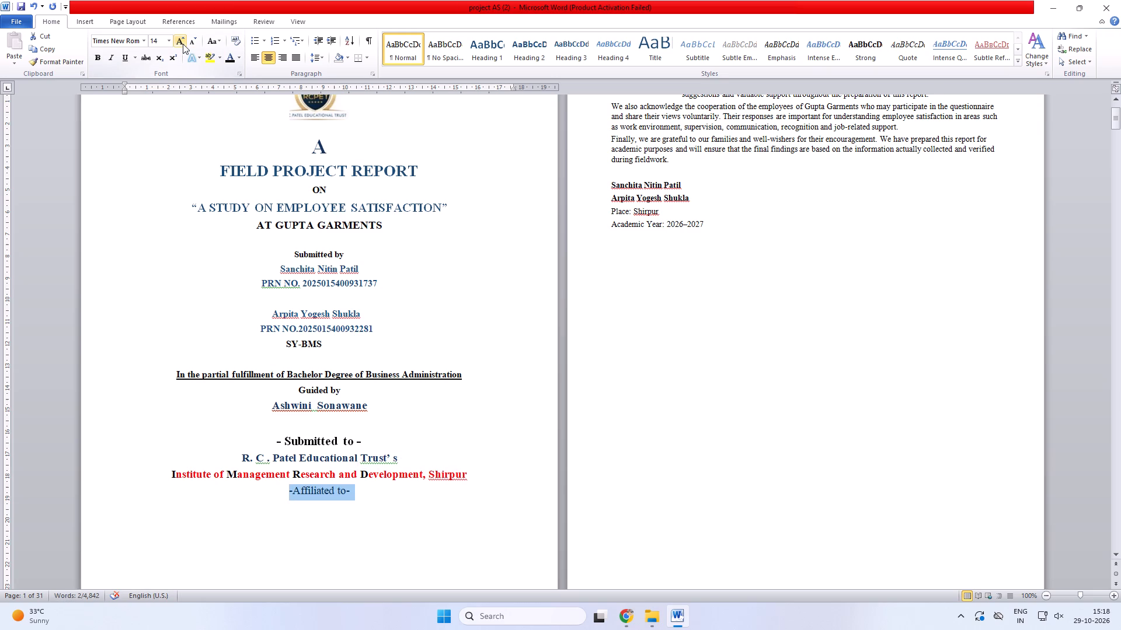
click(183, 44)
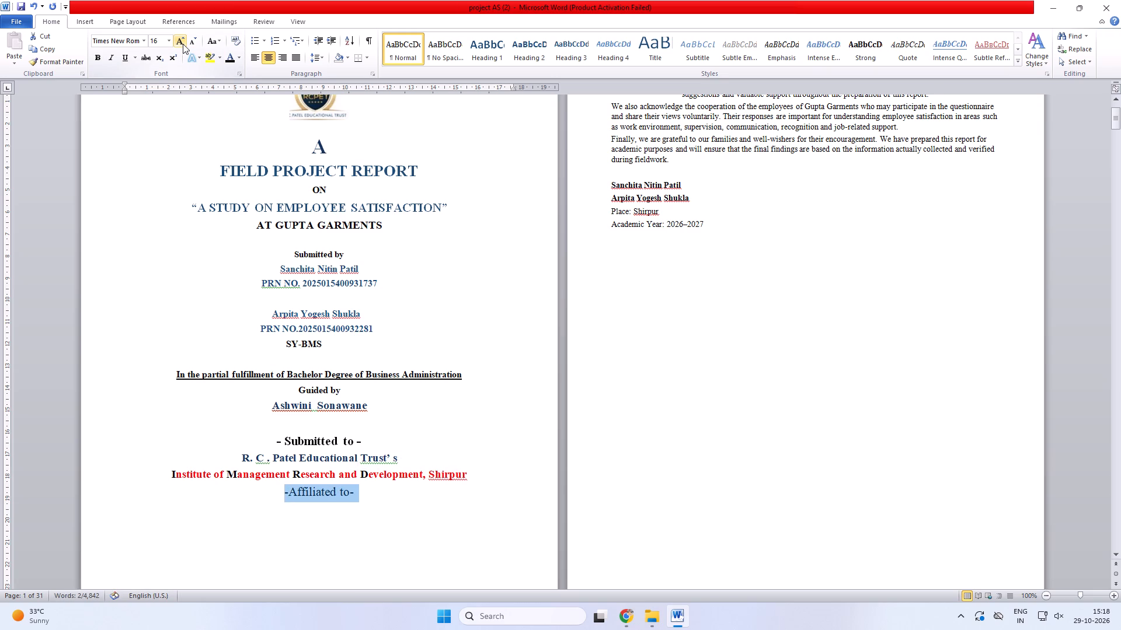
click(191, 42)
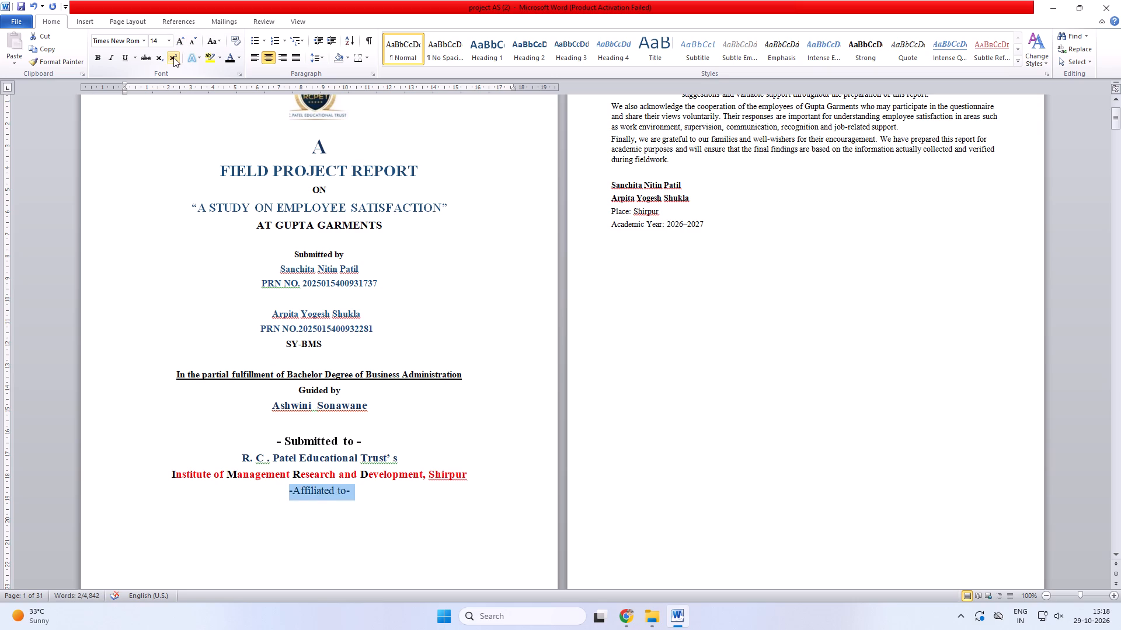
click(102, 61)
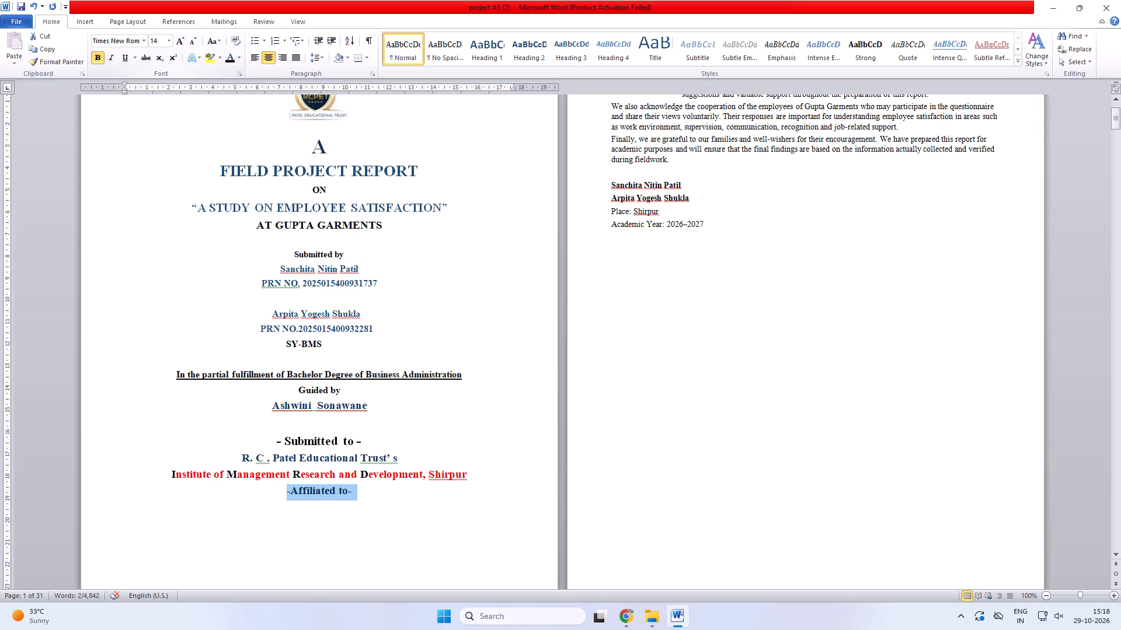
click(503, 520)
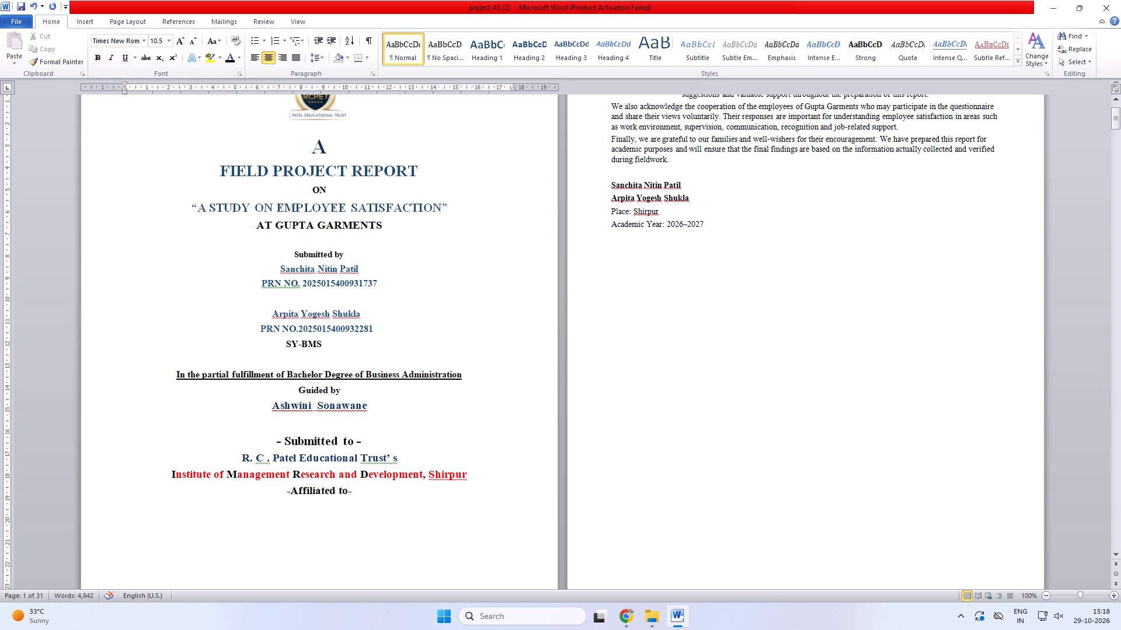
Remove bold from the opening and closing hyphens of the "-Affiliated to-" line.
click(288, 491)
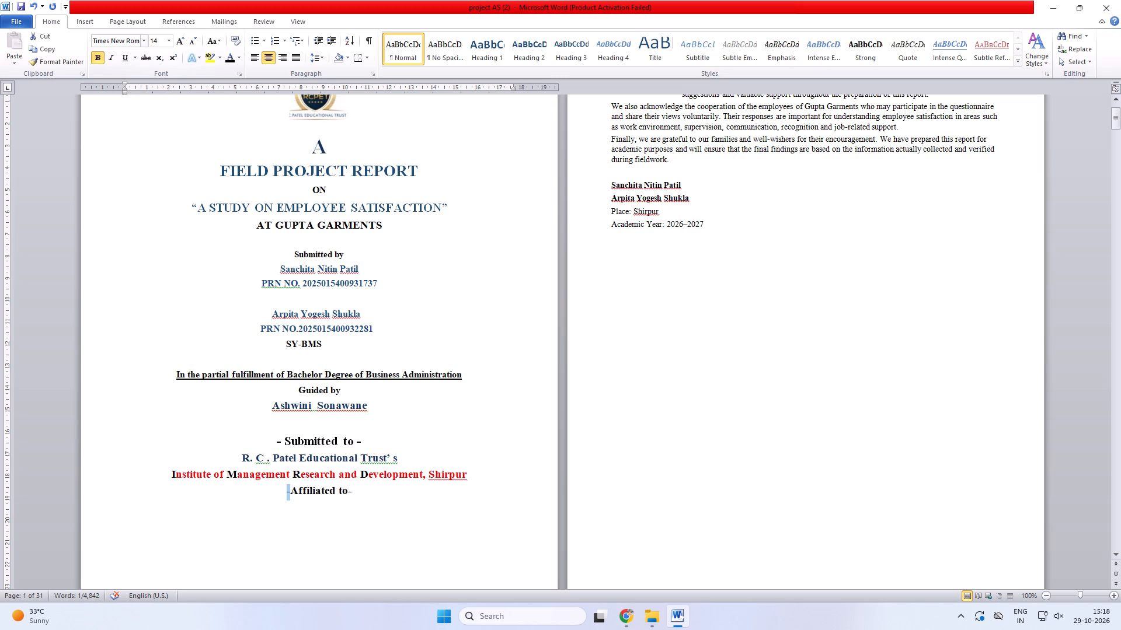
click(99, 62)
click(349, 496)
click(95, 57)
click(276, 539)
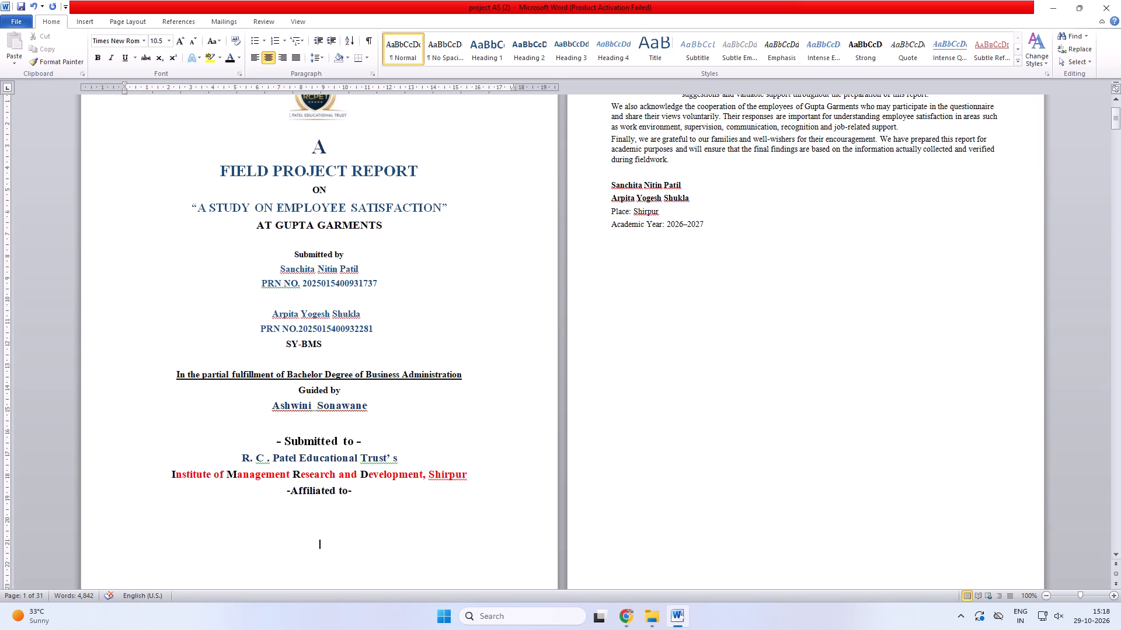
Set the font size of "-Affiliated to-" and the blank line below it to 16 pt.
drag(284, 494, 299, 493)
drag(299, 493, 400, 502)
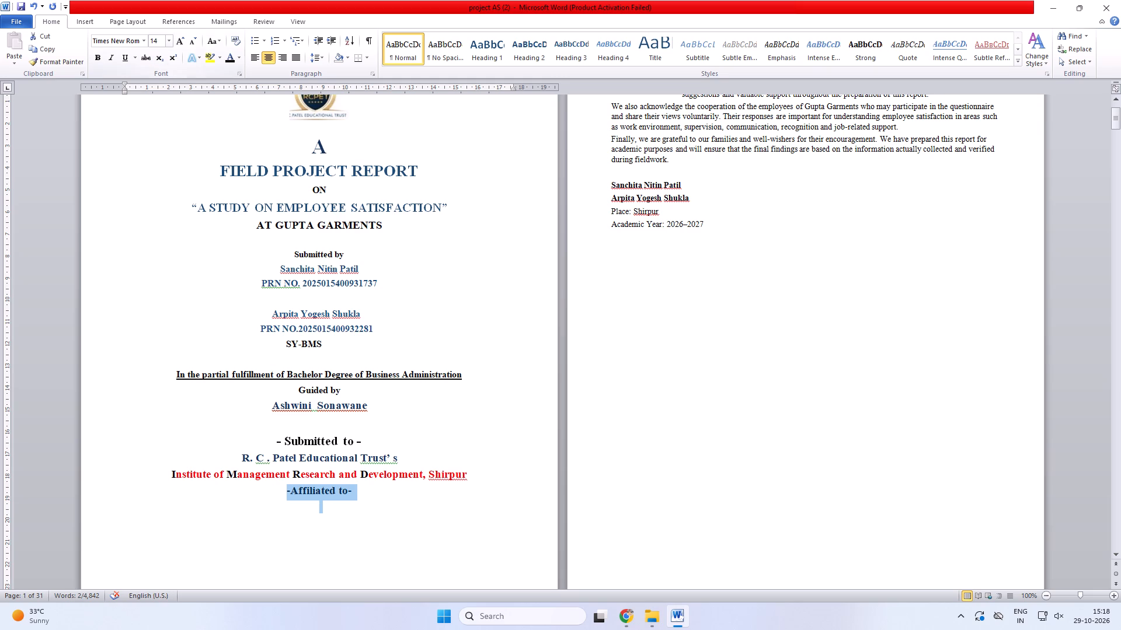
click(169, 42)
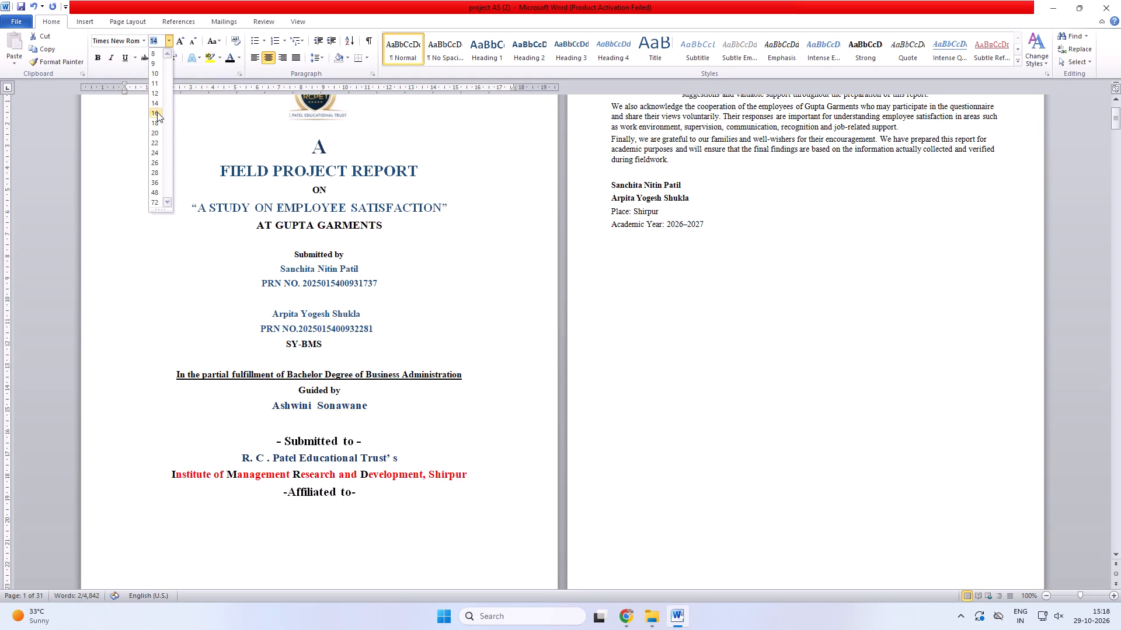
click(157, 112)
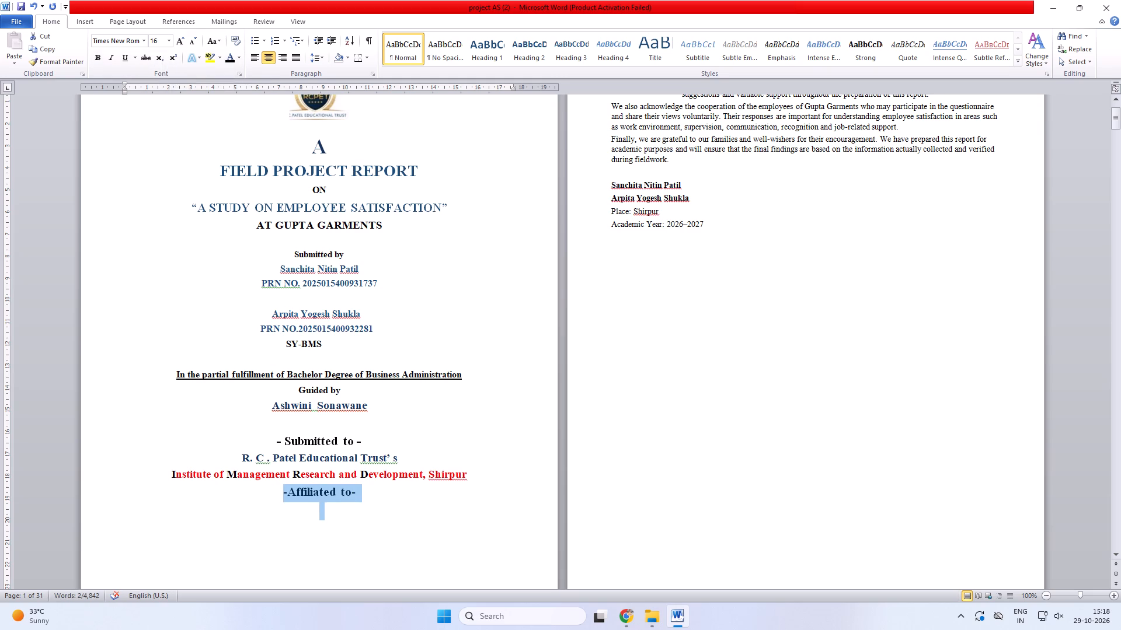
click(476, 519)
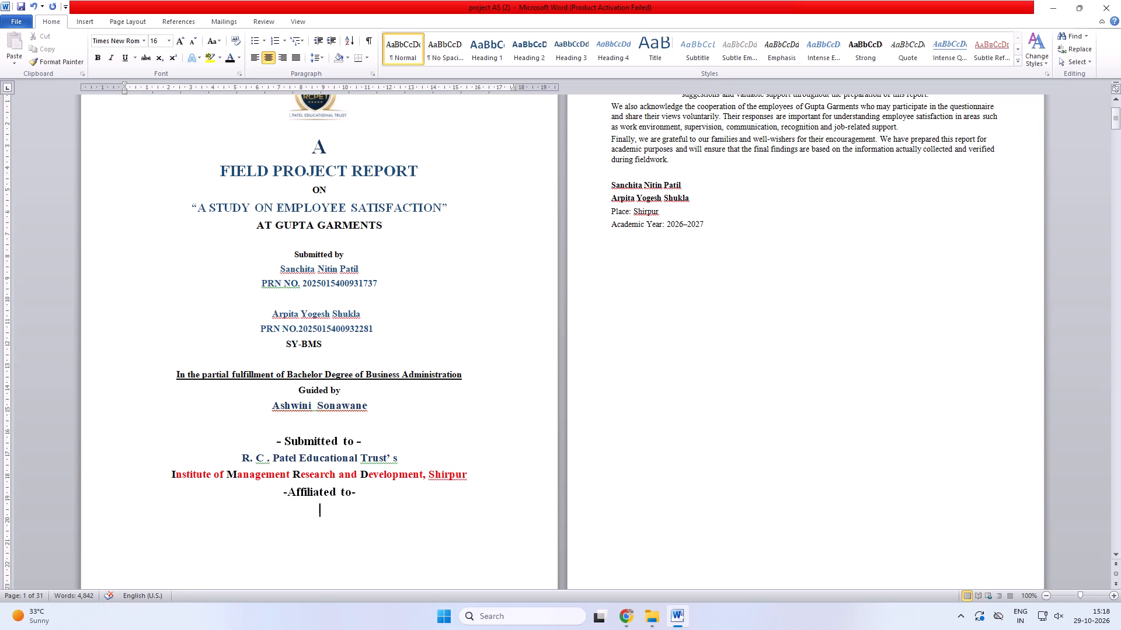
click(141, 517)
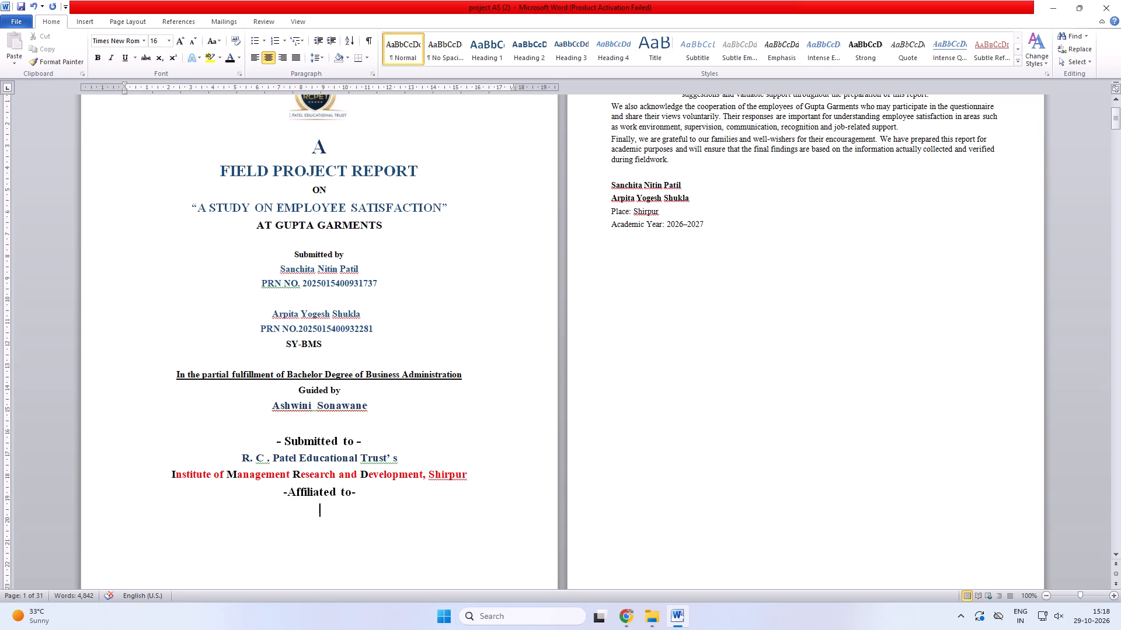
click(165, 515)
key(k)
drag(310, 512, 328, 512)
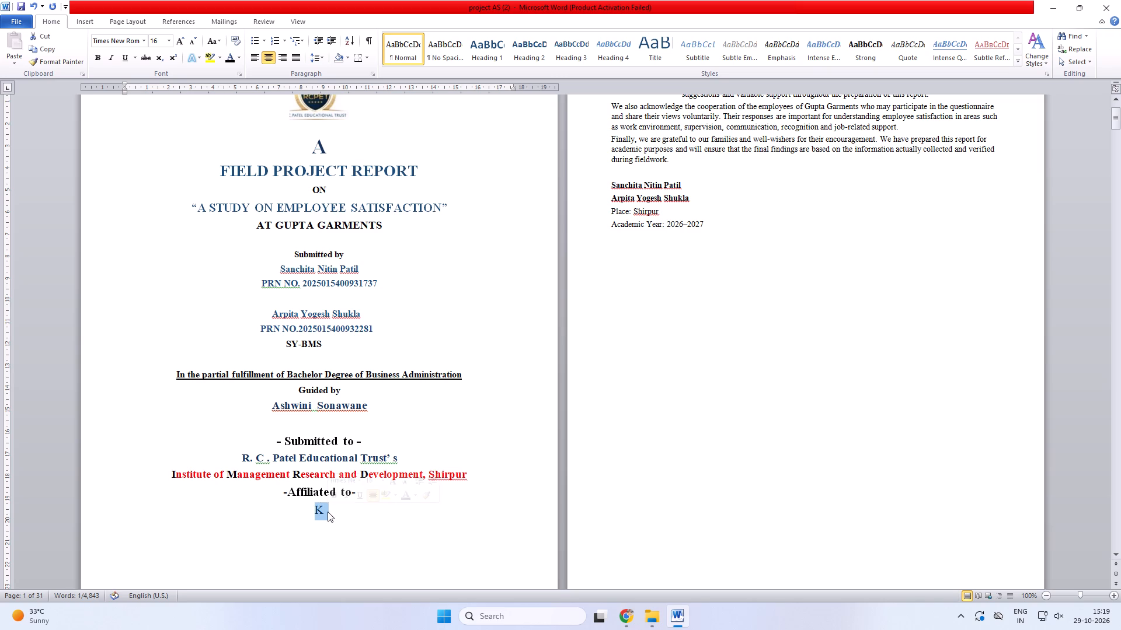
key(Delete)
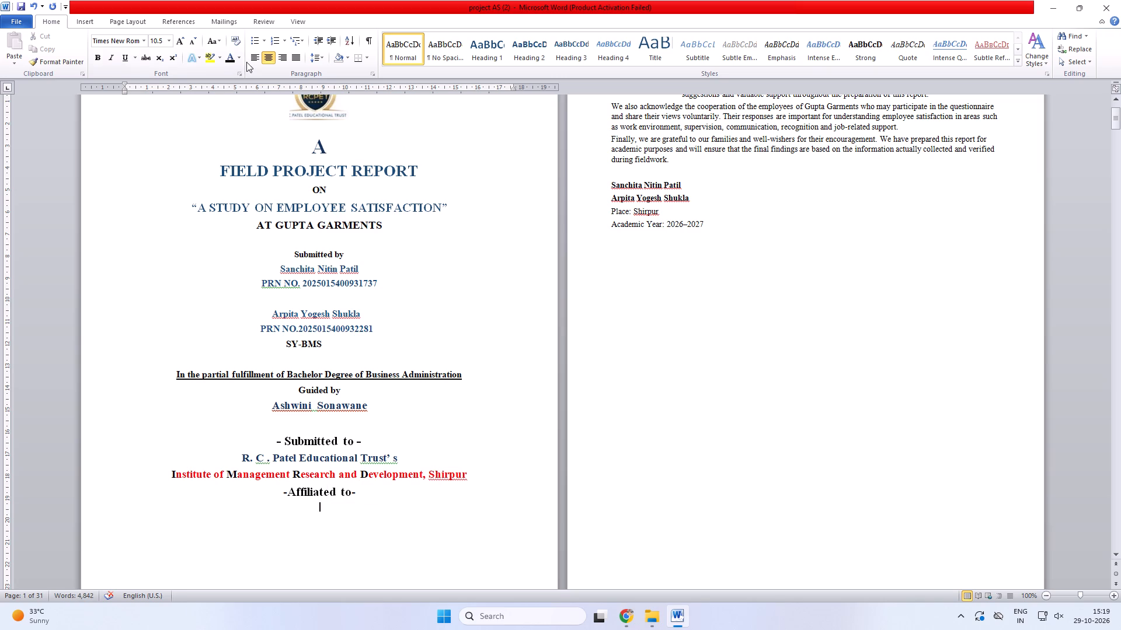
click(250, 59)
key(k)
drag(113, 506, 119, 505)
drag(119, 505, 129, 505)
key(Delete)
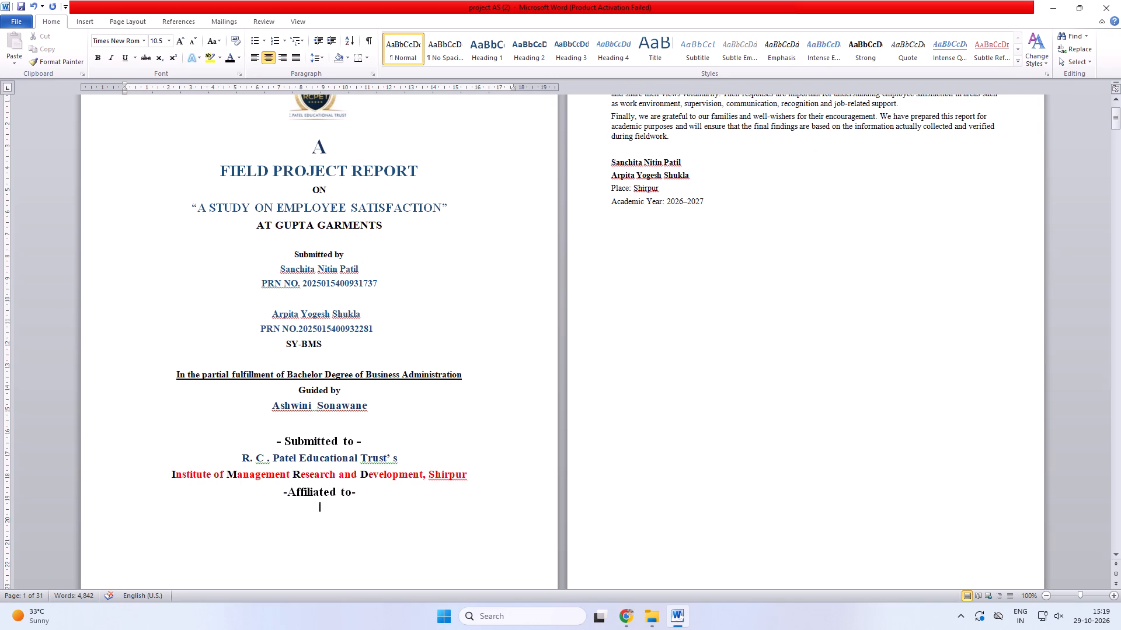
Set the blank line below "-Affiliated to-" to 14 pt and align it left.
click(169, 43)
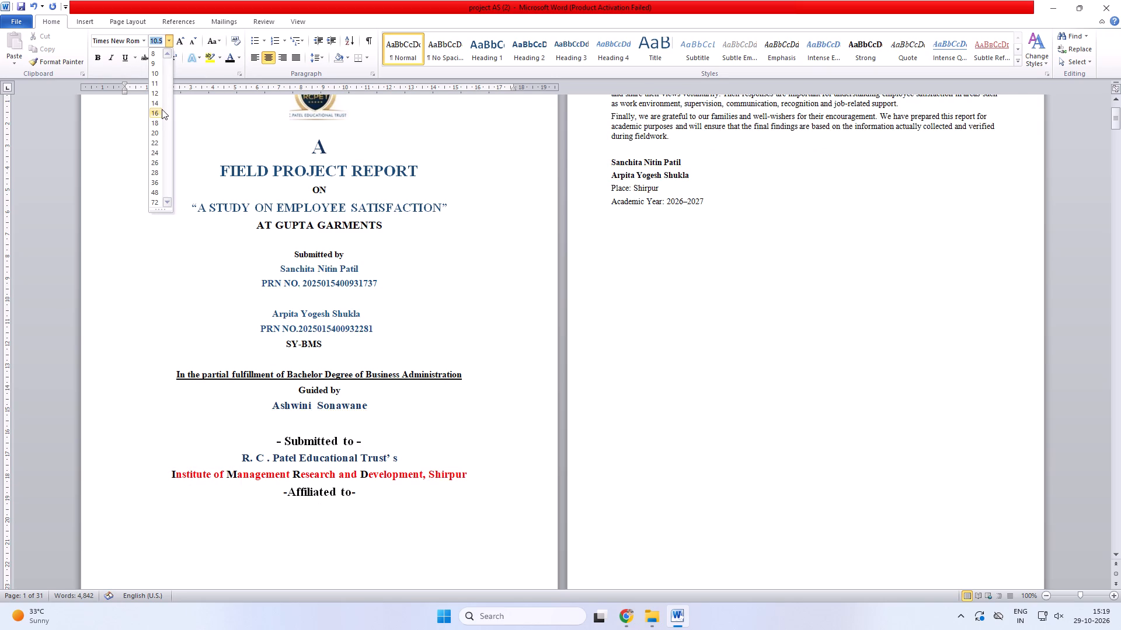
click(160, 107)
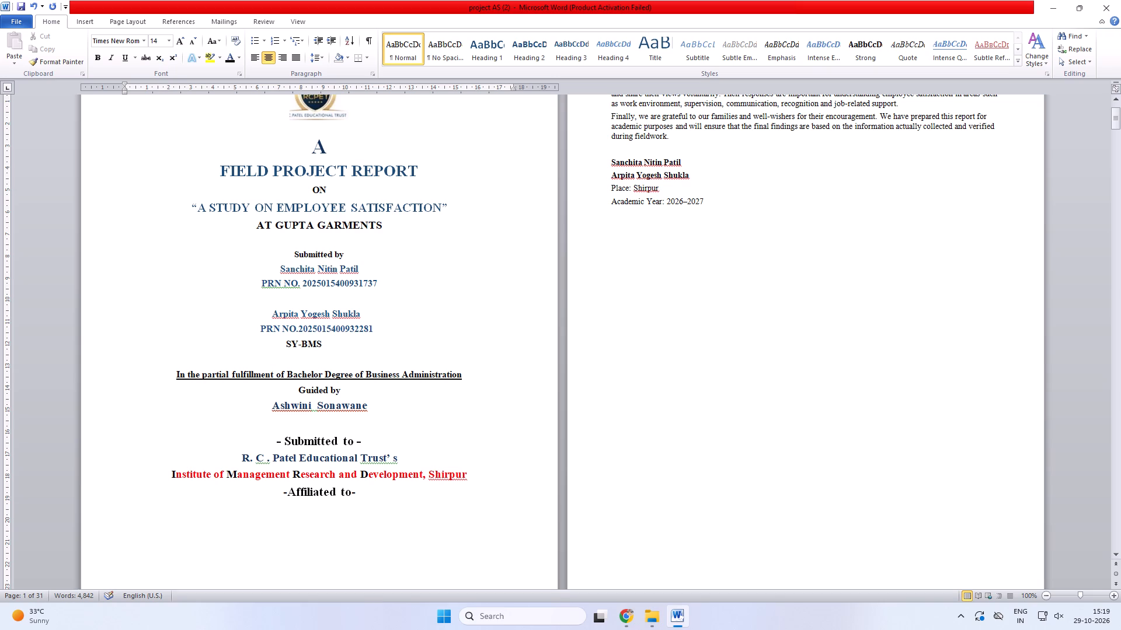
click(250, 51)
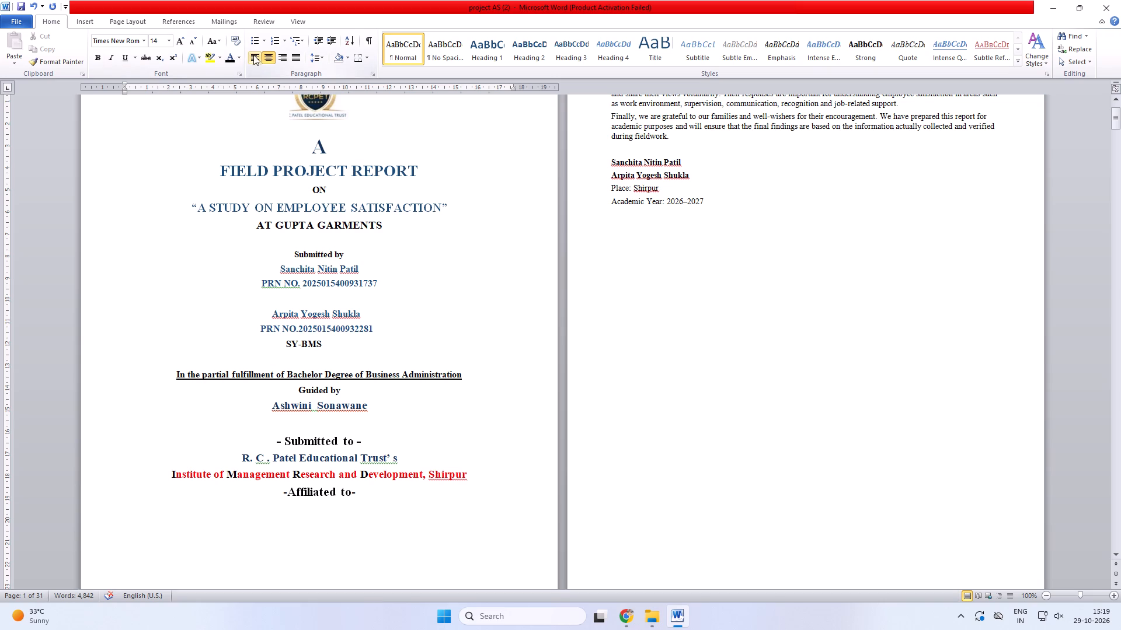
click(253, 55)
Enter "K.B.C. North" on the blank line below "-Affiliated to-", with only the N of "North" capitalized.
key(k)
key(period)
key(b)
key(period)
key(c)
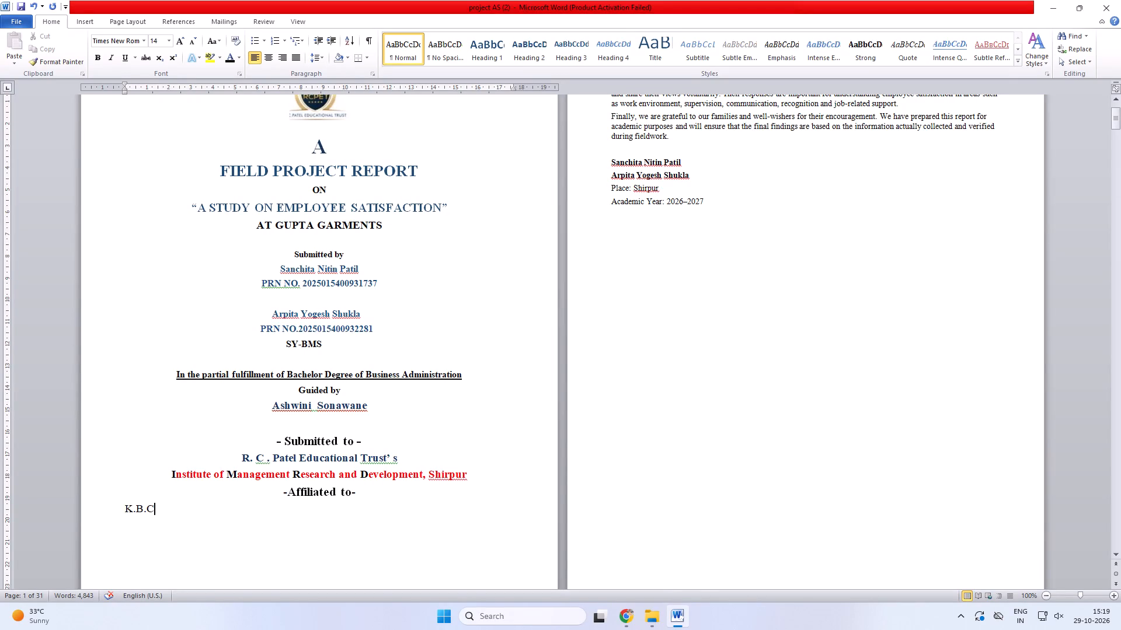
key(period)
key(space)
key(n)
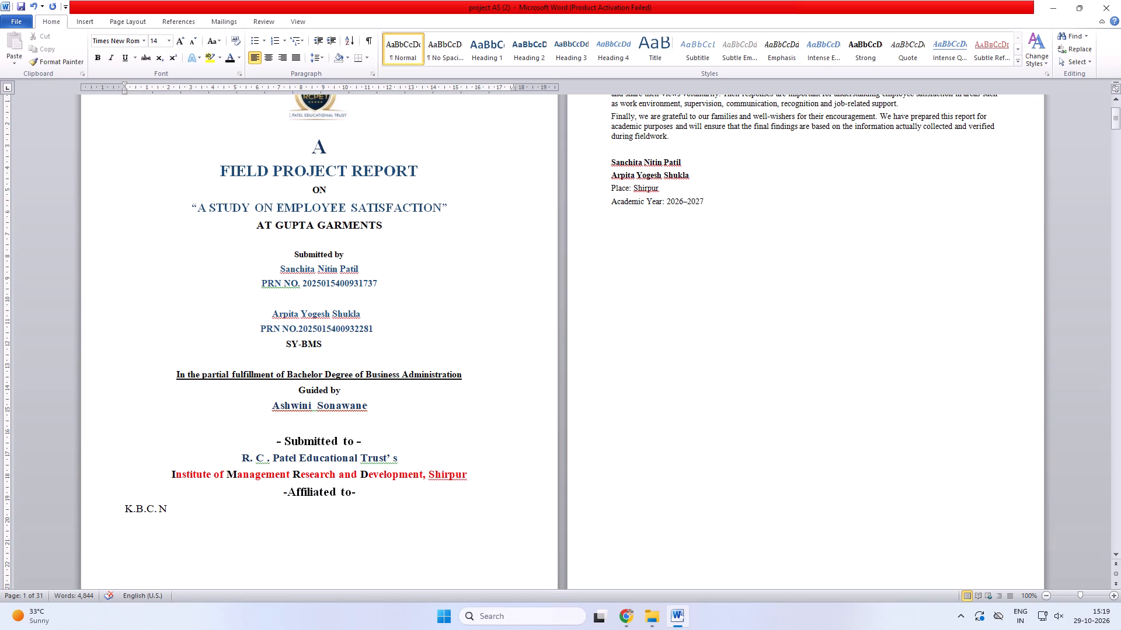
key(o)
drag(168, 512, 192, 511)
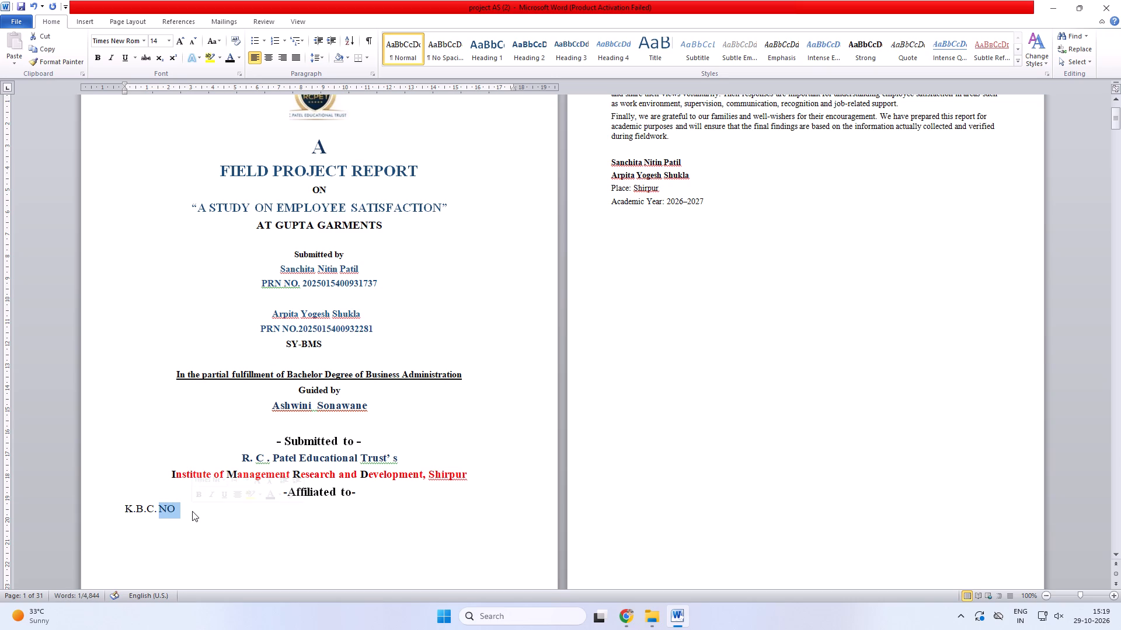
key(Delete)
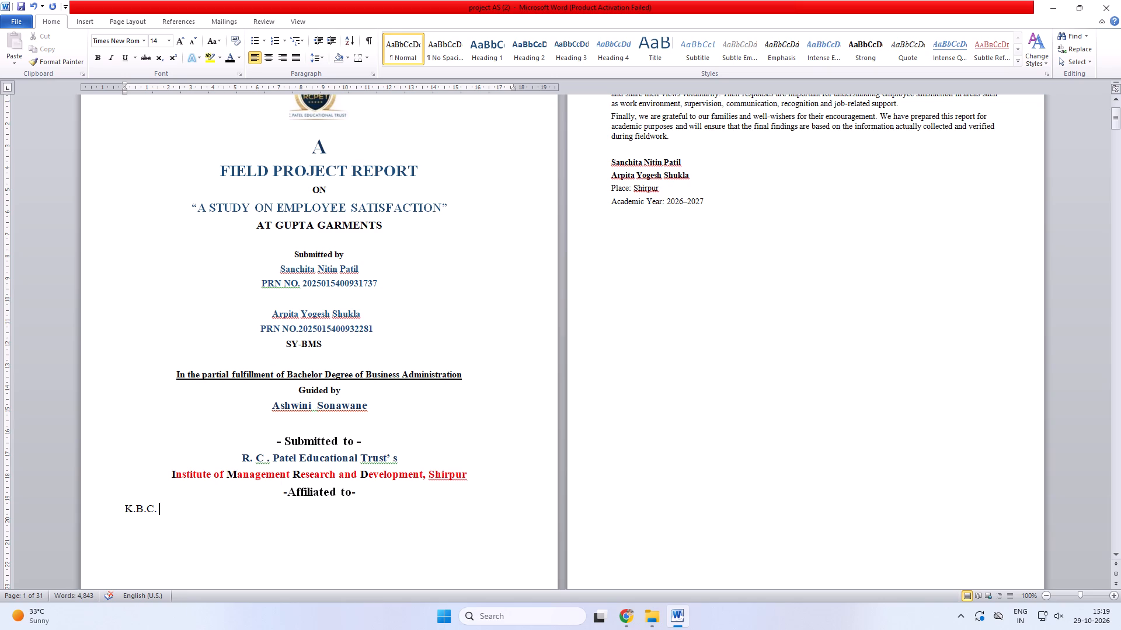
key(n)
key(o)
key(r)
text(th)
key(space)
Continue the university line with "Maharashtra University", leaving an extra space after "North".
key(m)
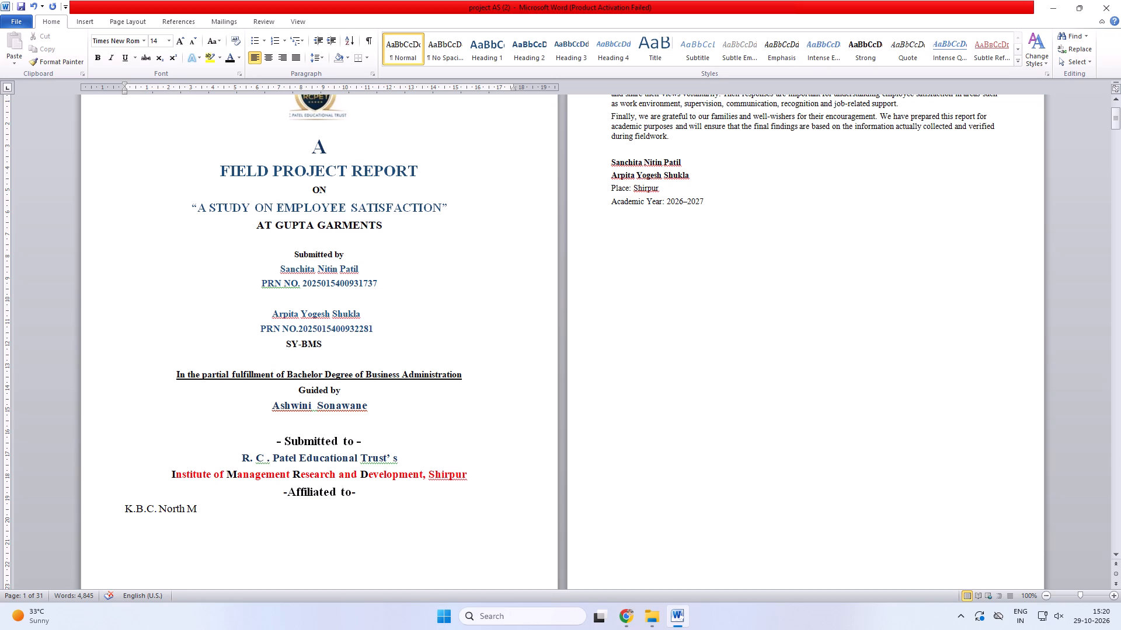
click(185, 509)
key(space)
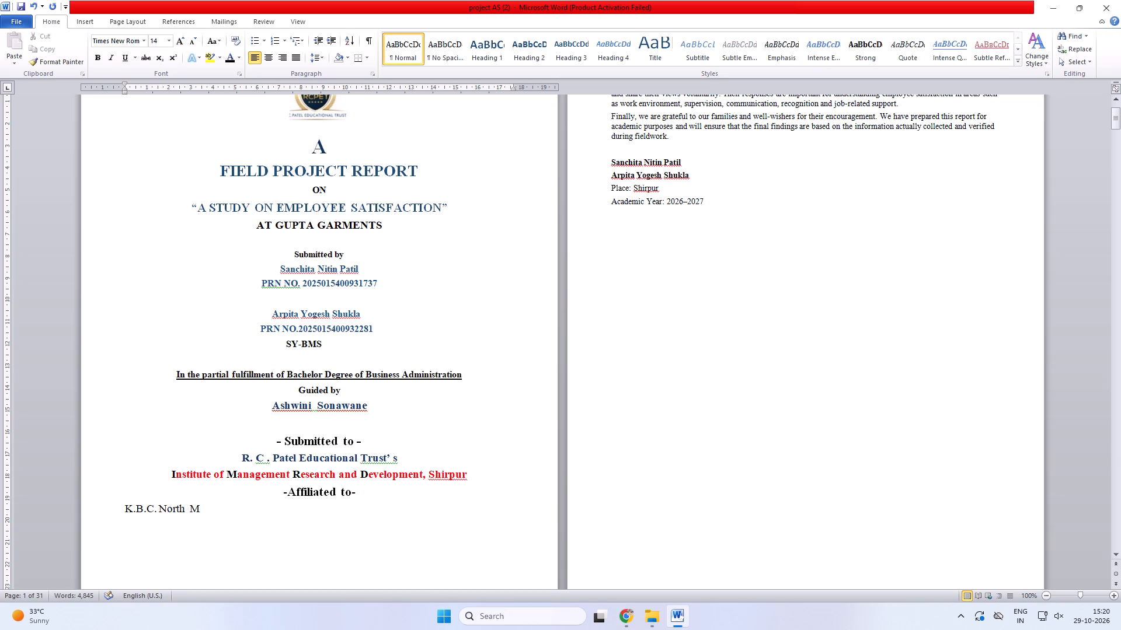
click(199, 508)
key(a)
key(h)
key(a)
text(ras)
text(htr)
key(a)
key(space)
key(u)
text(ni)
text(ver)
key(s)
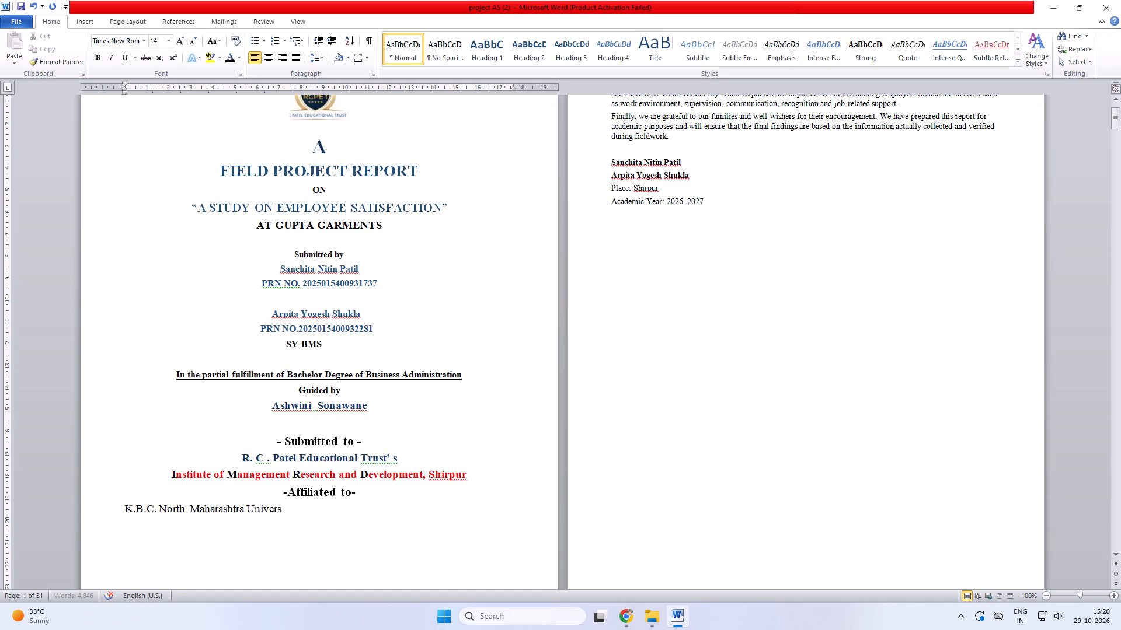
text(it)
key(y)
Complete the university line below "-Affiliated to-" by adding ", Jalgaon" after "University", with a capital J.
key(comma)
key(space)
key(j)
drag(299, 509, 305, 512)
key(Delete)
key(j)
key(a)
key(l)
key(g)
key(a)
key(o)
key(n)
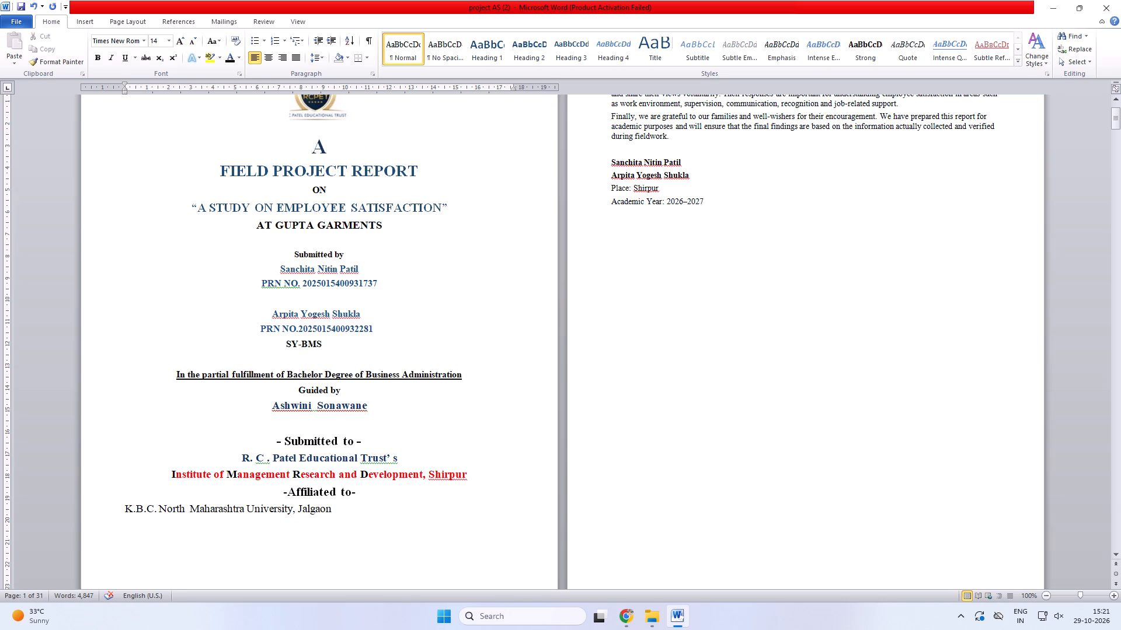
Format the "K.B.C. North Maharashtra University, Jalgaon" line as centered, dark blue, 18 pt text.
drag(122, 505, 257, 529)
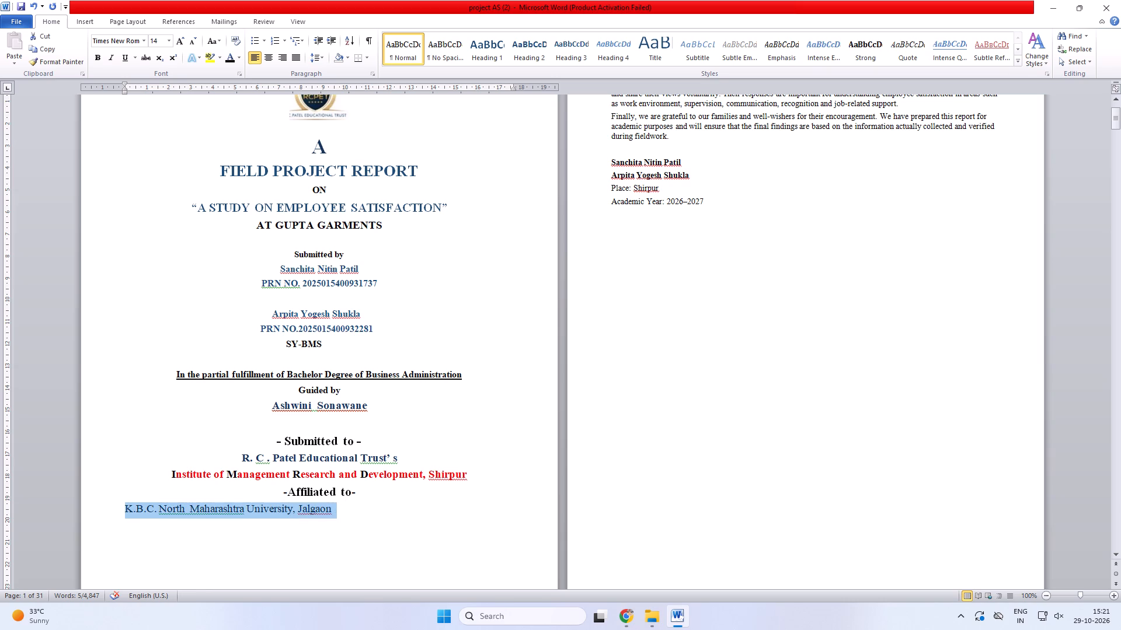
click(264, 56)
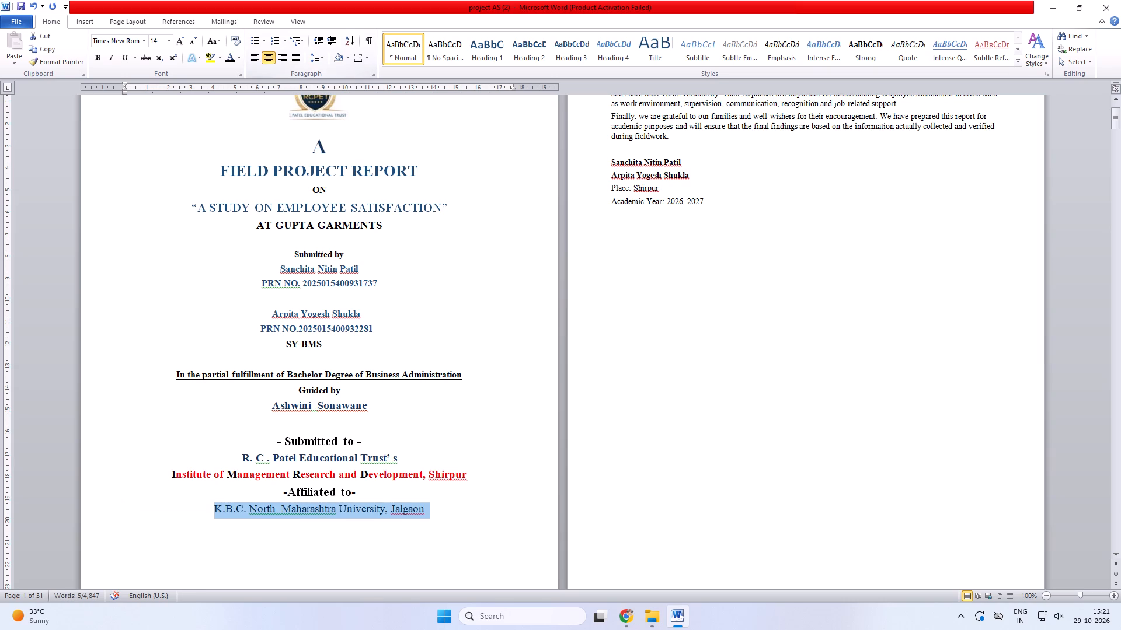
click(168, 38)
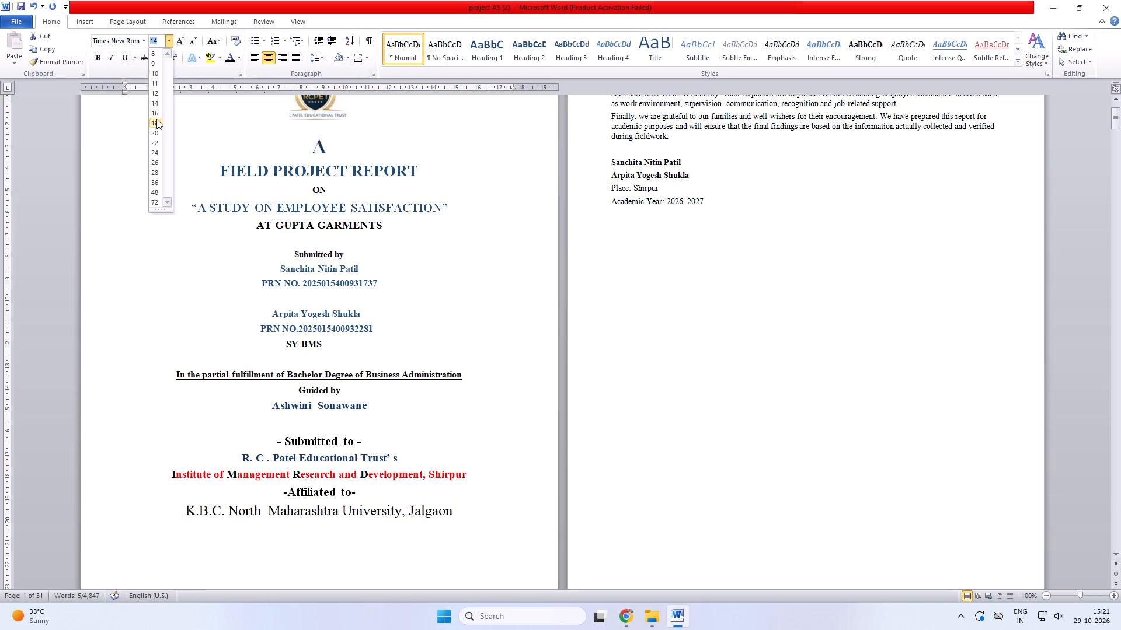
click(158, 115)
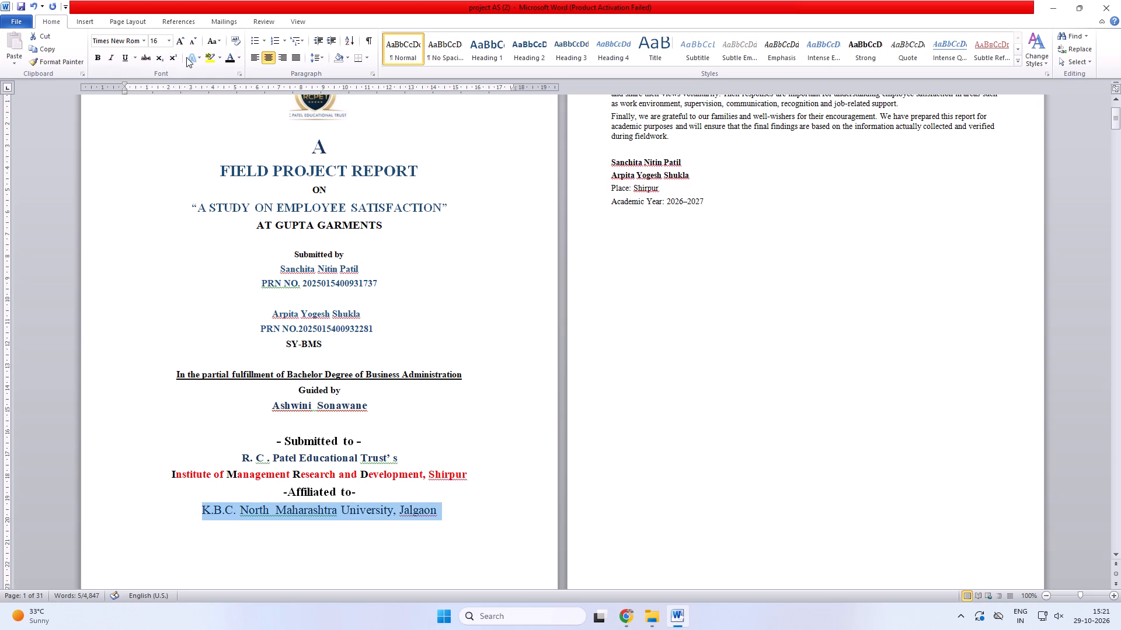
click(238, 61)
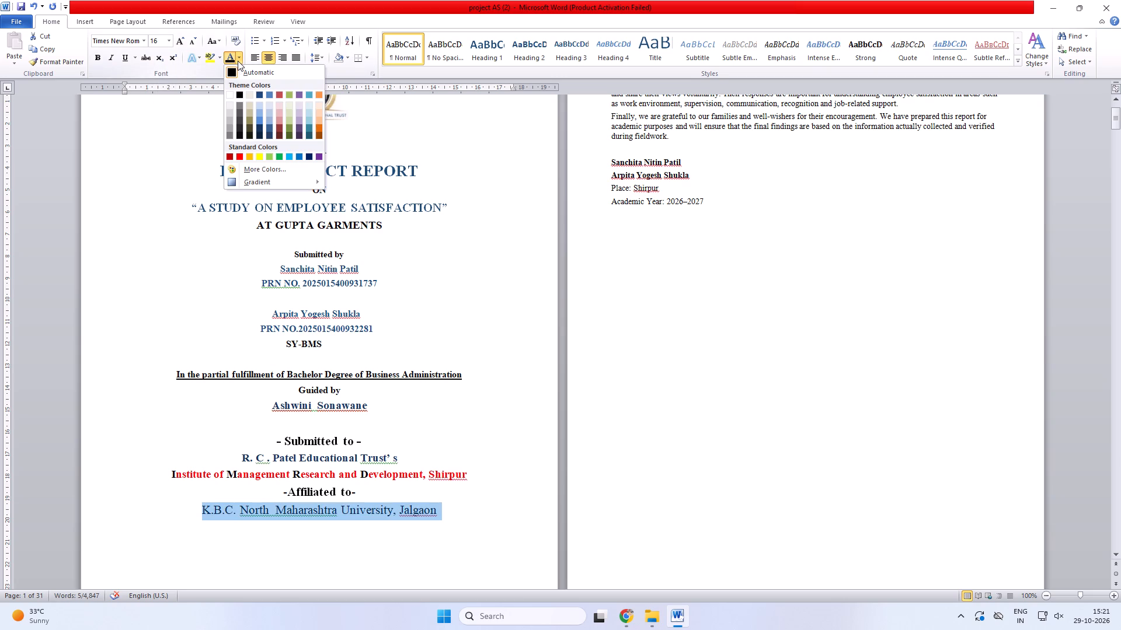
click(260, 127)
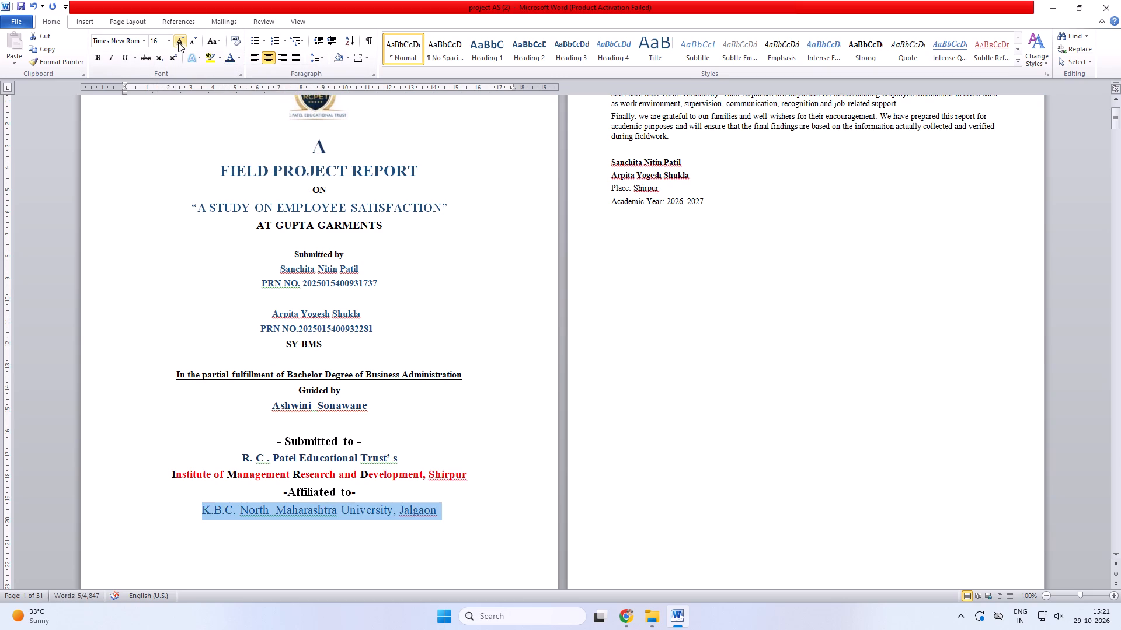
click(178, 43)
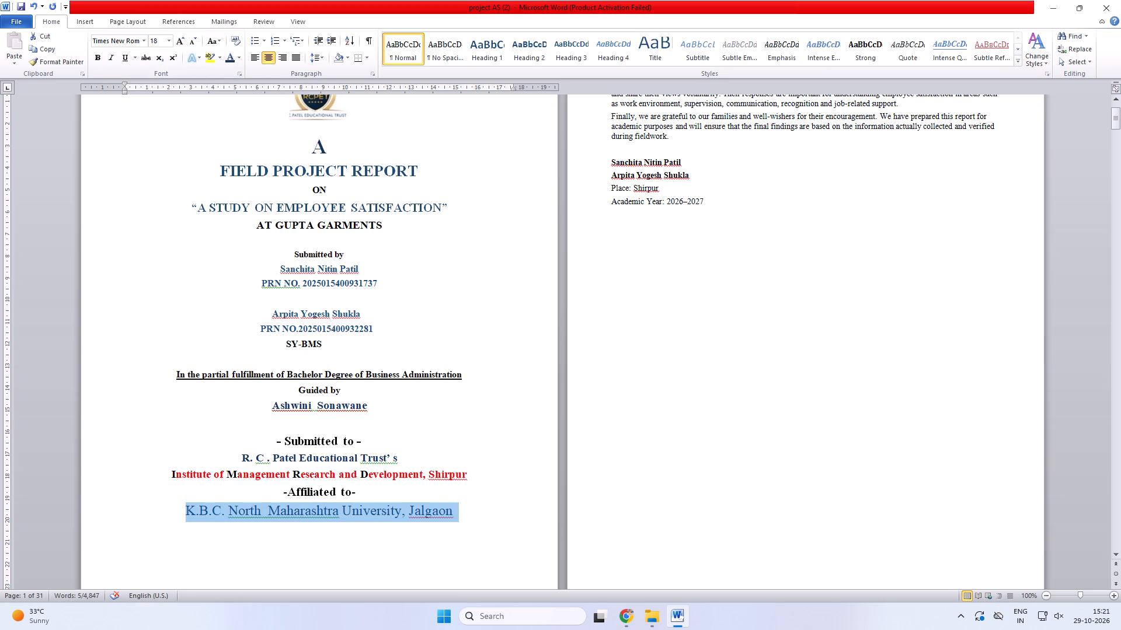
click(612, 324)
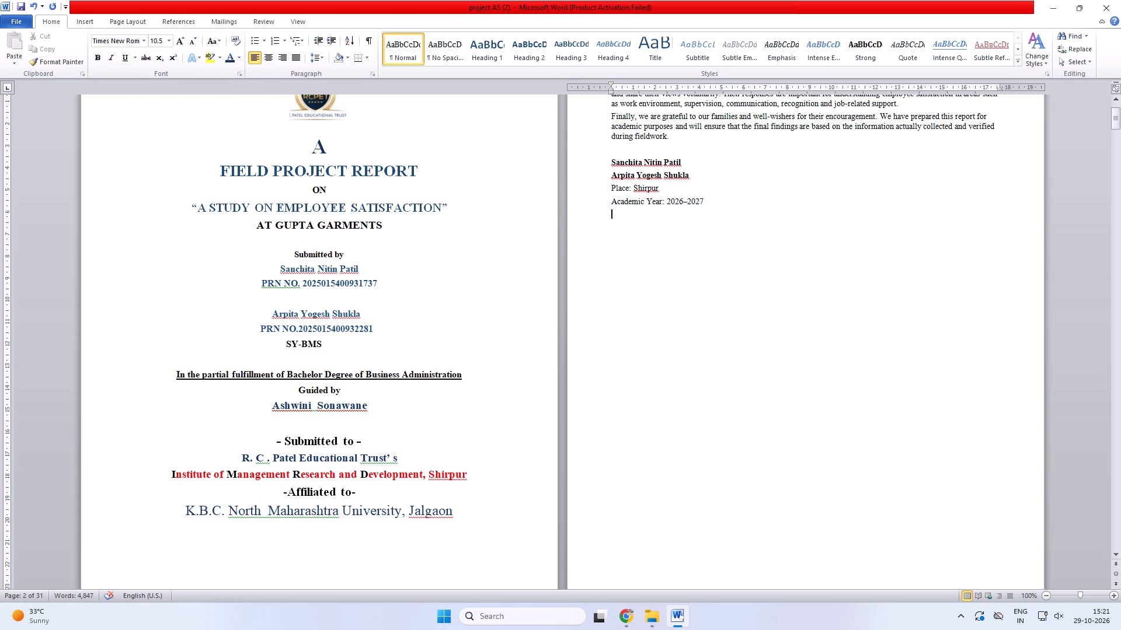
Set the university line and the blank line below it to bold Times New Roman.
drag(183, 513, 428, 531)
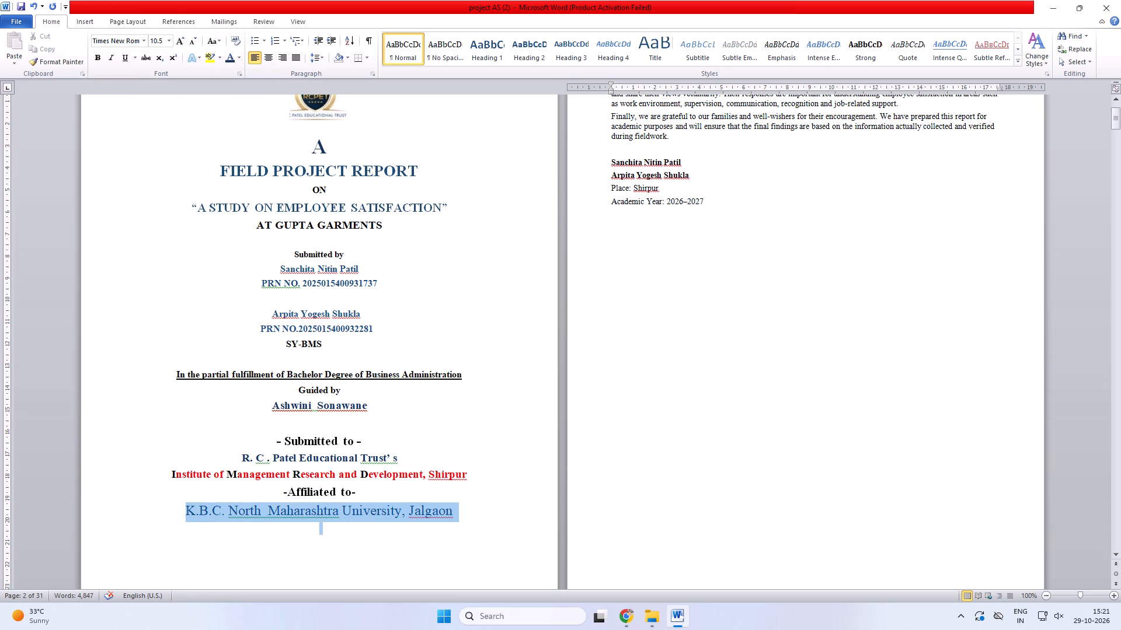
drag(428, 531, 438, 531)
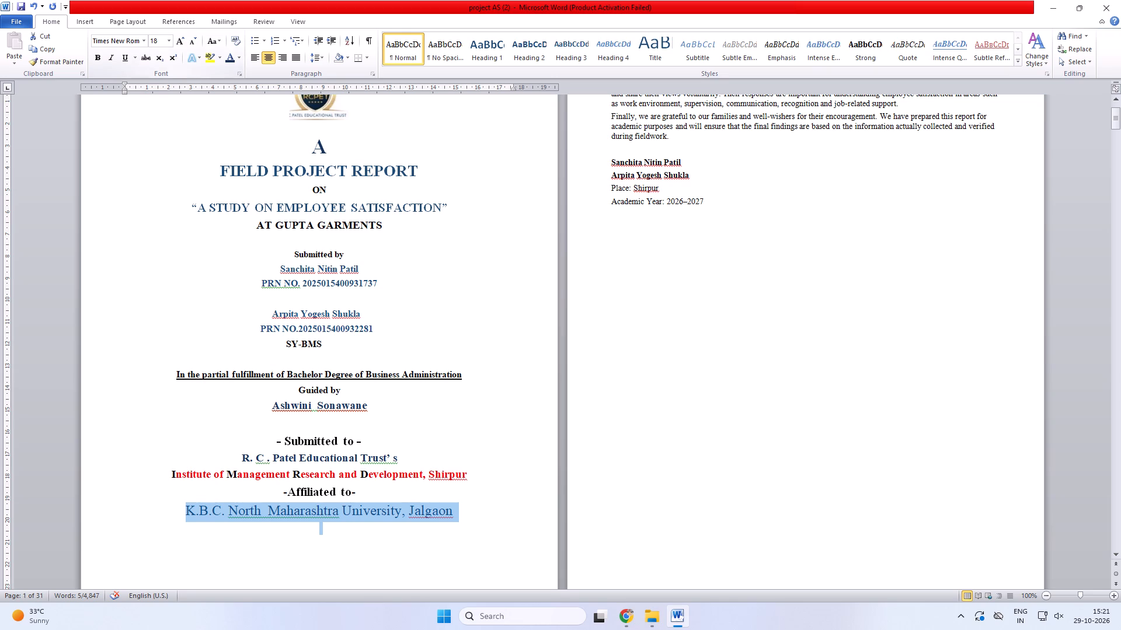
click(148, 43)
click(144, 104)
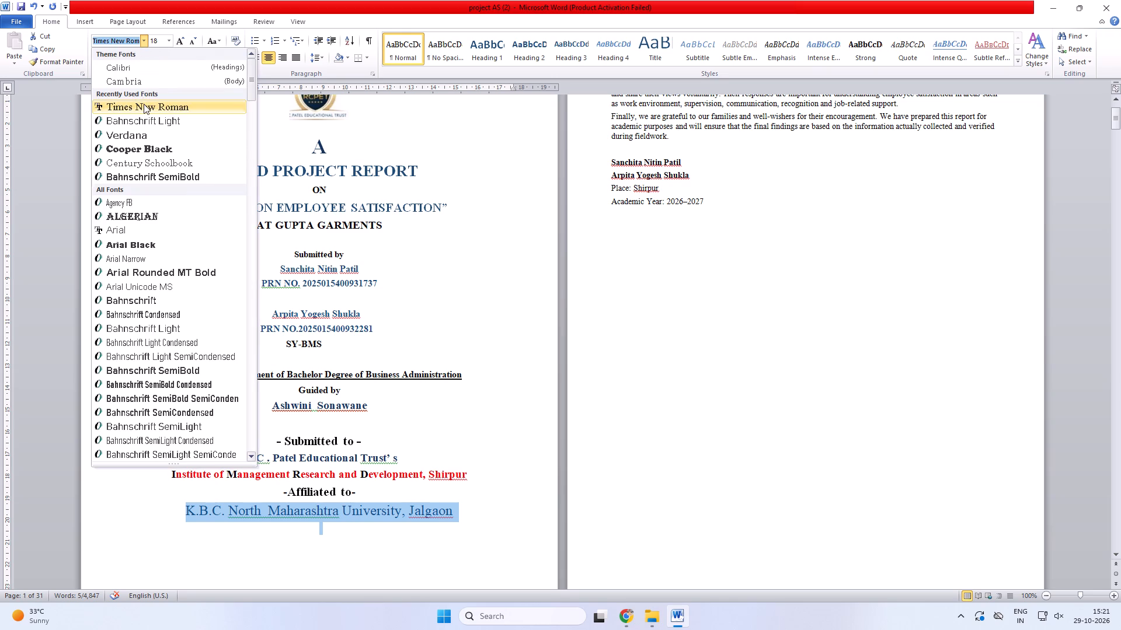
click(92, 60)
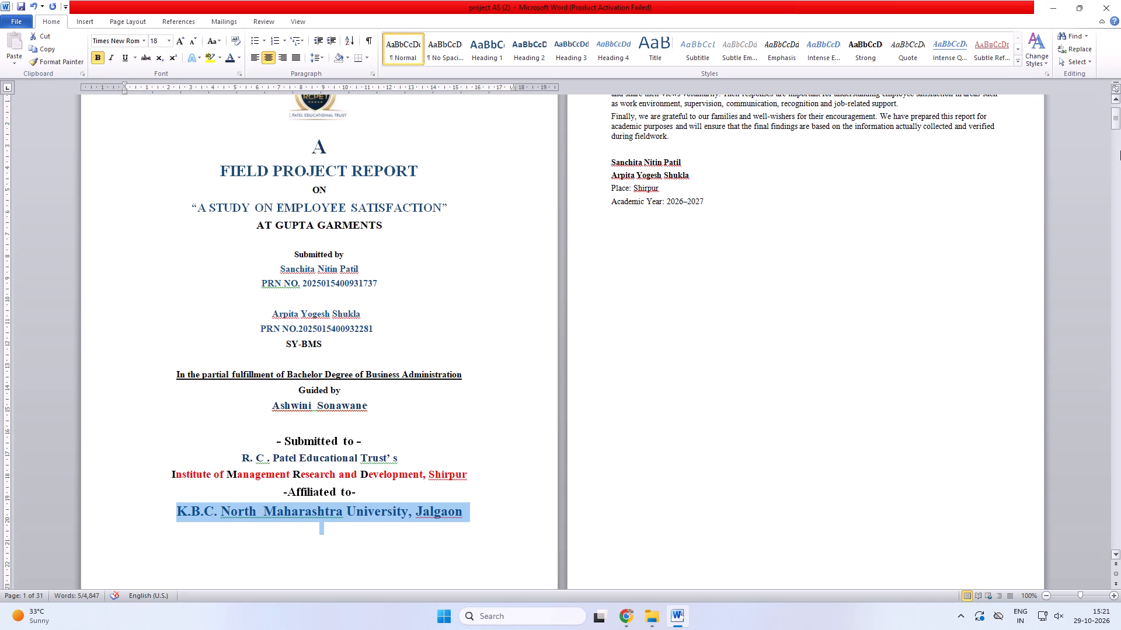
click(0, 5)
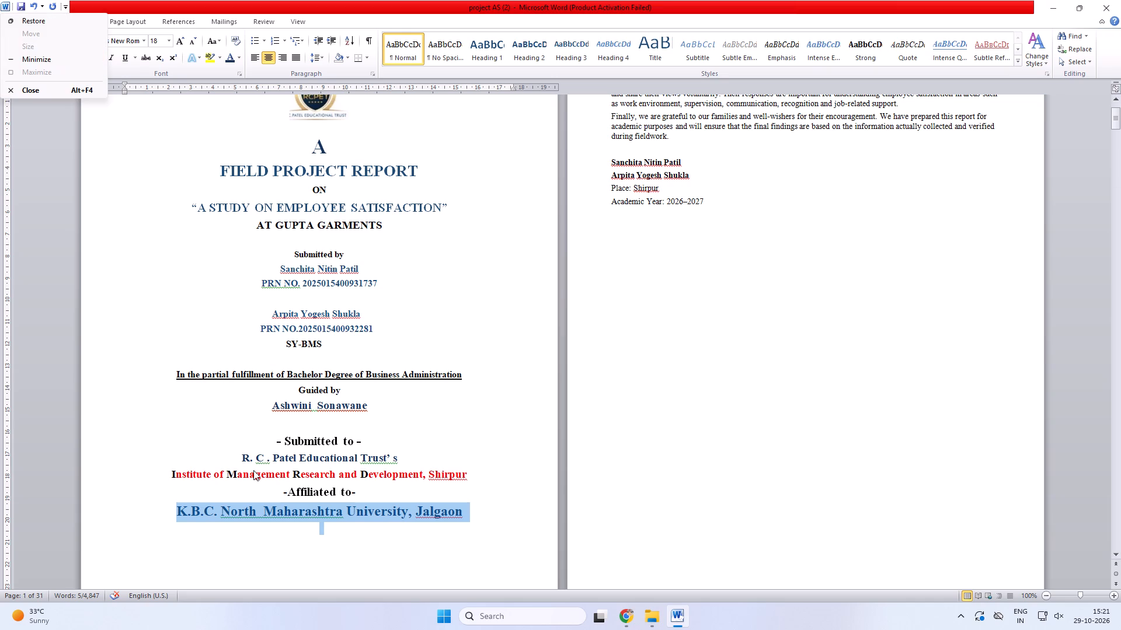
click(755, 411)
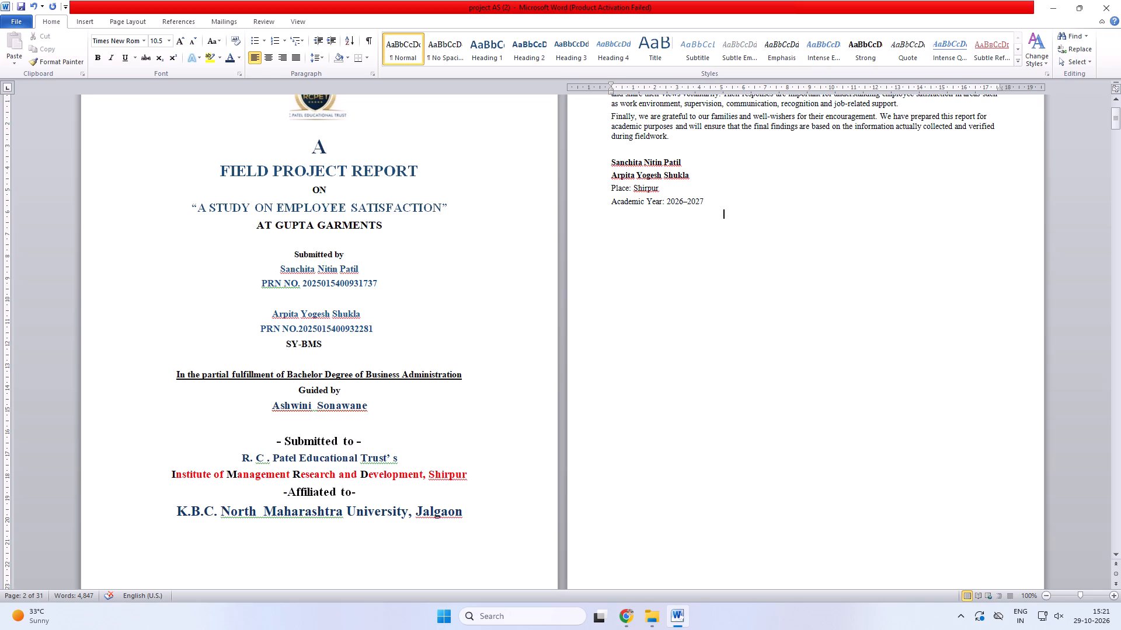
Enter "Academic Year" on the blank line below the K.B.C. North Maharashtra University line.
scroll(580, 453, down, 2)
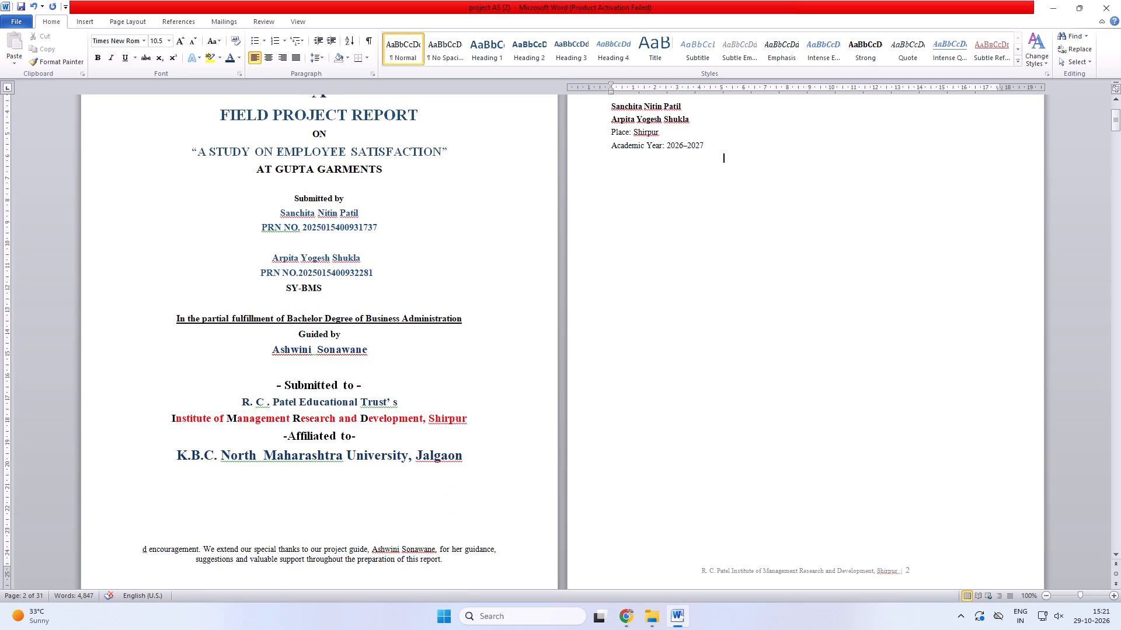
click(279, 476)
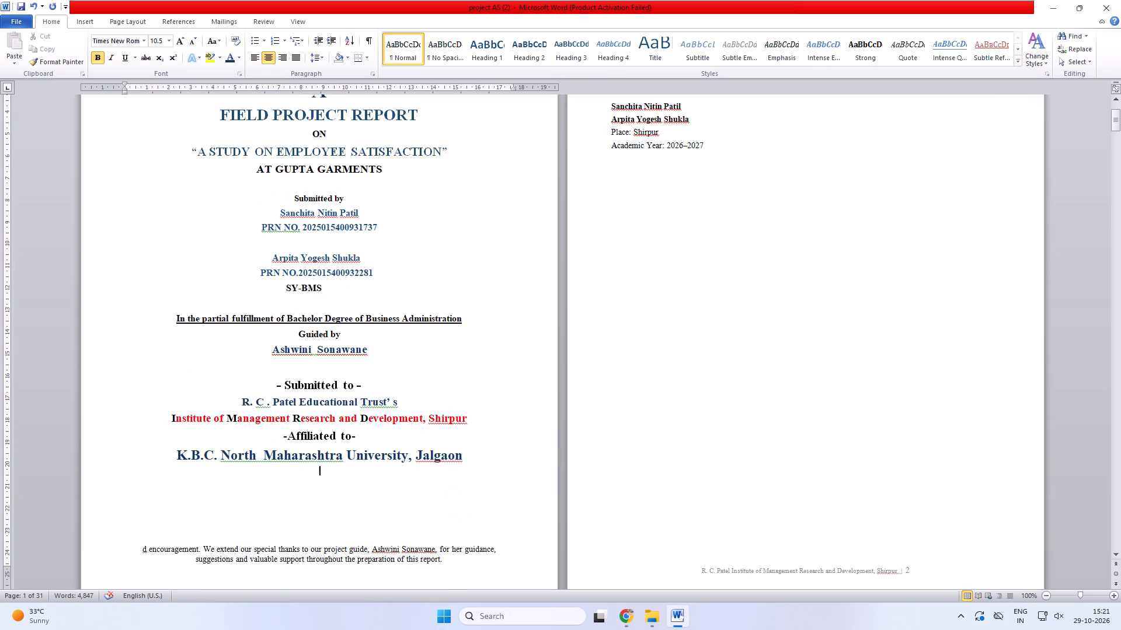
key(a)
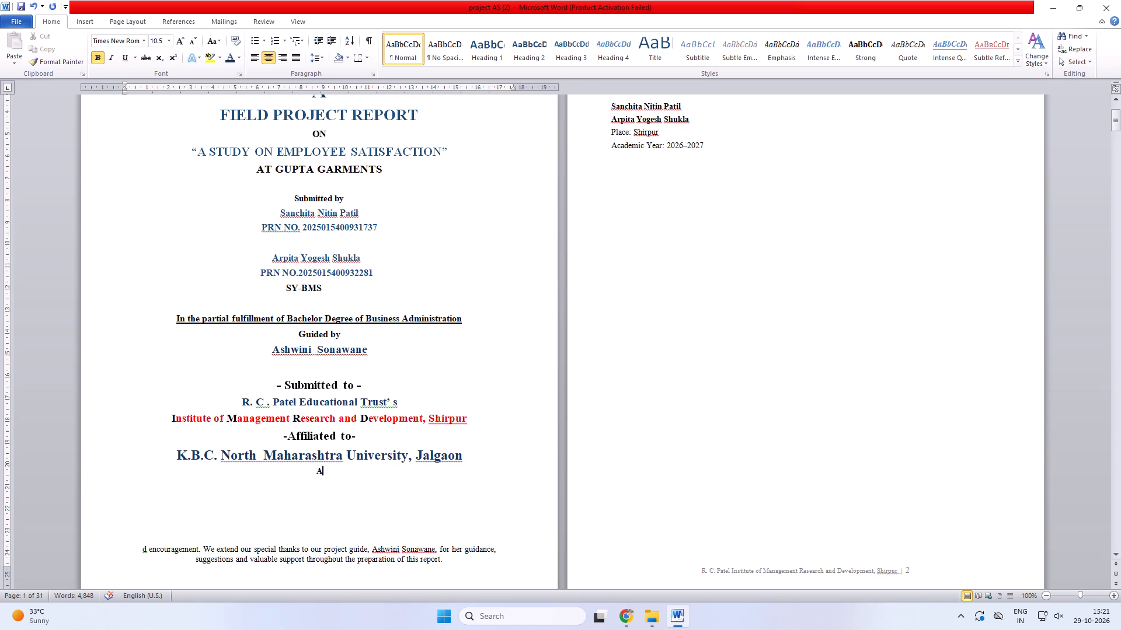
key(c)
key(a)
text(demi)
key(c)
key(space)
key(y)
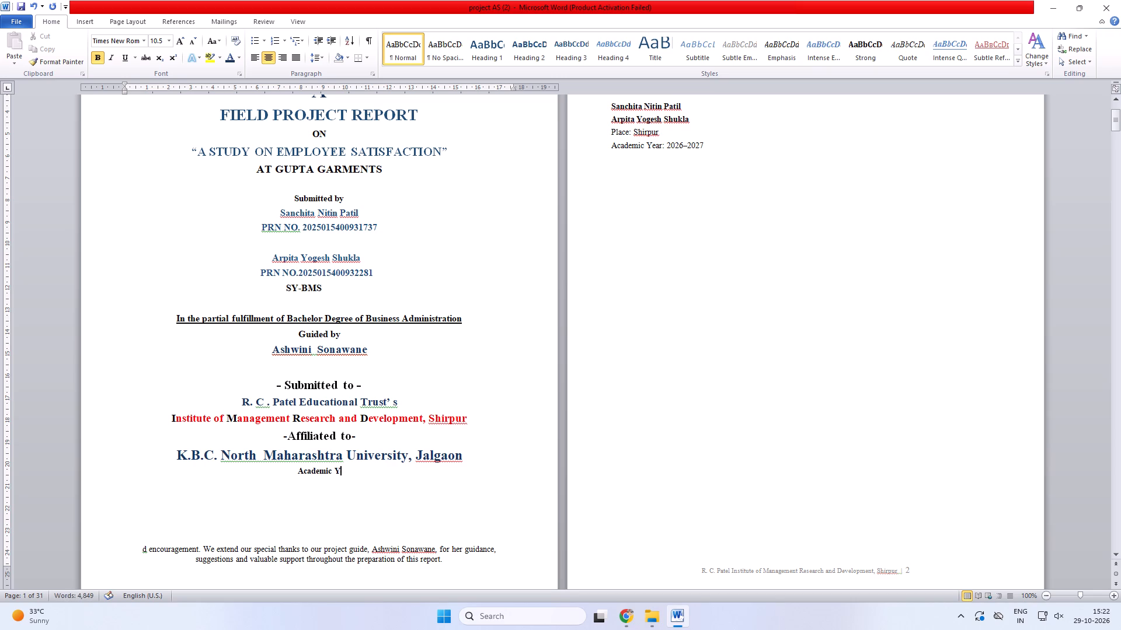
text(ea)
key(r)
Complete the "Academic Year" line on the cover page with "2026-2027".
key(space)
key(2)
key(0)
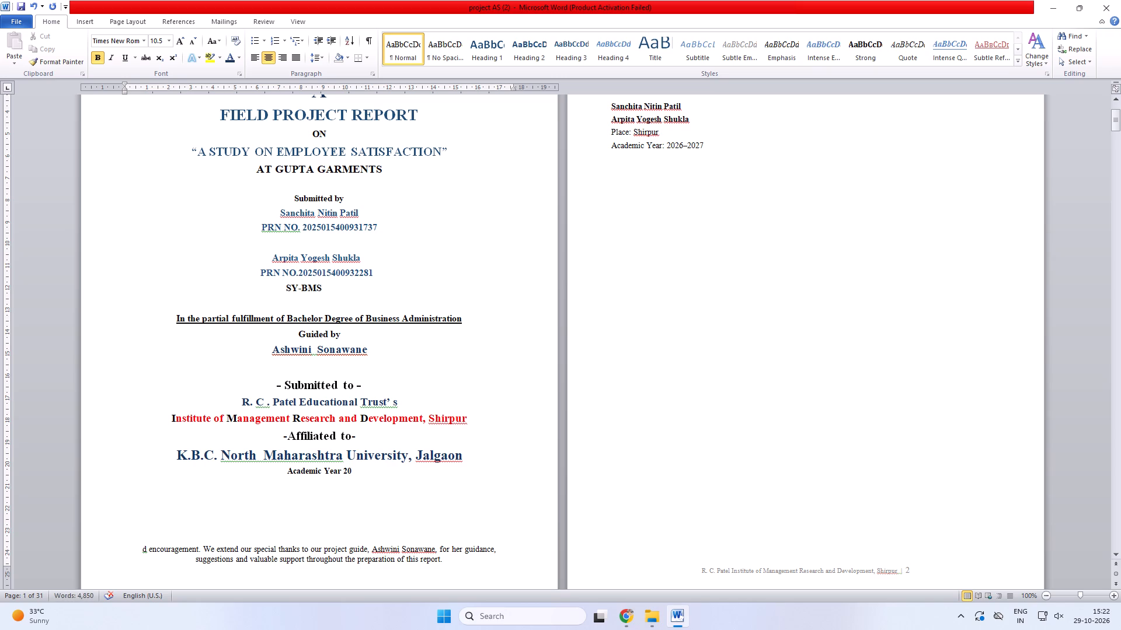
text(26)
key(minus)
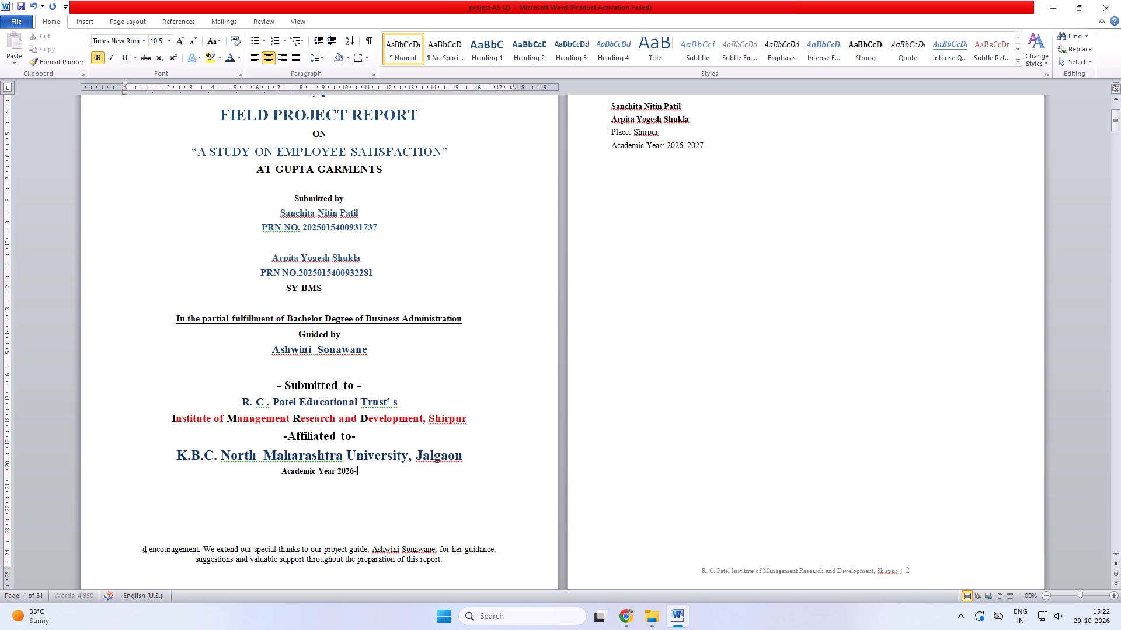
text(20)
text(27)
Format the "Academic Year 2026-2027" line as bold 16 pt text.
drag(271, 471, 283, 471)
drag(283, 471, 366, 477)
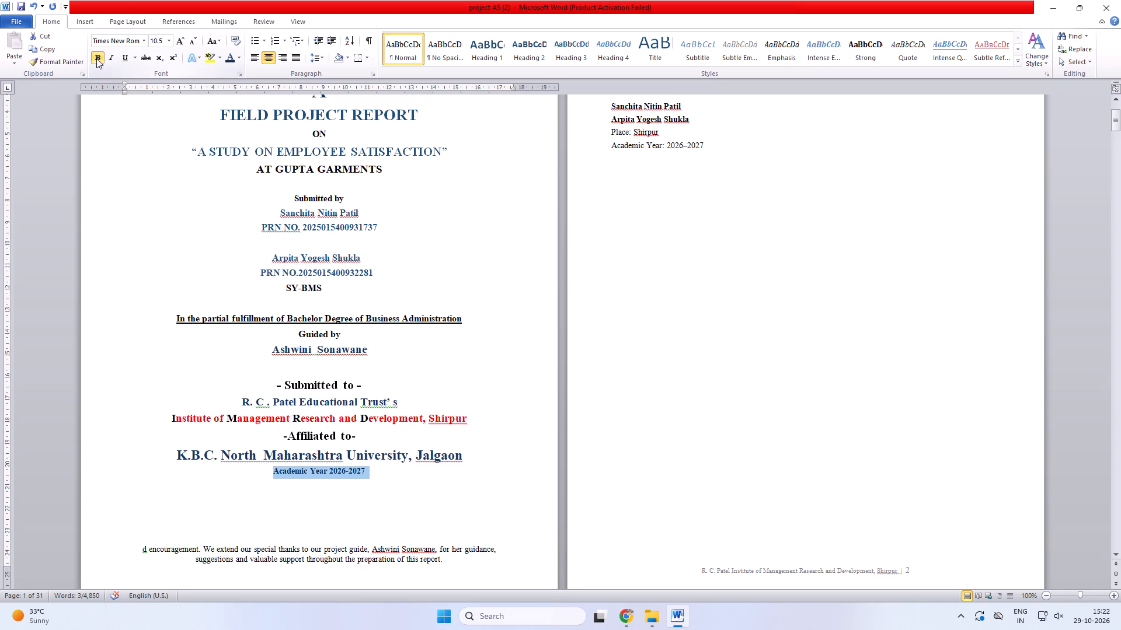
click(168, 40)
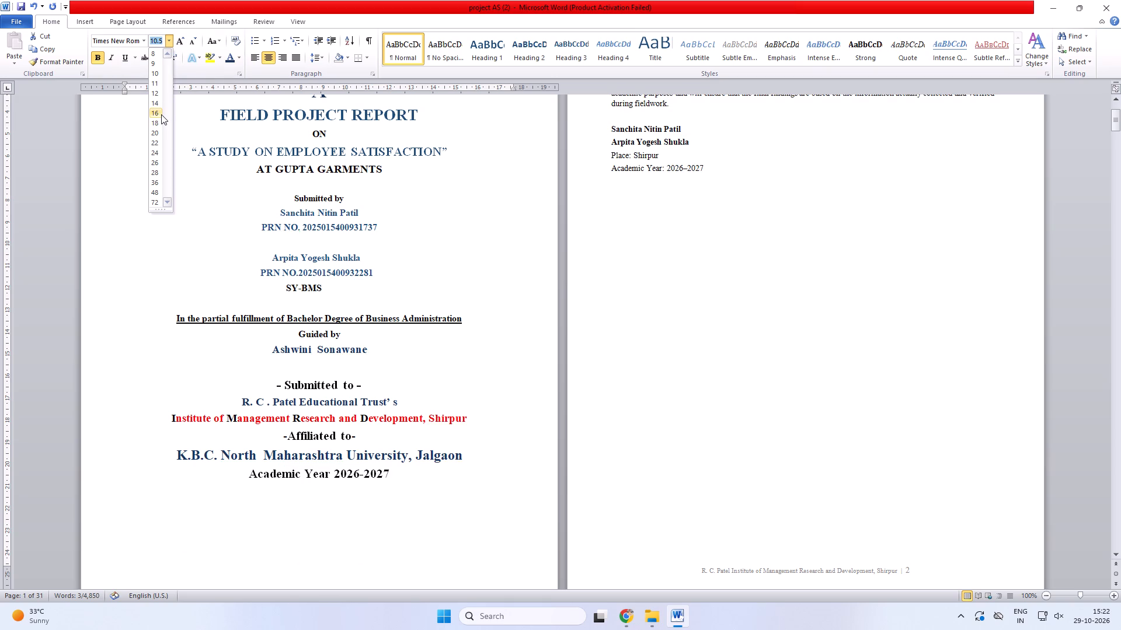
click(161, 114)
click(100, 56)
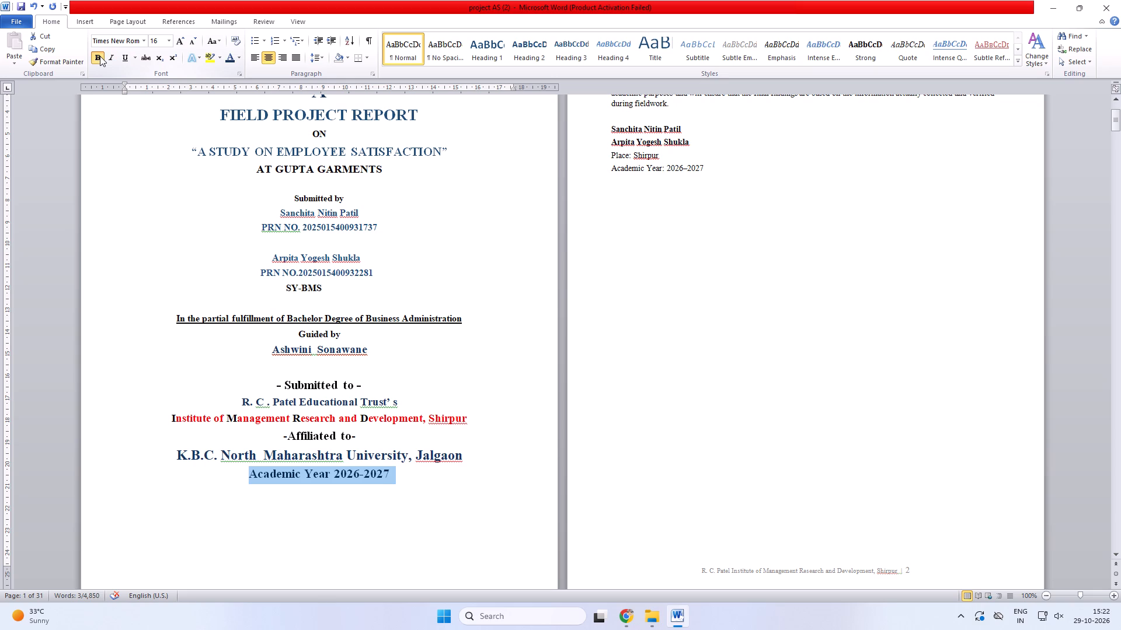
click(100, 56)
click(164, 383)
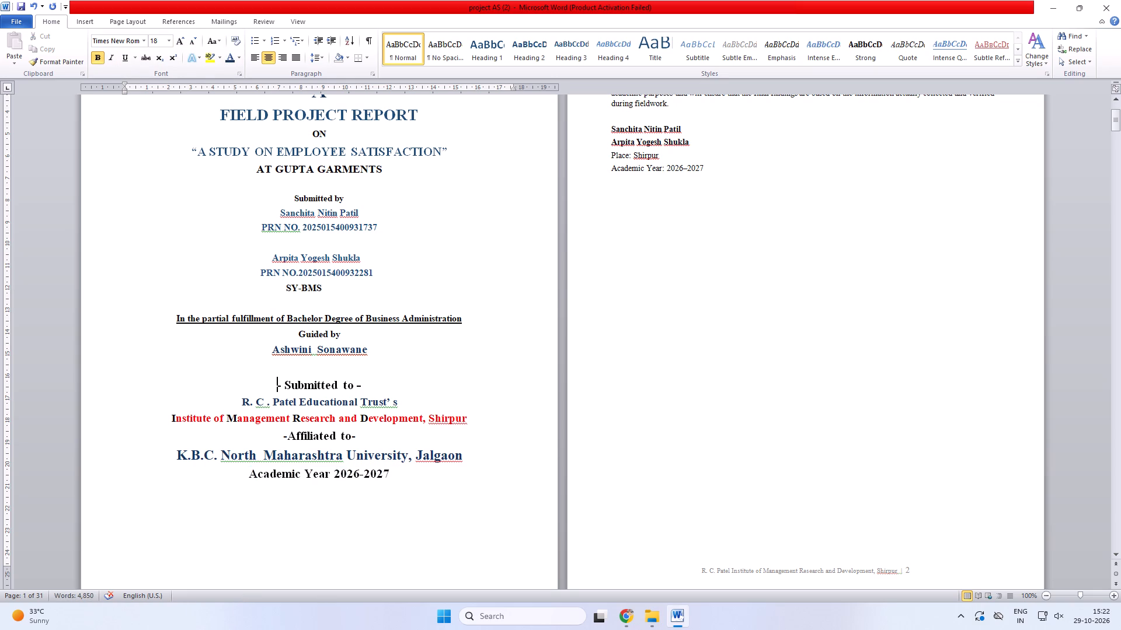
Remove bold from the hyphen between 2026 and 2027 in the cover page's academic year line.
click(357, 475)
drag(359, 477, 365, 478)
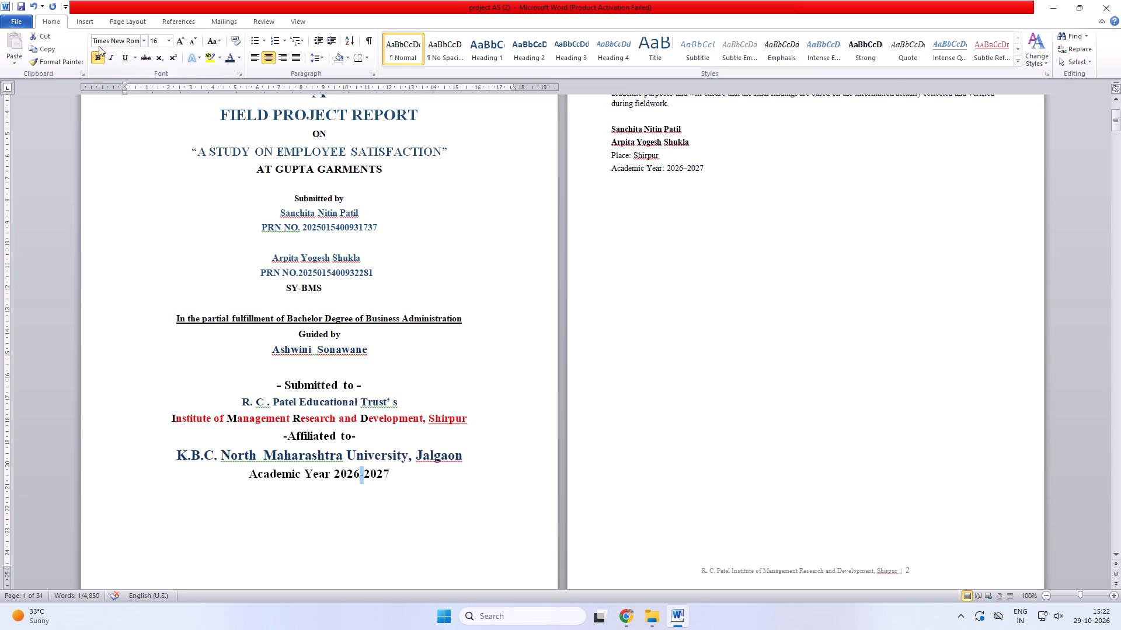
click(98, 62)
click(152, 343)
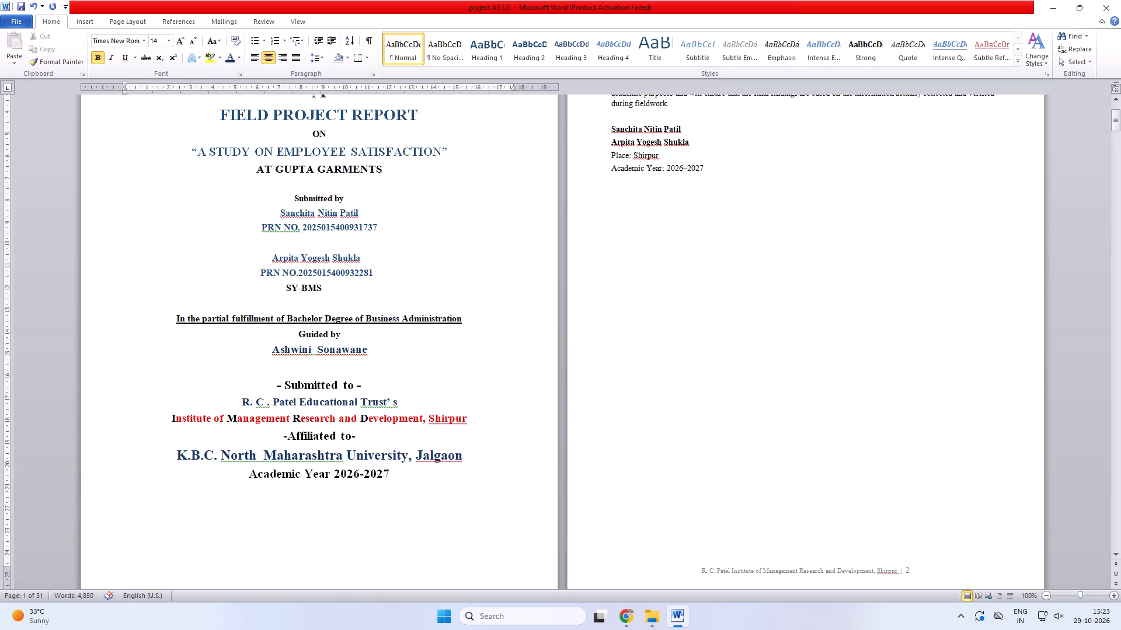
Set the "Submitted by" line on the cover page to 12 pt.
scroll(257, 470, up, 4)
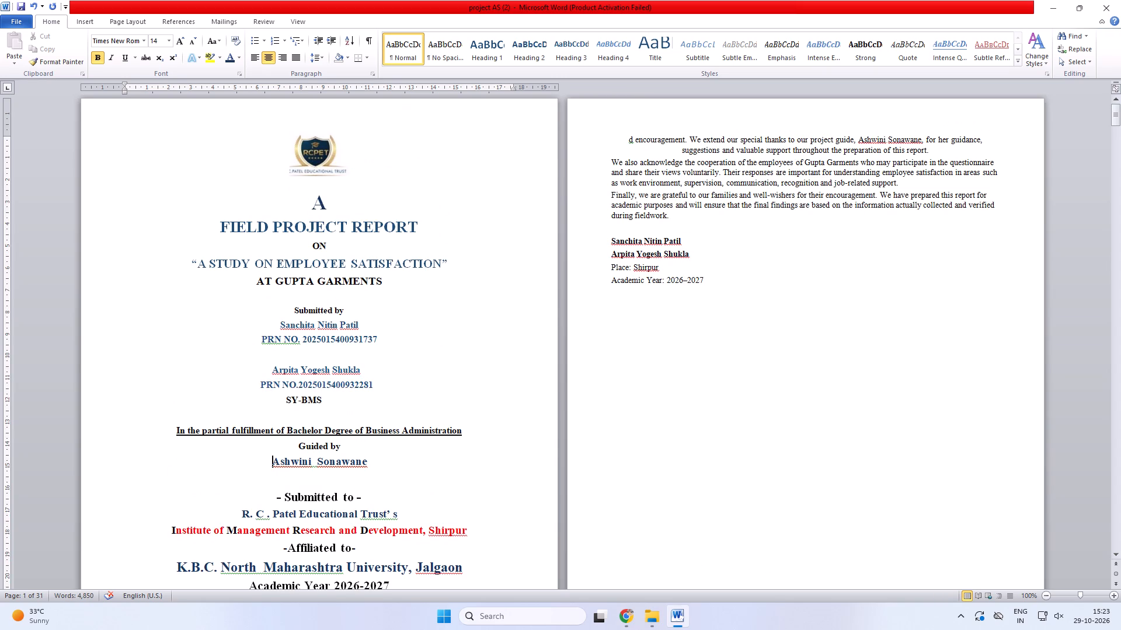
drag(294, 312, 322, 312)
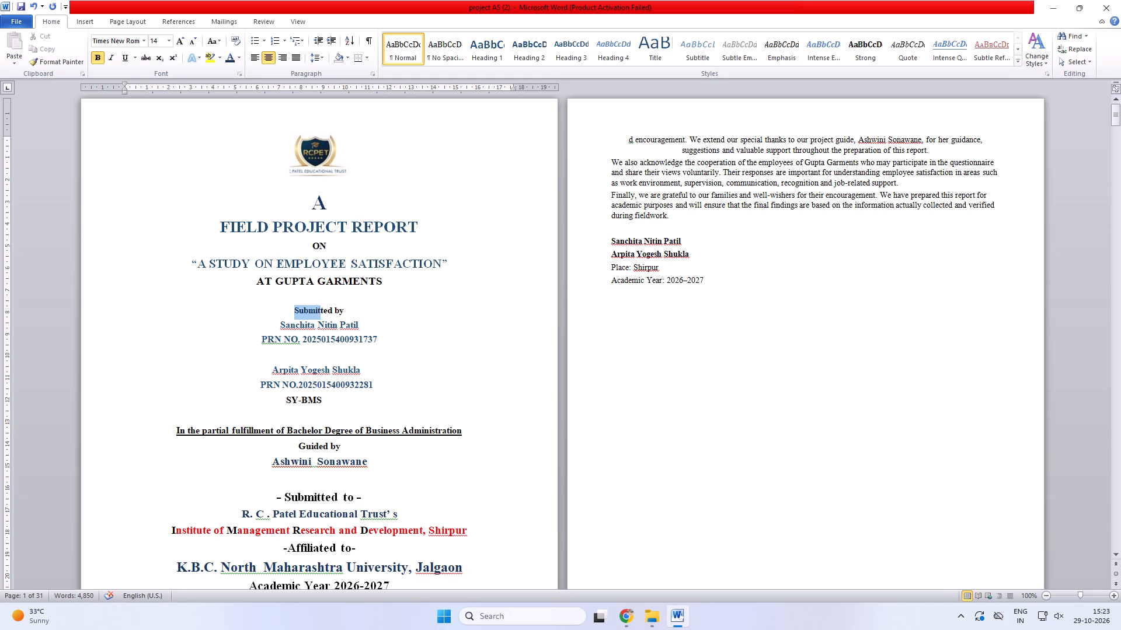
drag(322, 312, 357, 312)
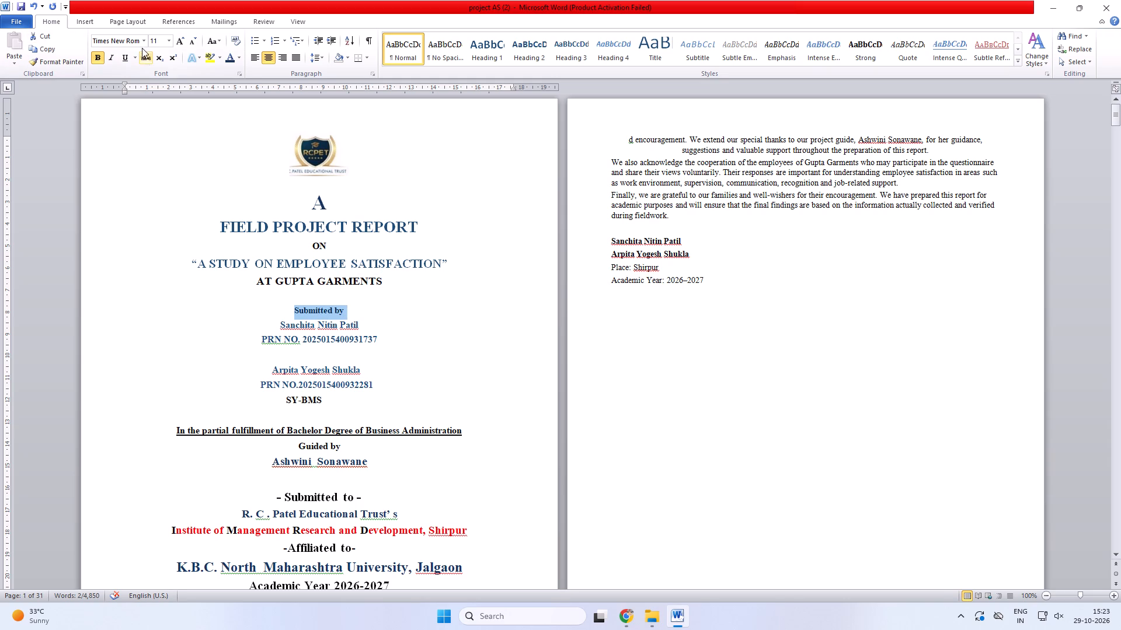
click(168, 41)
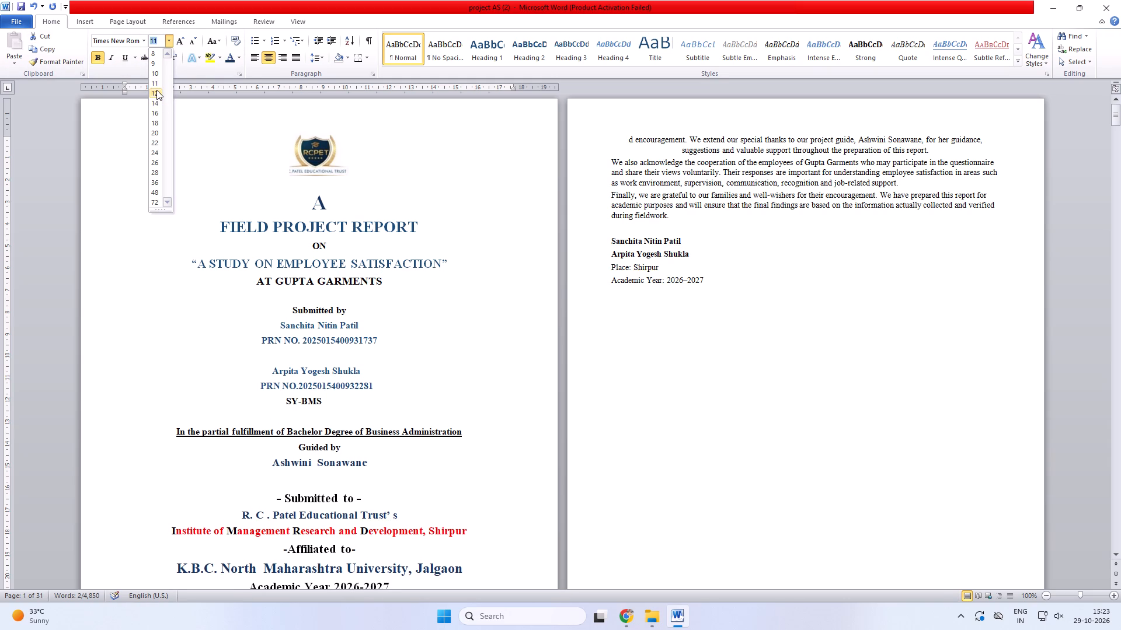
click(155, 89)
click(244, 299)
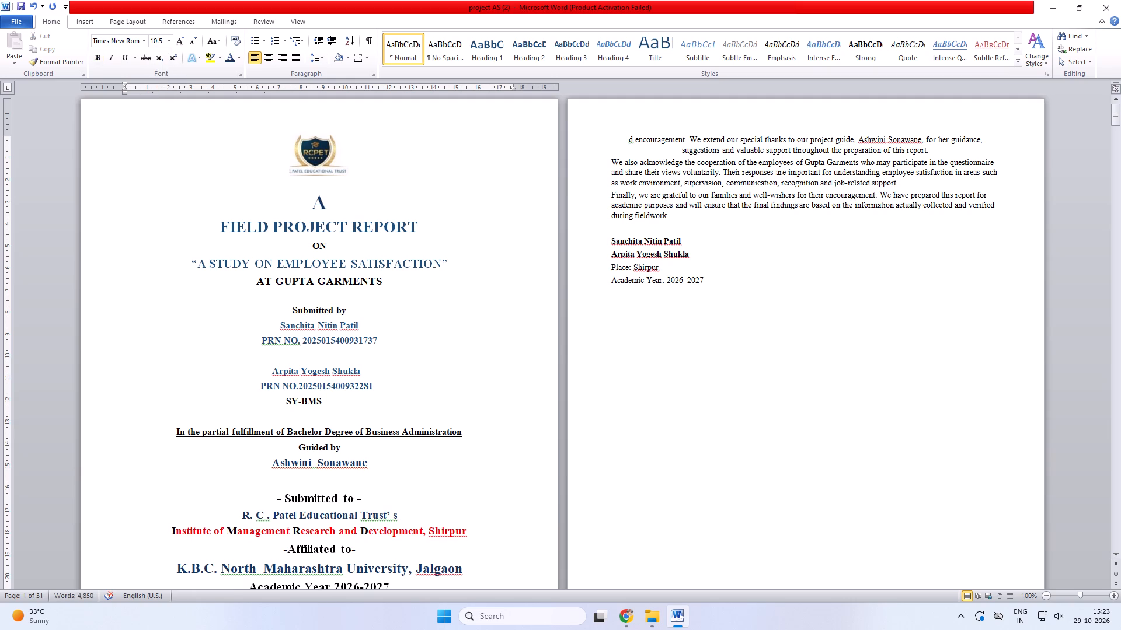
Select the first student's name and PRN lines beneath "Submitted by" on the cover page.
drag(274, 330, 371, 344)
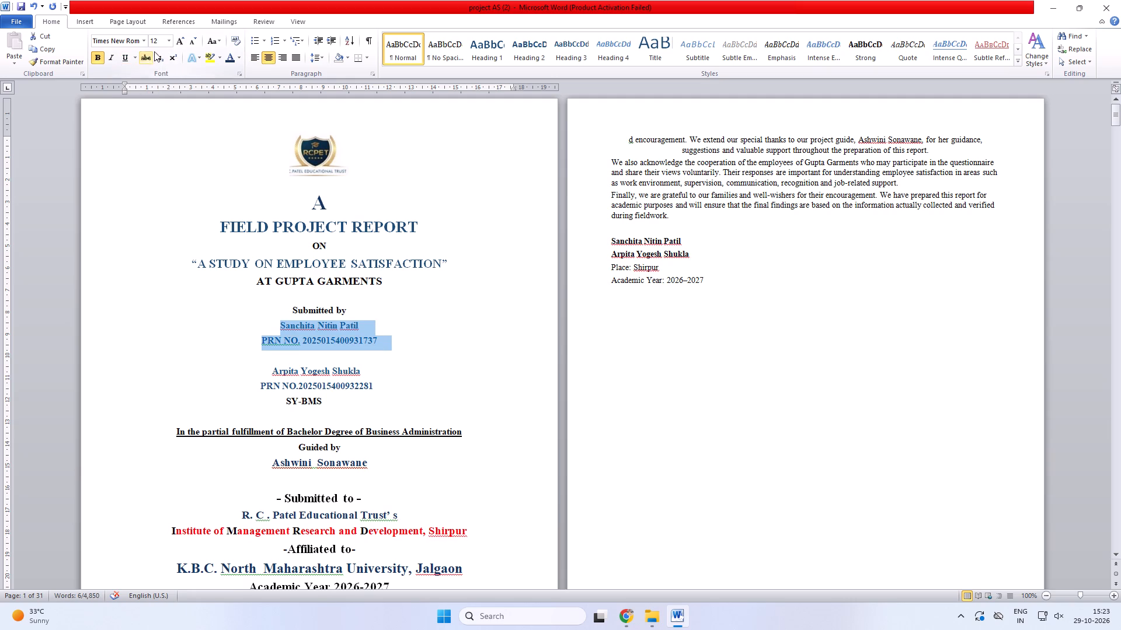
Set both students' name and PRN lines under "Submitted by" to 14 pt.
click(168, 42)
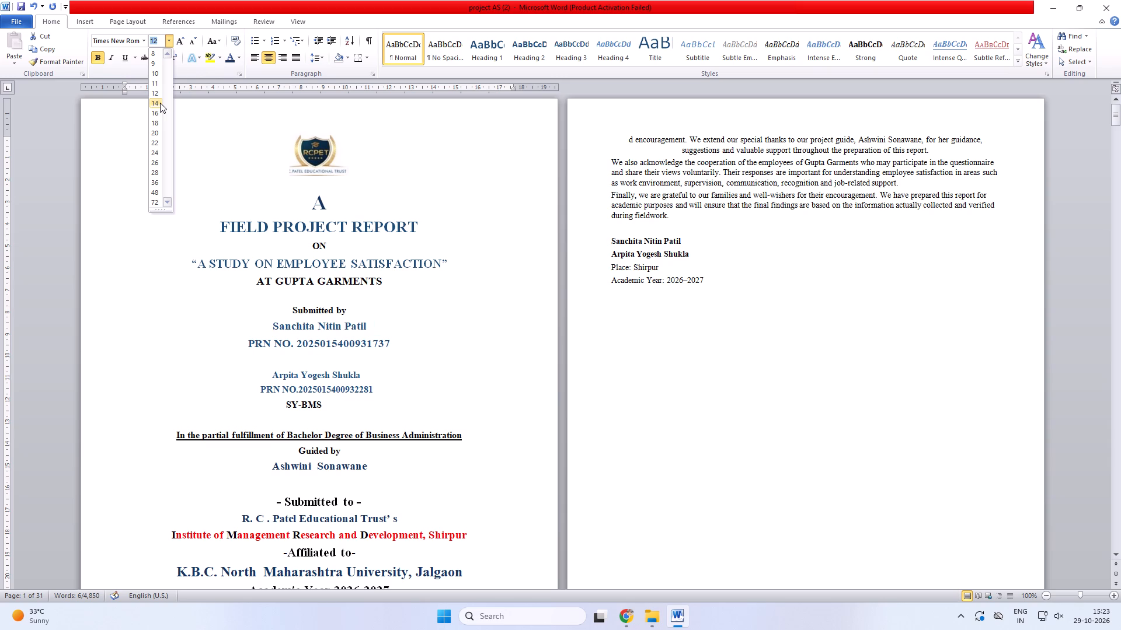
click(160, 103)
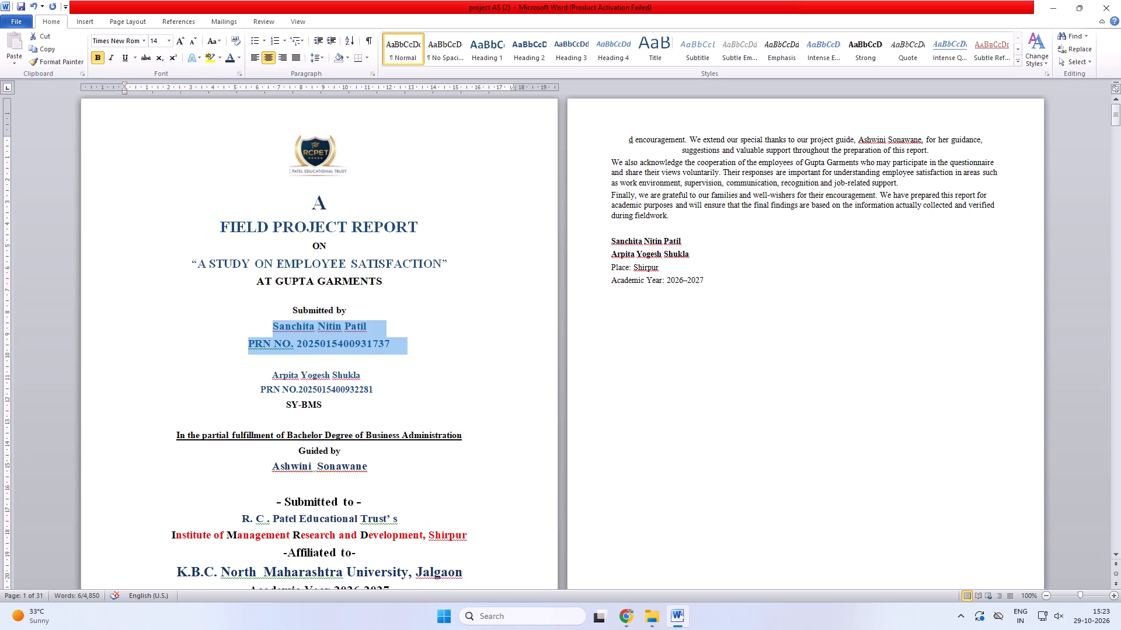
drag(256, 378, 363, 393)
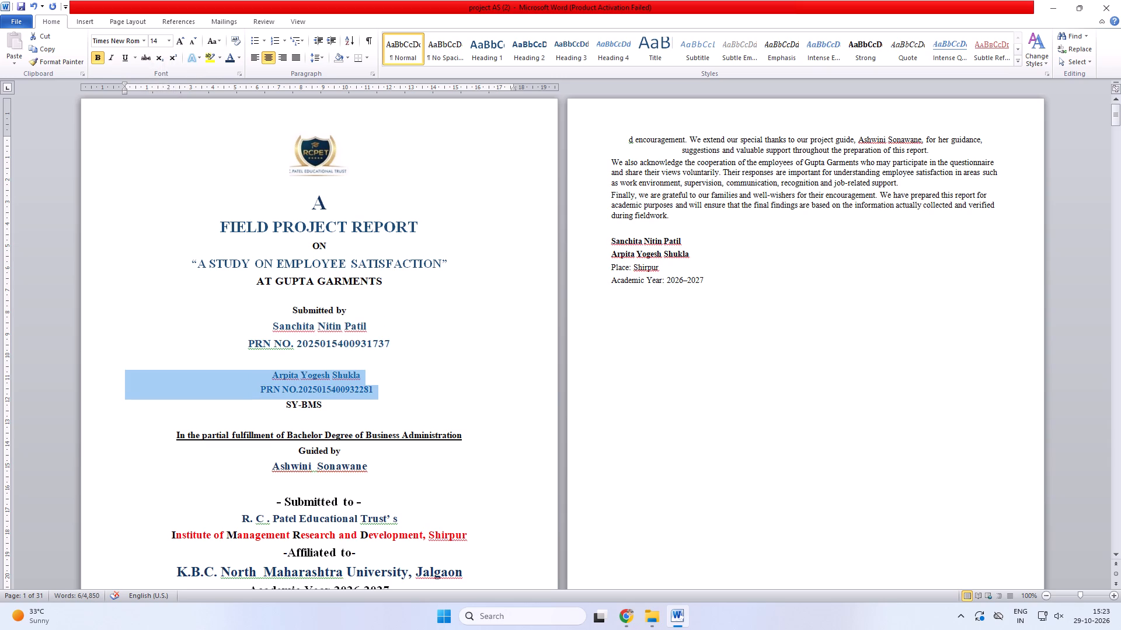
drag(363, 393, 363, 390)
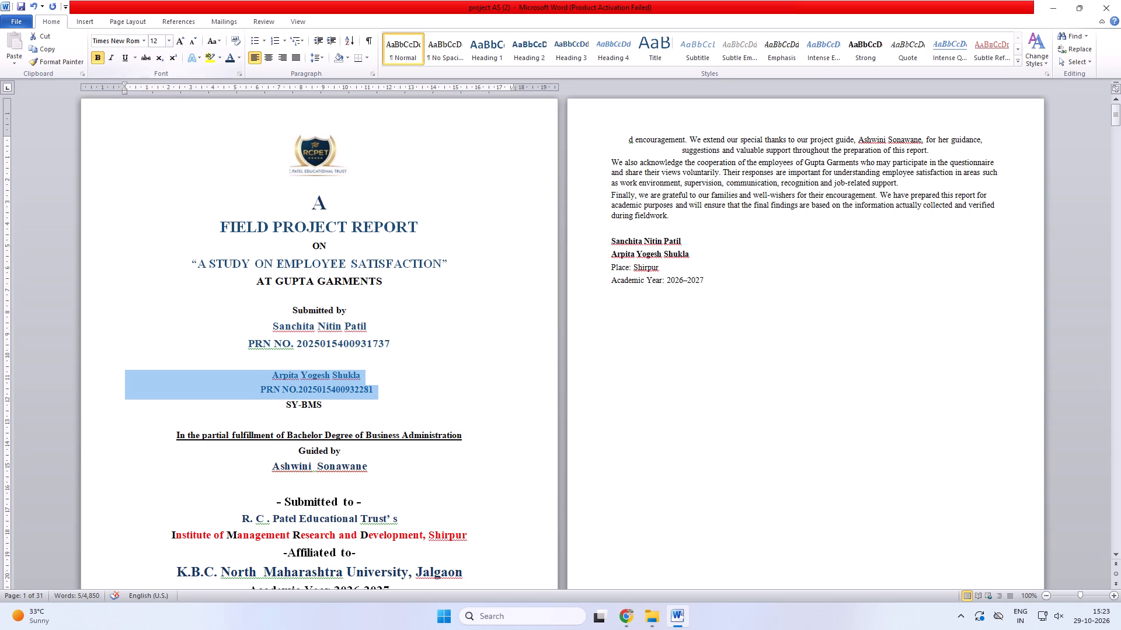
click(169, 43)
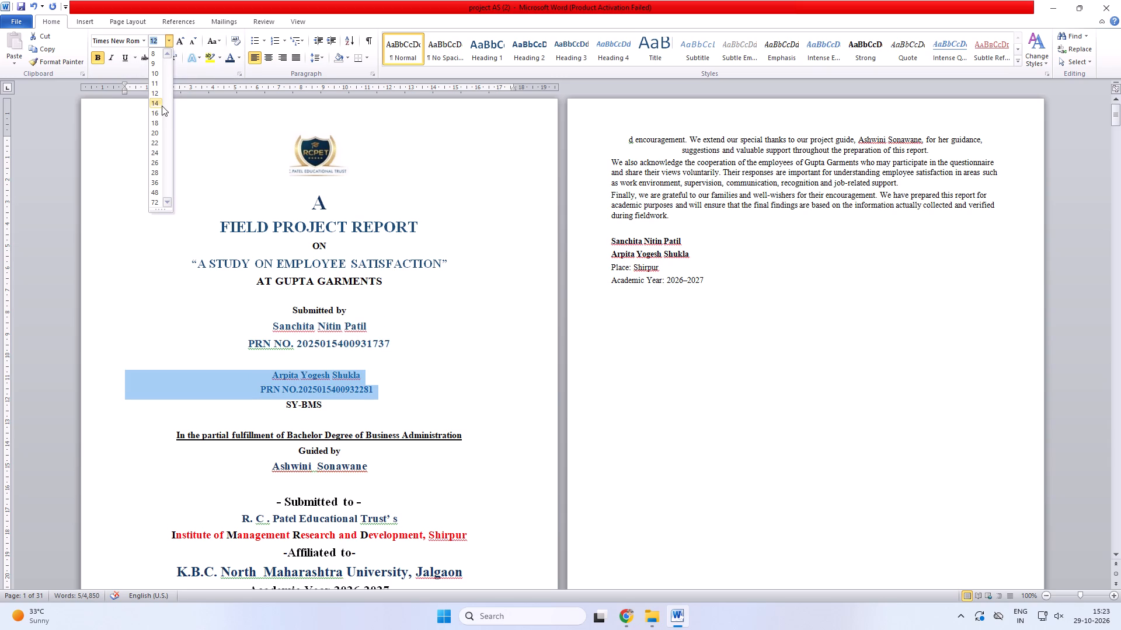
click(162, 103)
click(147, 314)
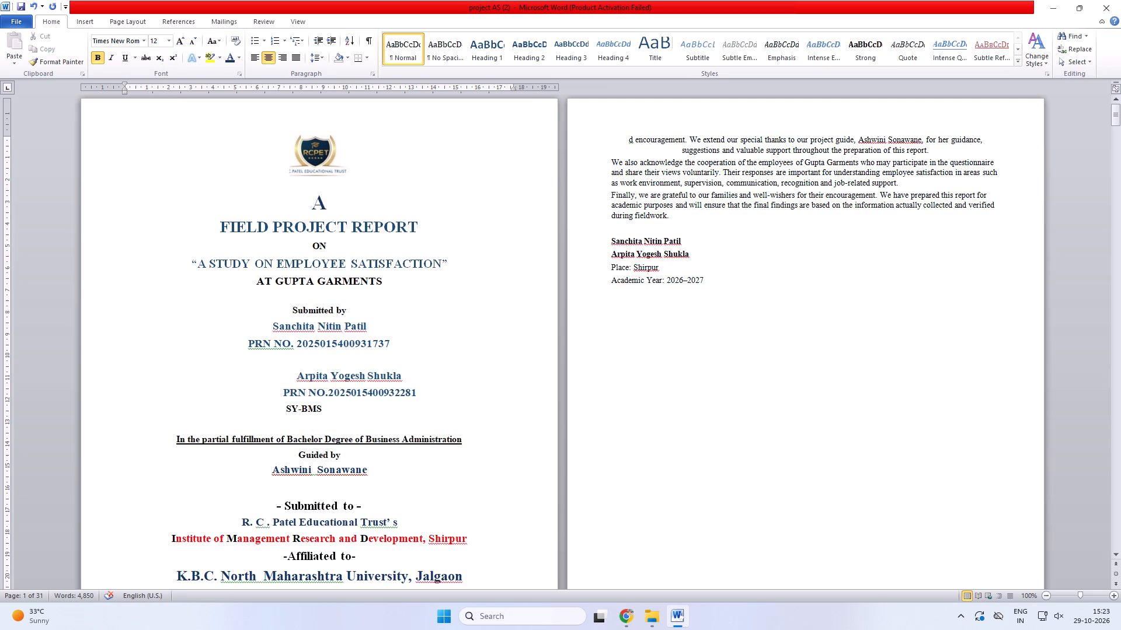
Center the second student's name and PRN lines on the cover page.
drag(291, 383, 422, 396)
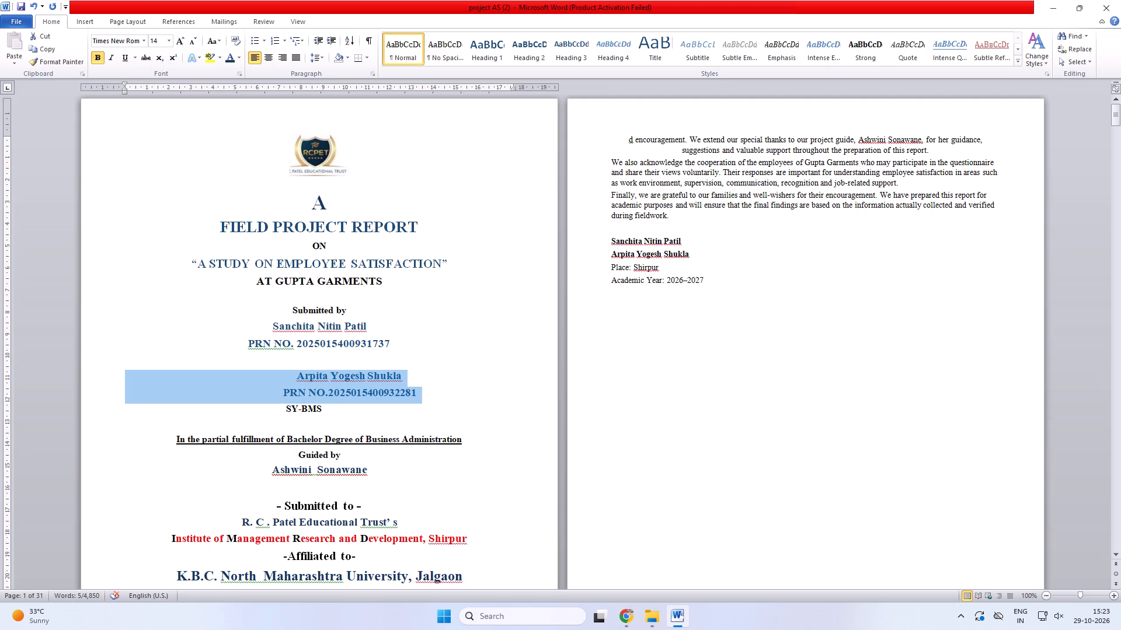
click(264, 60)
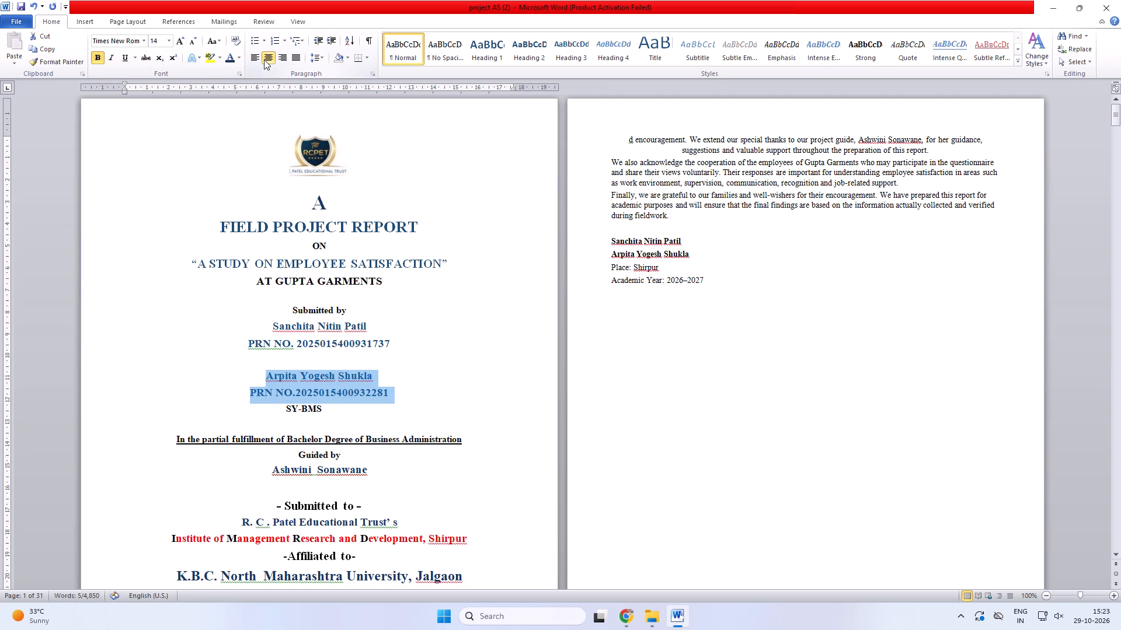
click(515, 365)
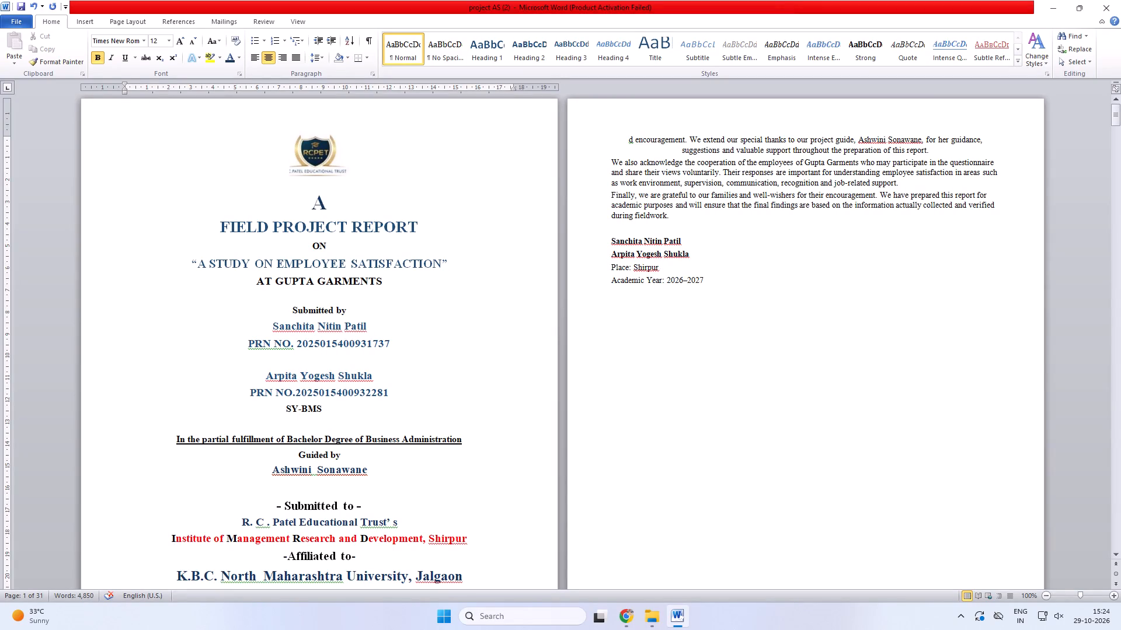
Set the "Submitted by" heading above the students' names on the cover page to 14 pt.
drag(291, 309, 401, 323)
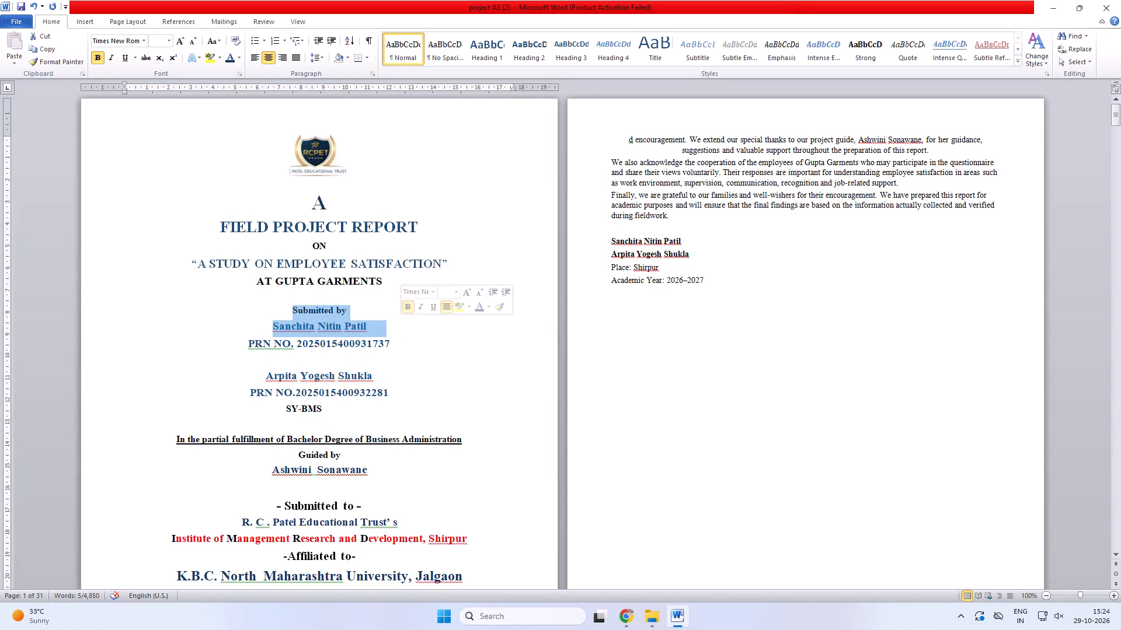
click(437, 341)
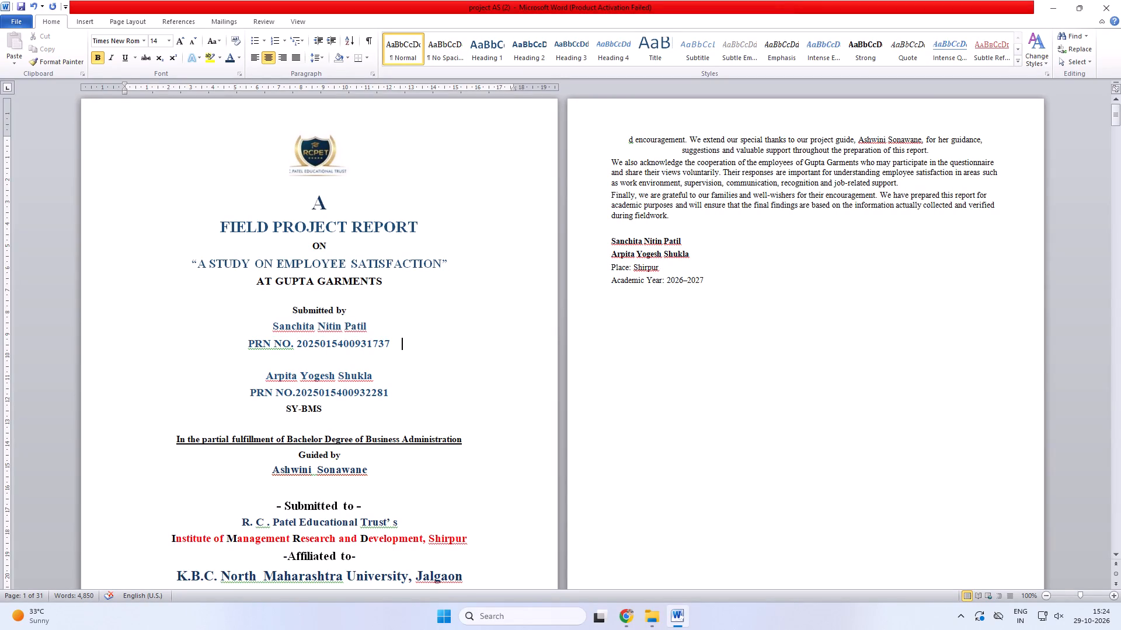
drag(287, 310, 364, 311)
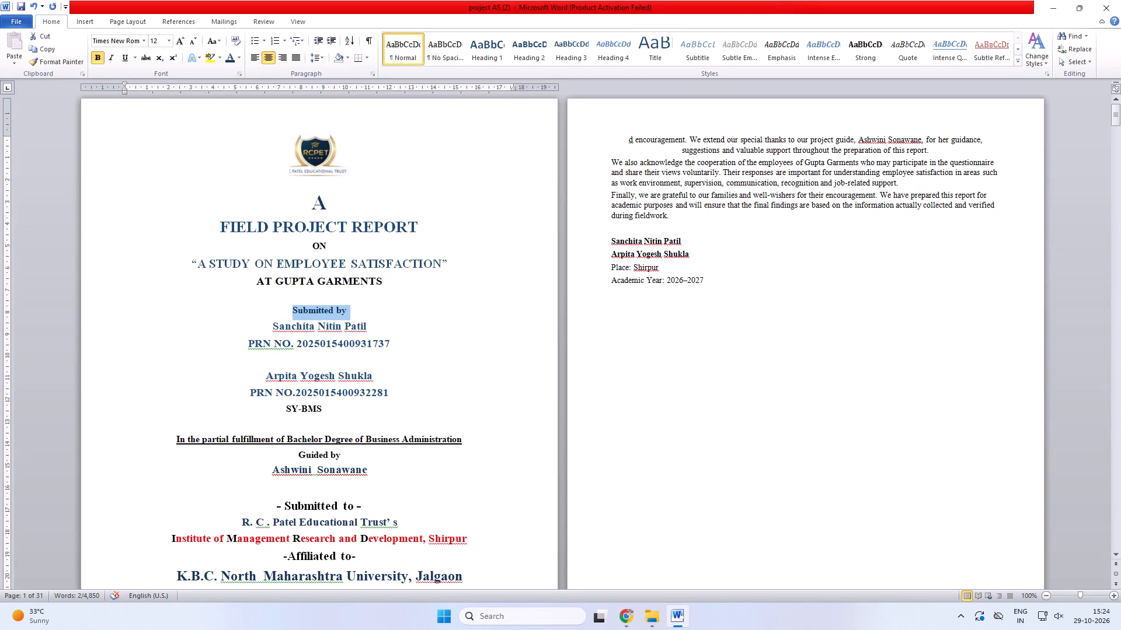
click(170, 40)
click(154, 101)
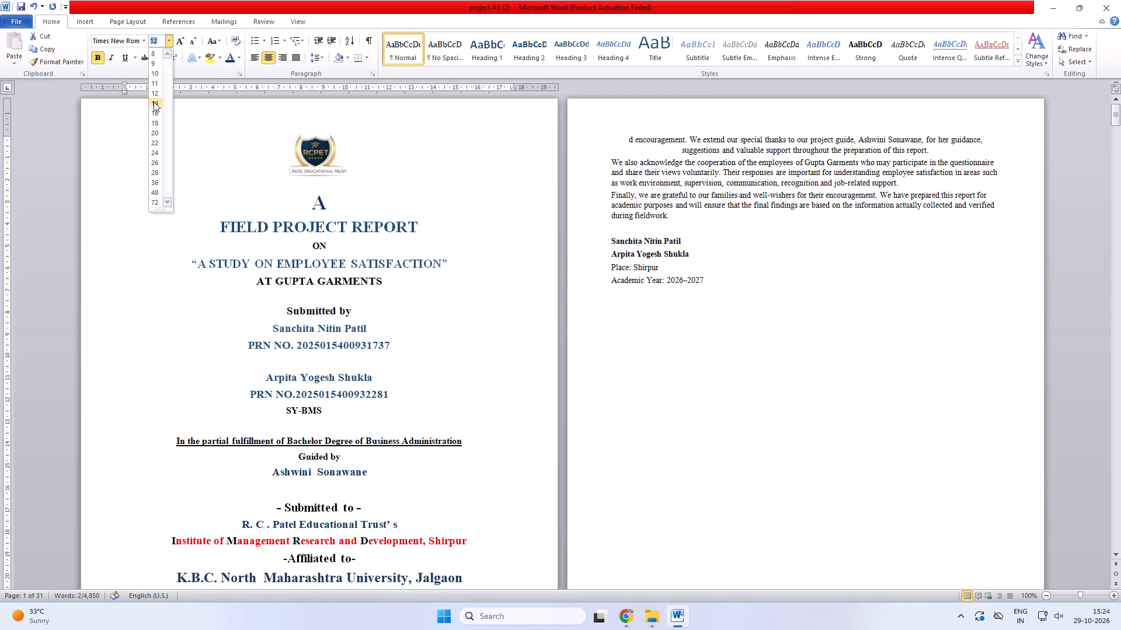
click(509, 362)
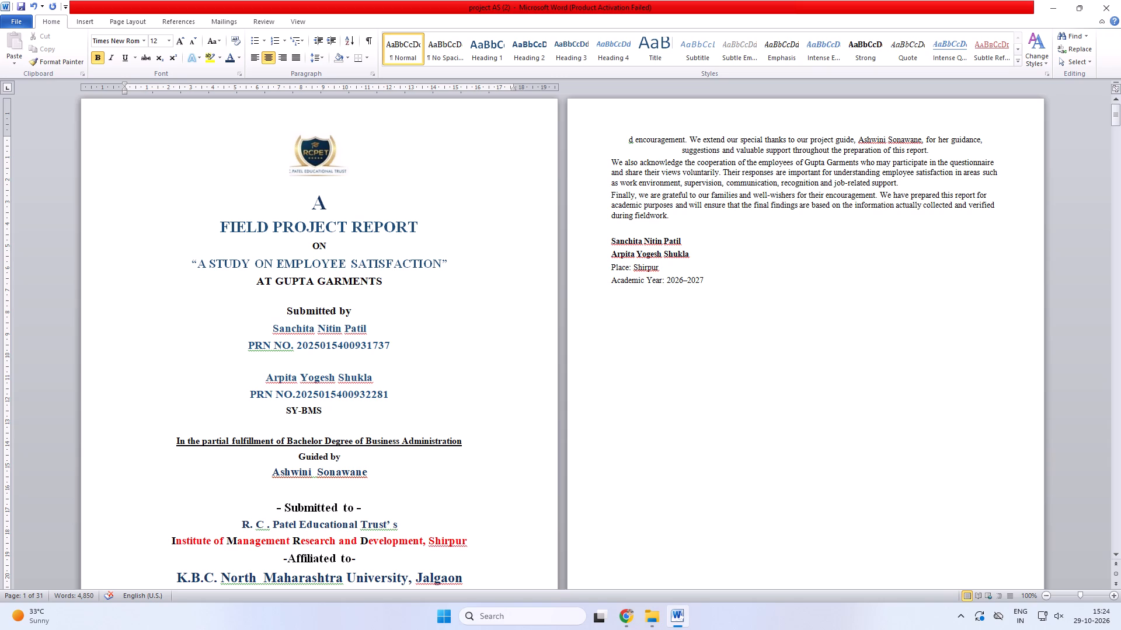
scroll(388, 519, up, 1)
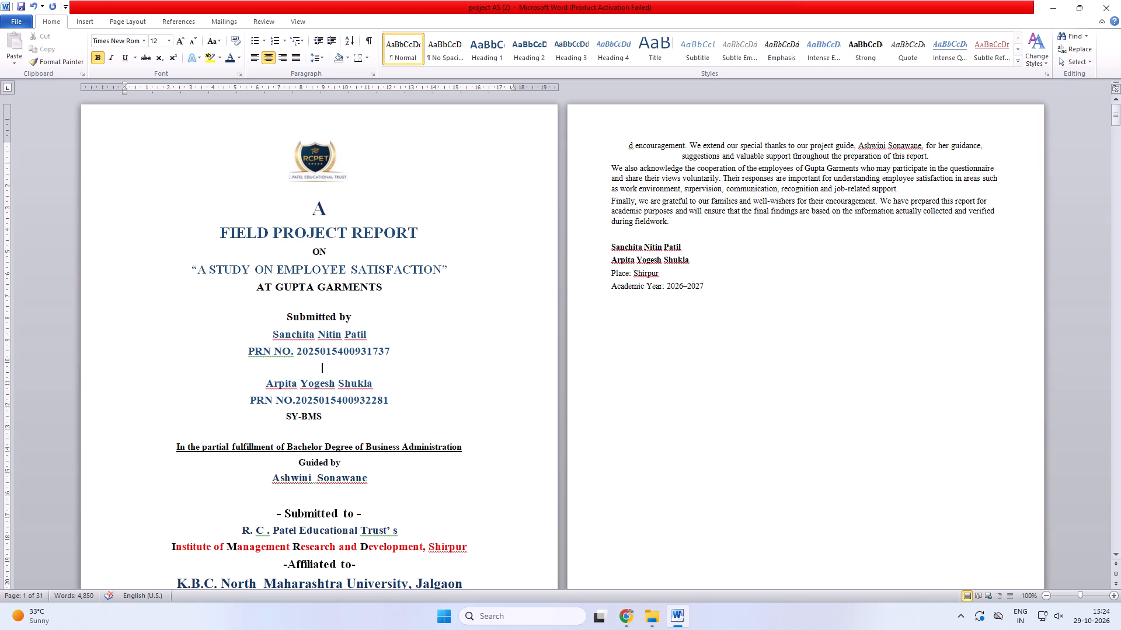
Review the cover page layout from the logo down to the academic year line.
scroll(401, 478, down, 1)
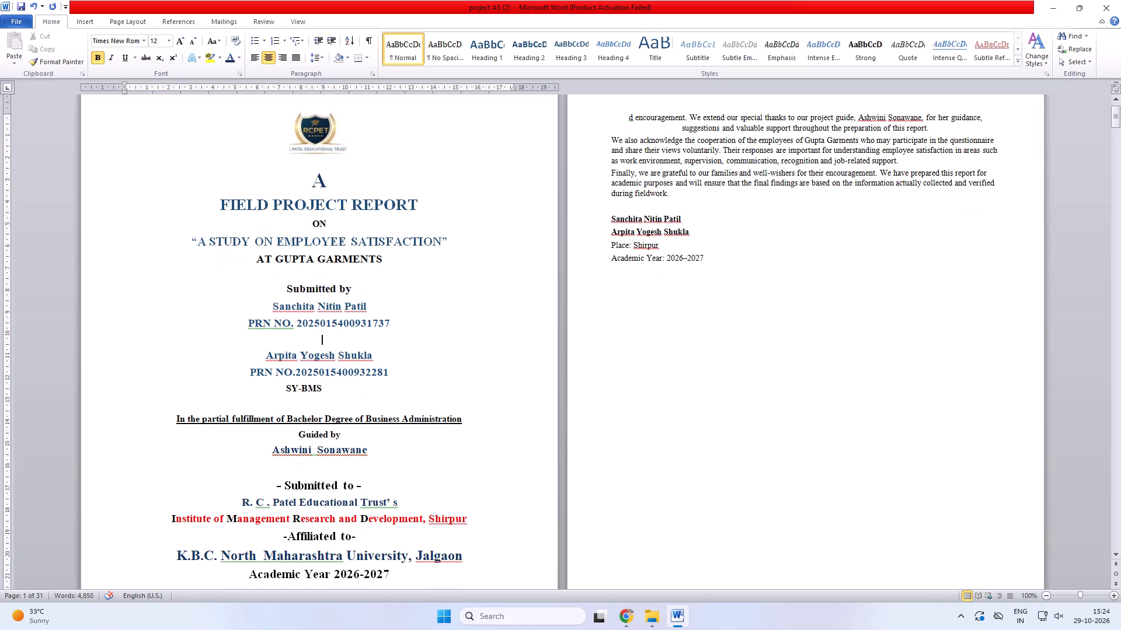
scroll(401, 478, down, 1)
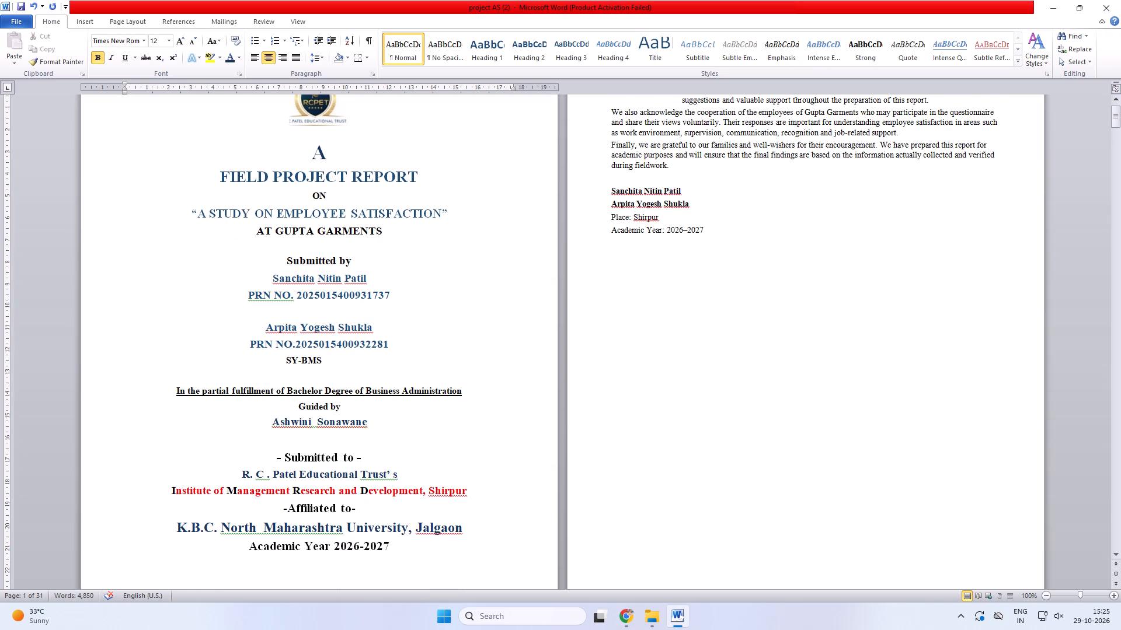
scroll(401, 478, down, 2)
scroll(401, 478, up, 3)
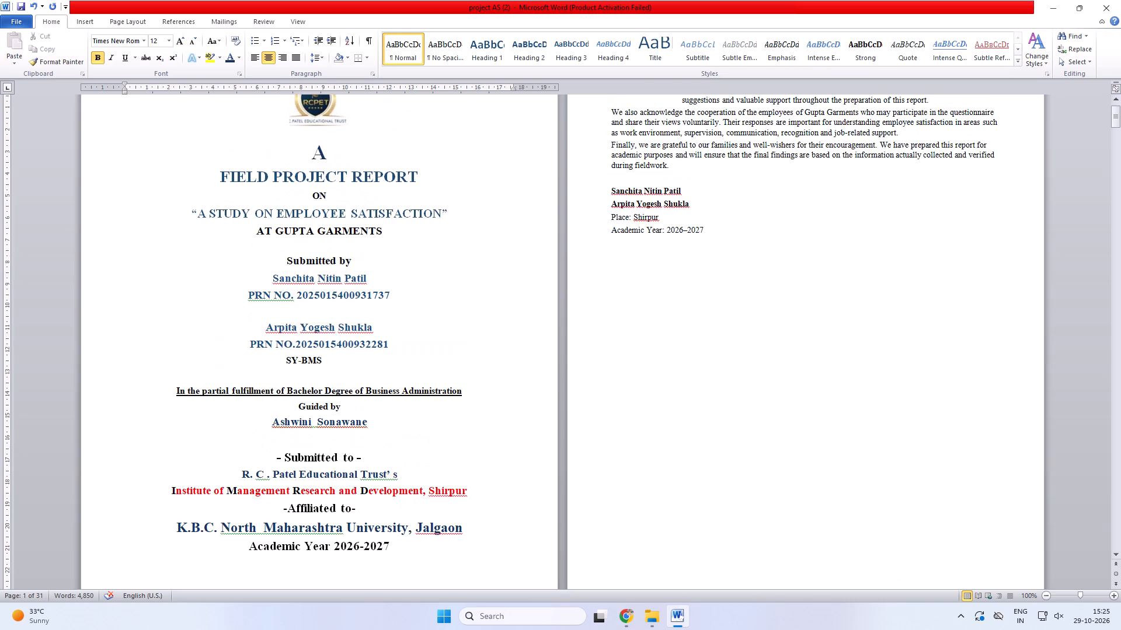
scroll(405, 475, down, 1)
scroll(409, 370, down, 1)
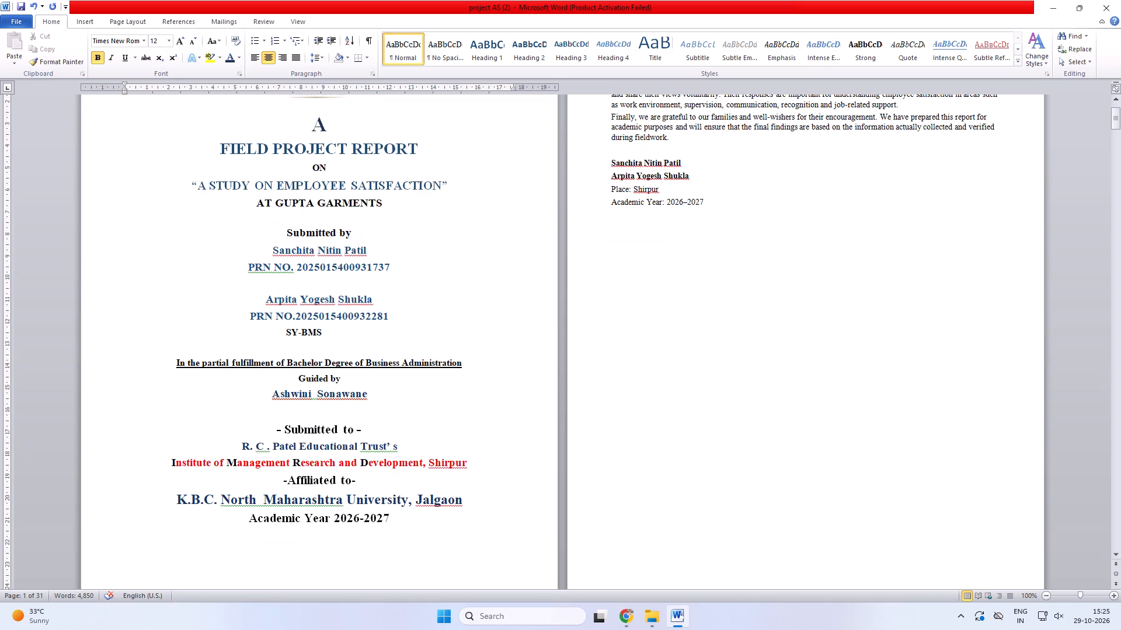
scroll(415, 376, up, 3)
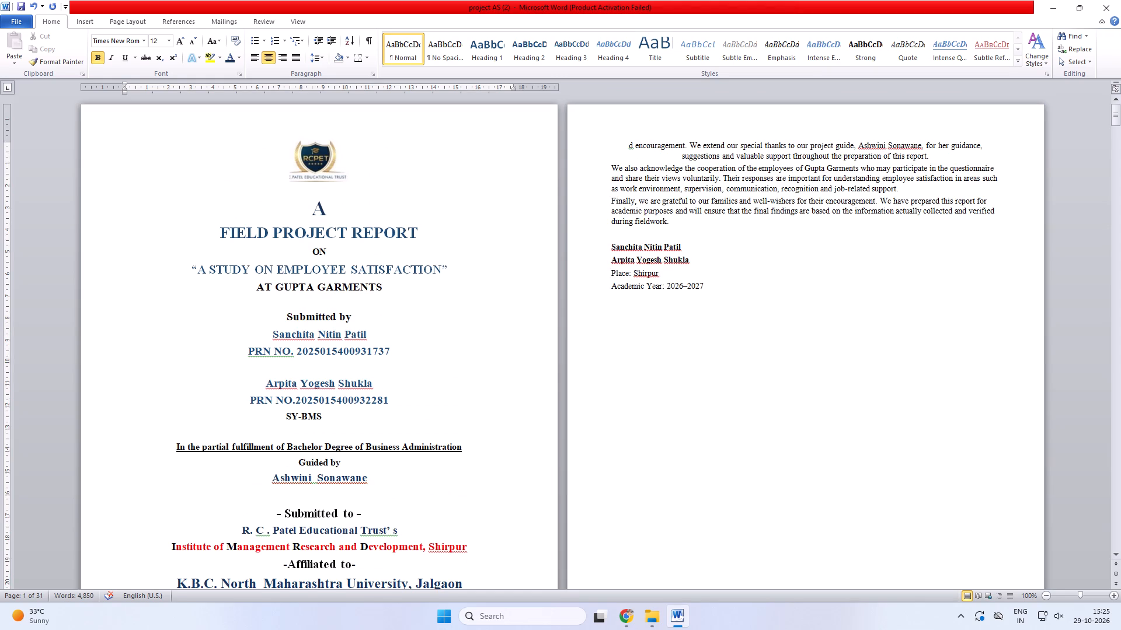
Shift the logo at the top of the cover page slightly to the right above the "A" heading.
click(318, 156)
drag(318, 156, 330, 156)
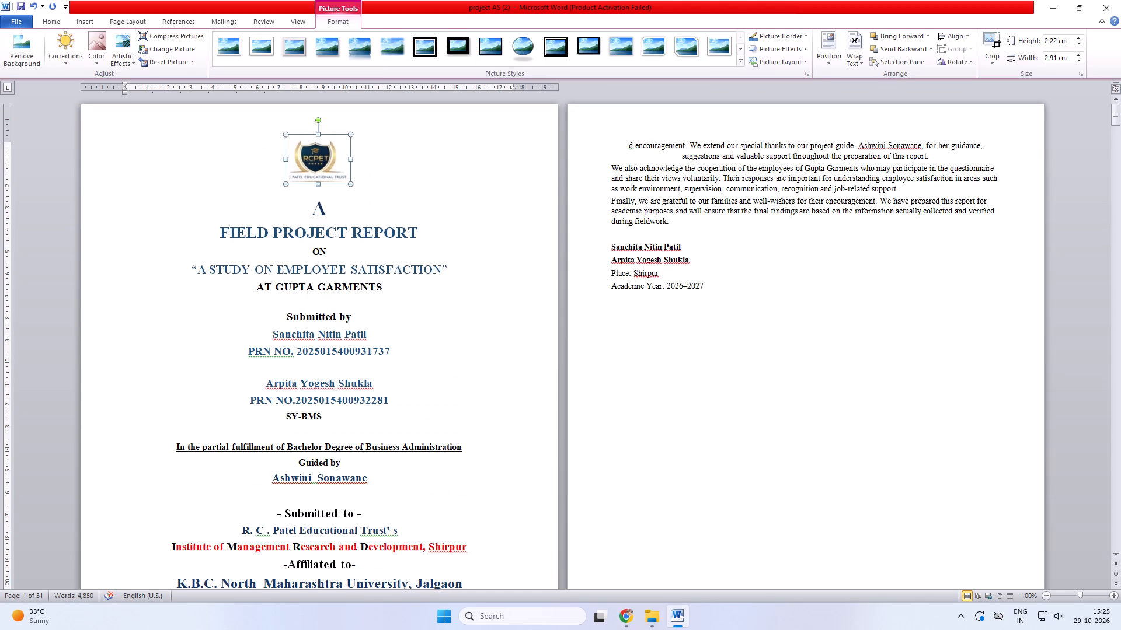
drag(330, 156, 342, 162)
drag(319, 161, 329, 160)
click(411, 183)
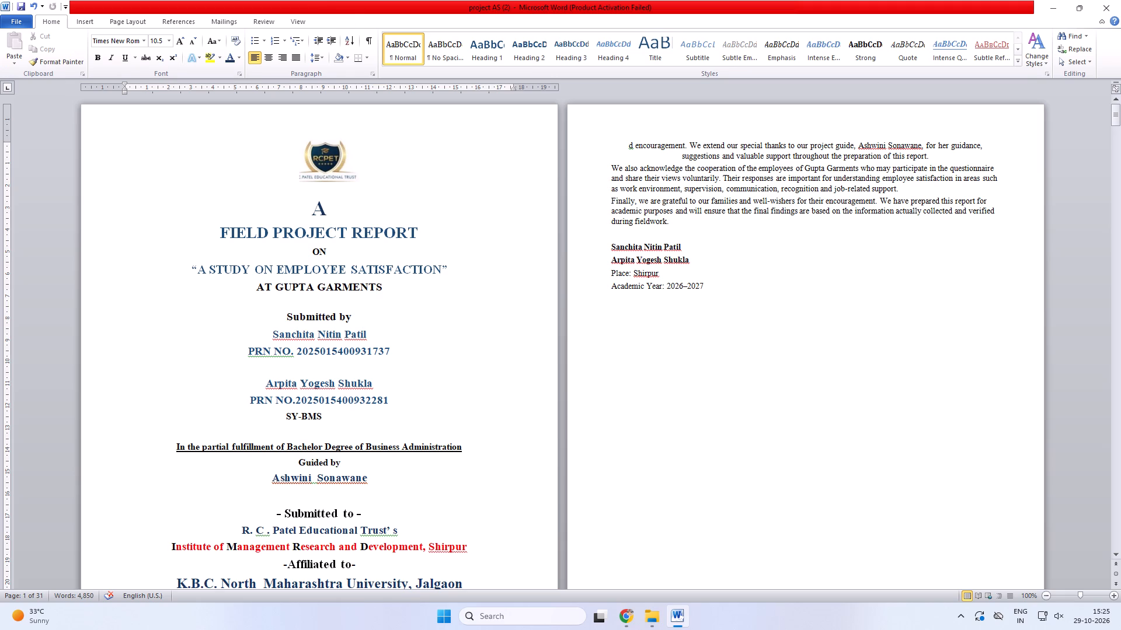
scroll(453, 122, down, 1)
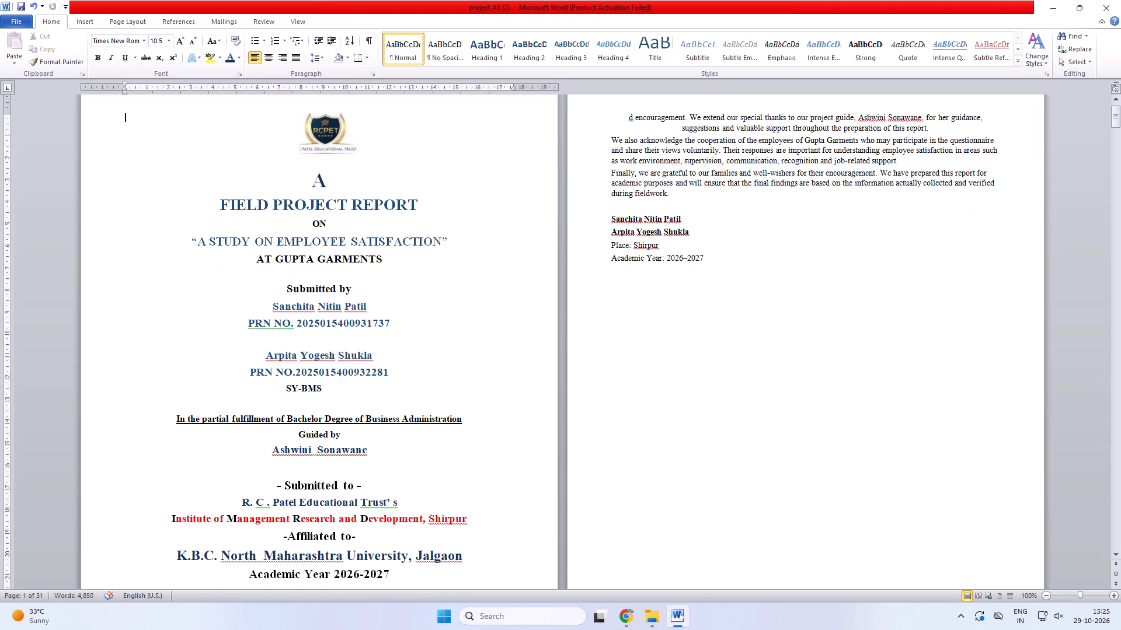
scroll(453, 122, up, 2)
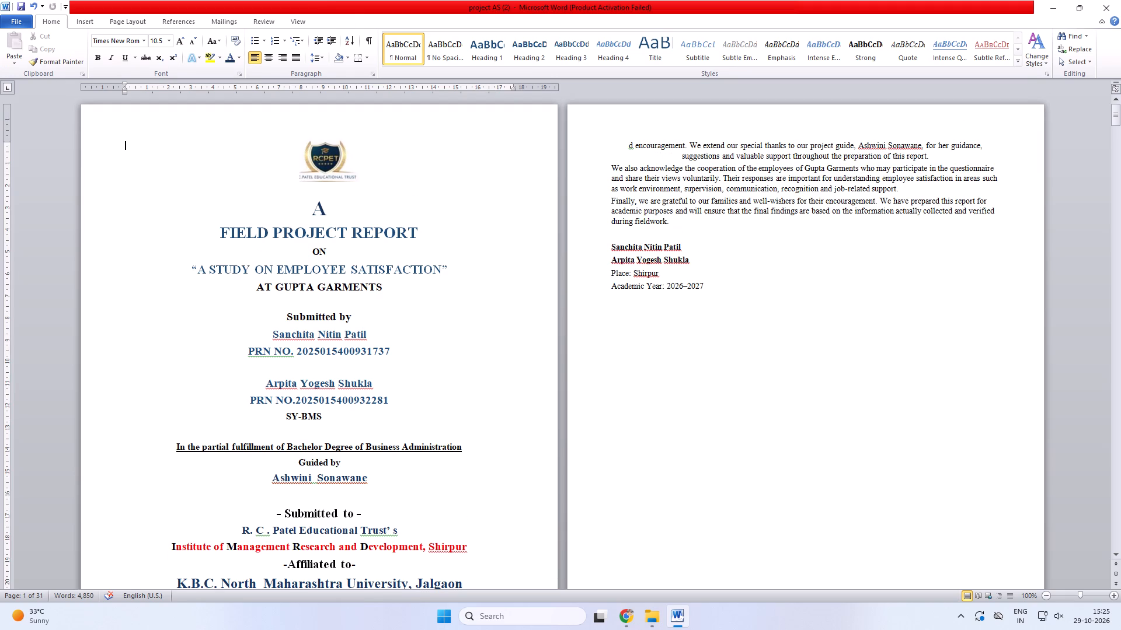
Review the cover page layout from the logo down to the academic year line.
click(335, 177)
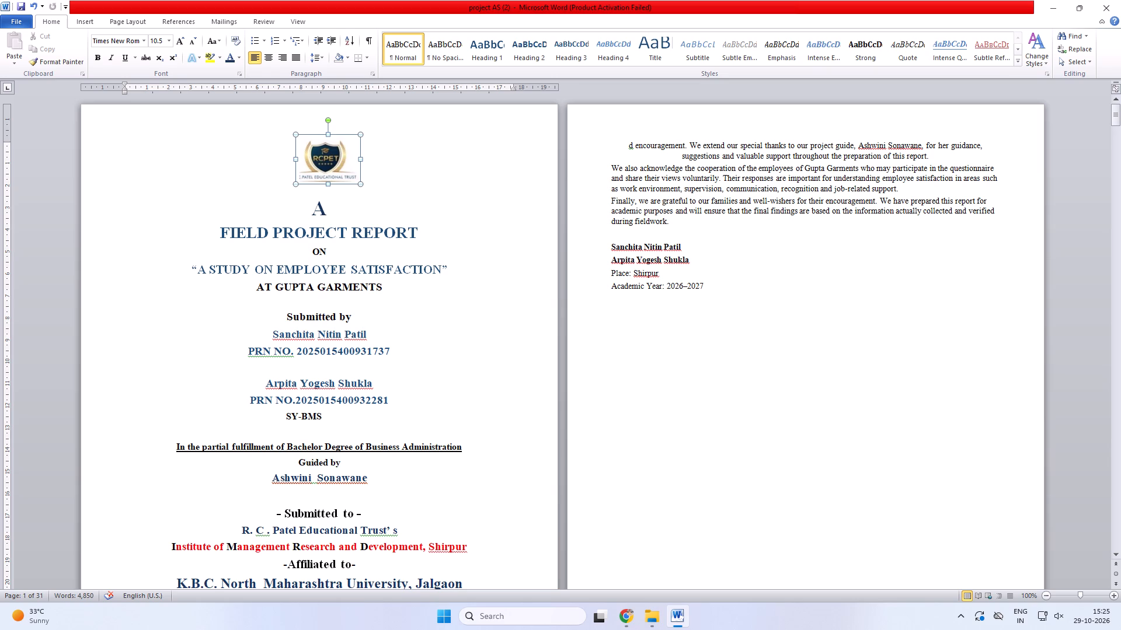
click(441, 188)
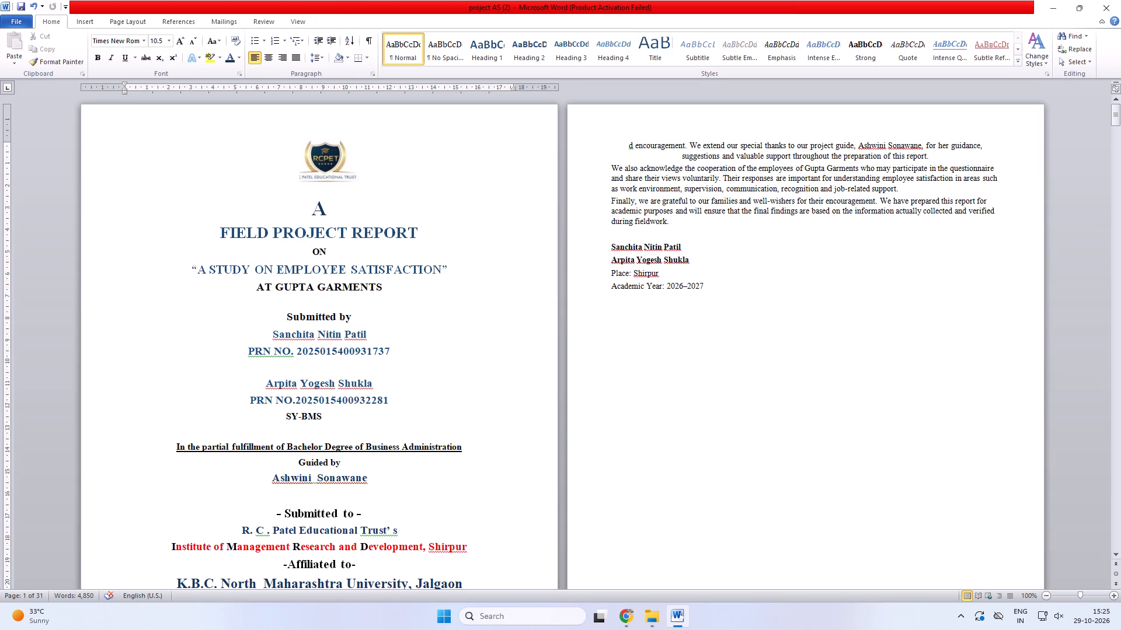
scroll(451, 175, up, 5)
scroll(408, 470, up, 3)
scroll(595, 391, down, 2)
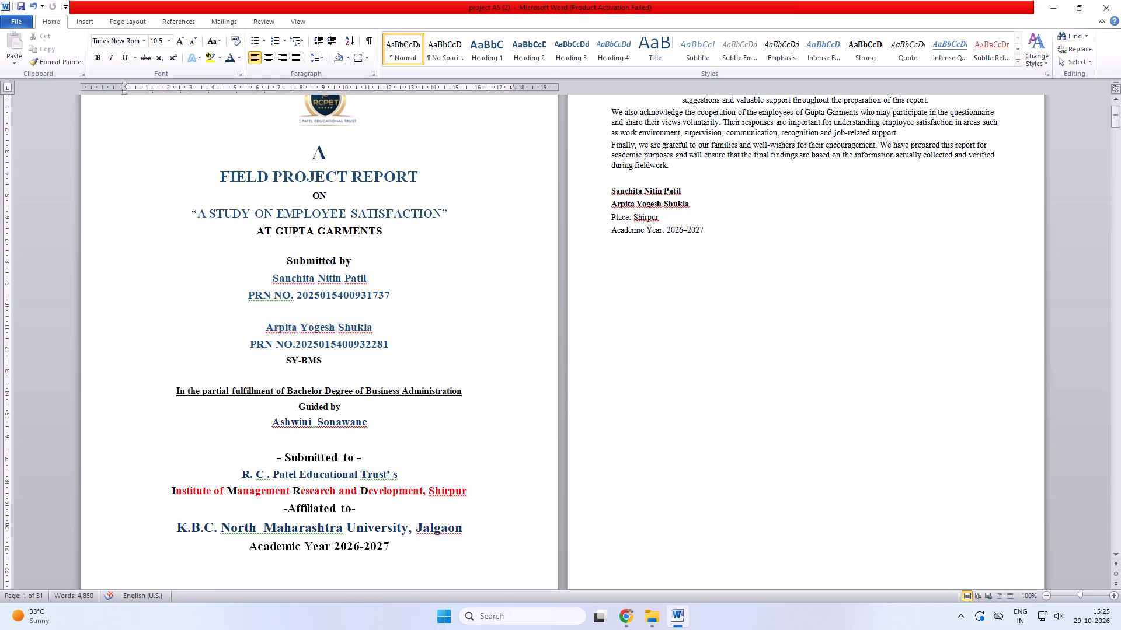
scroll(559, 435, down, 1)
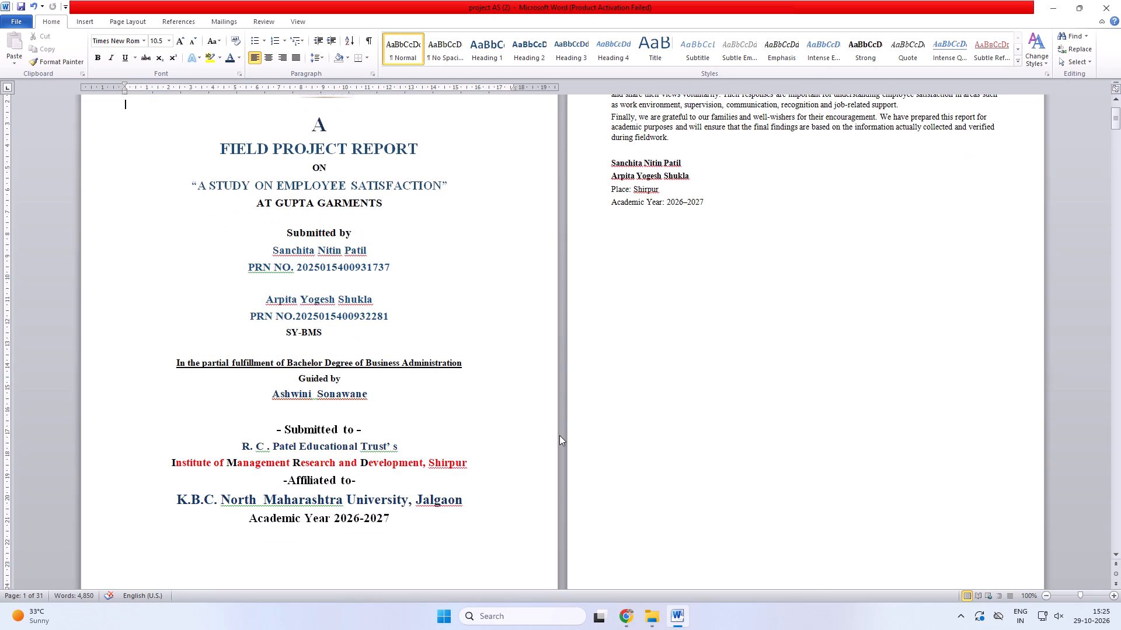
scroll(559, 435, up, 3)
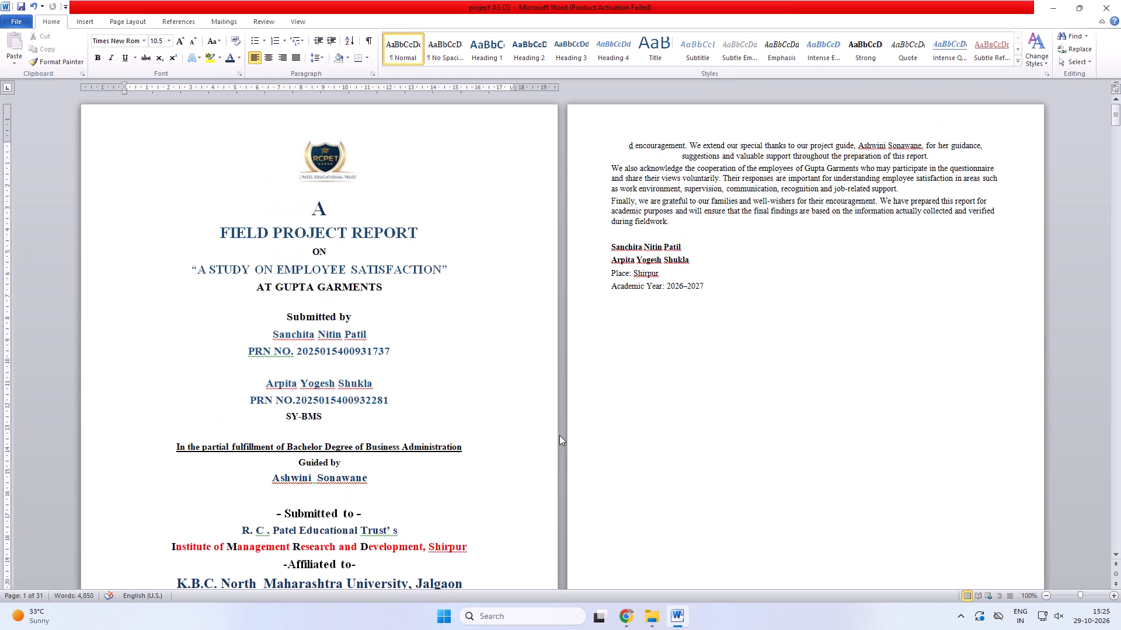
drag(309, 214, 314, 209)
Set the "A" heading below the logo on the cover page to font size 24, with centered alignment.
drag(314, 209, 328, 211)
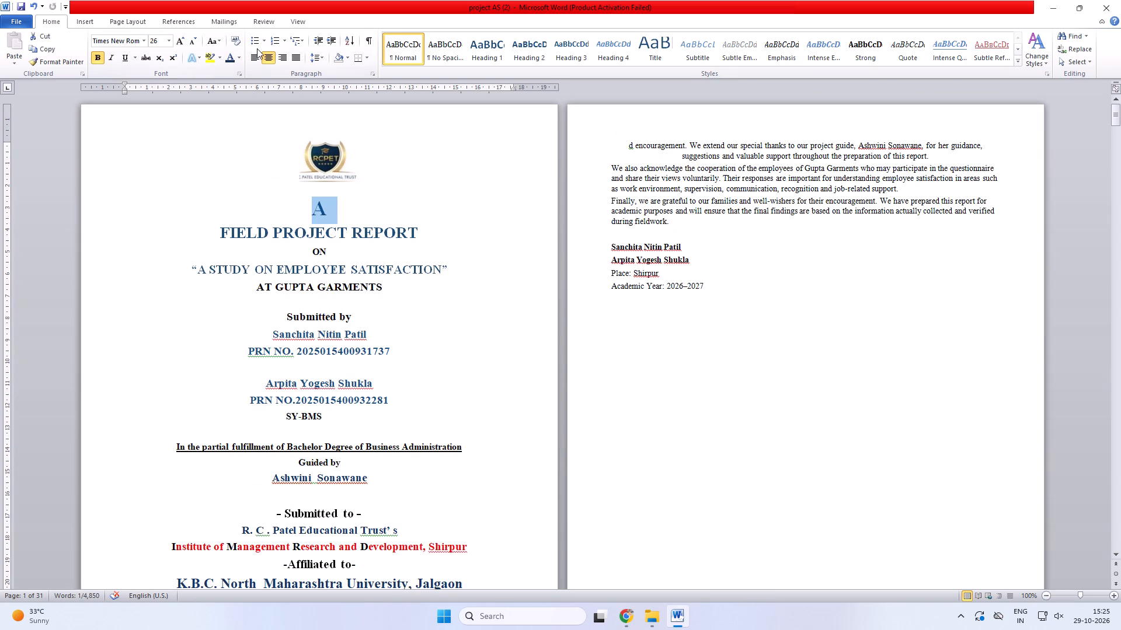
click(267, 59)
click(269, 58)
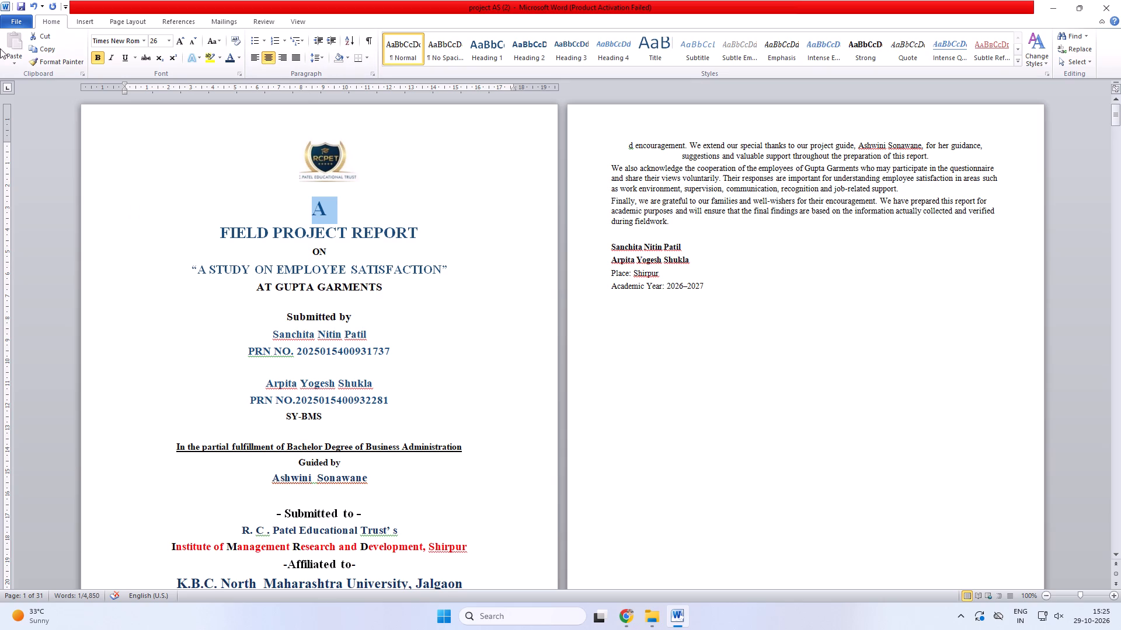
click(168, 42)
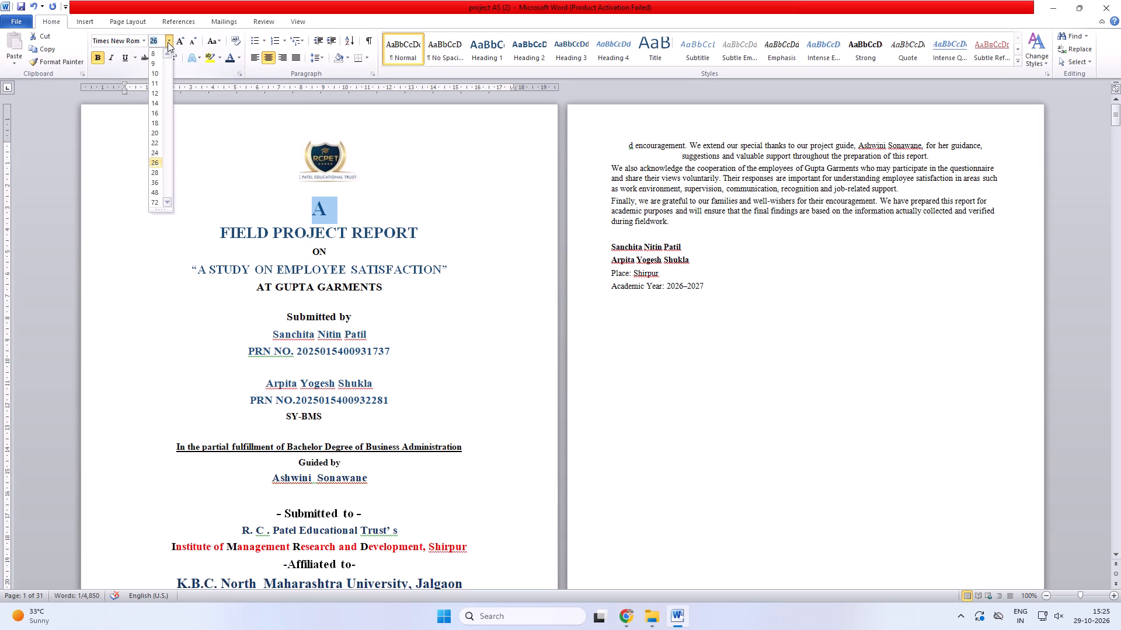
click(156, 149)
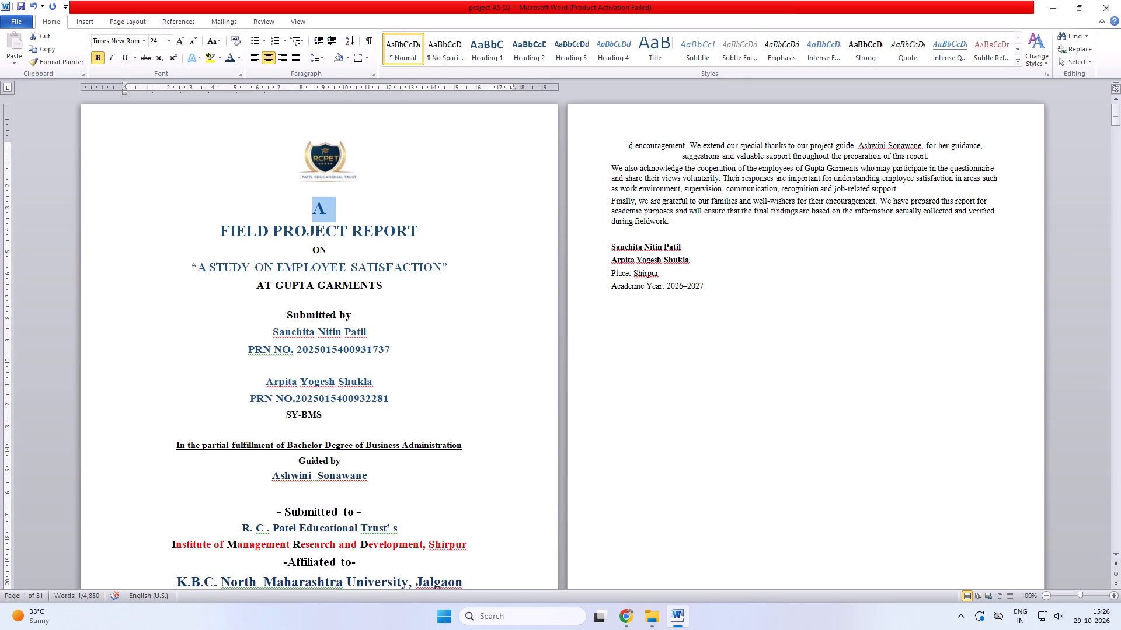
click(535, 321)
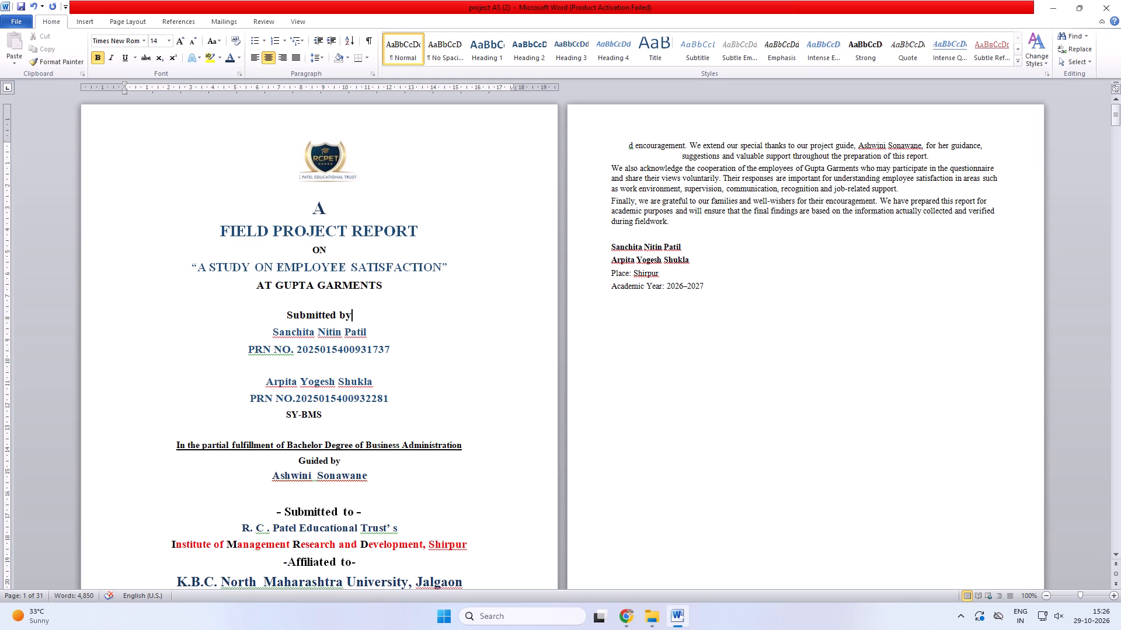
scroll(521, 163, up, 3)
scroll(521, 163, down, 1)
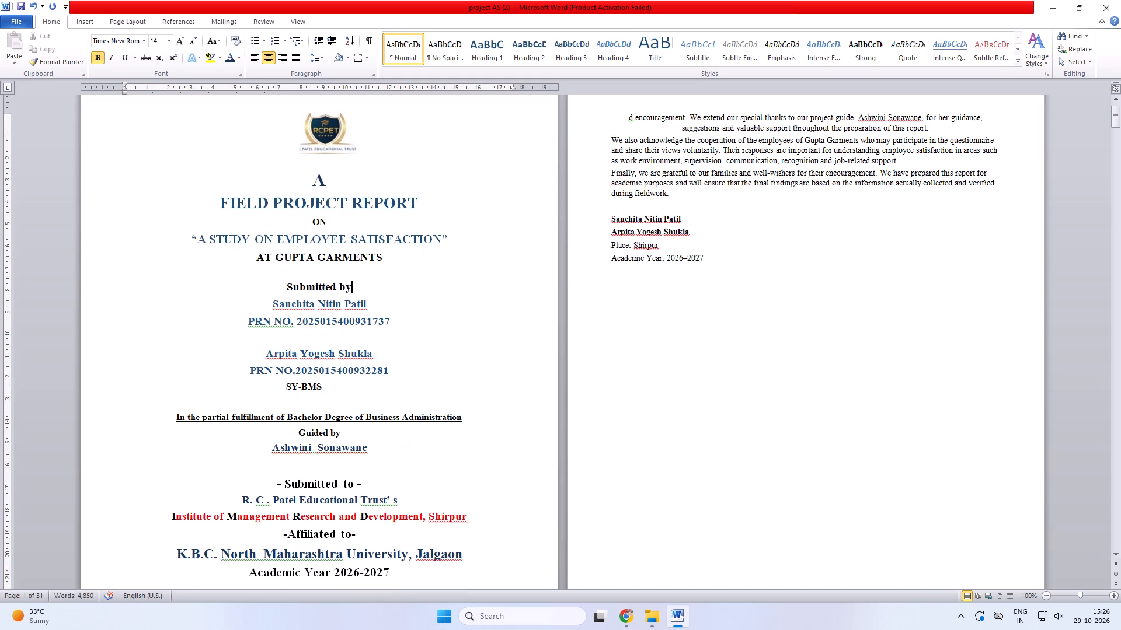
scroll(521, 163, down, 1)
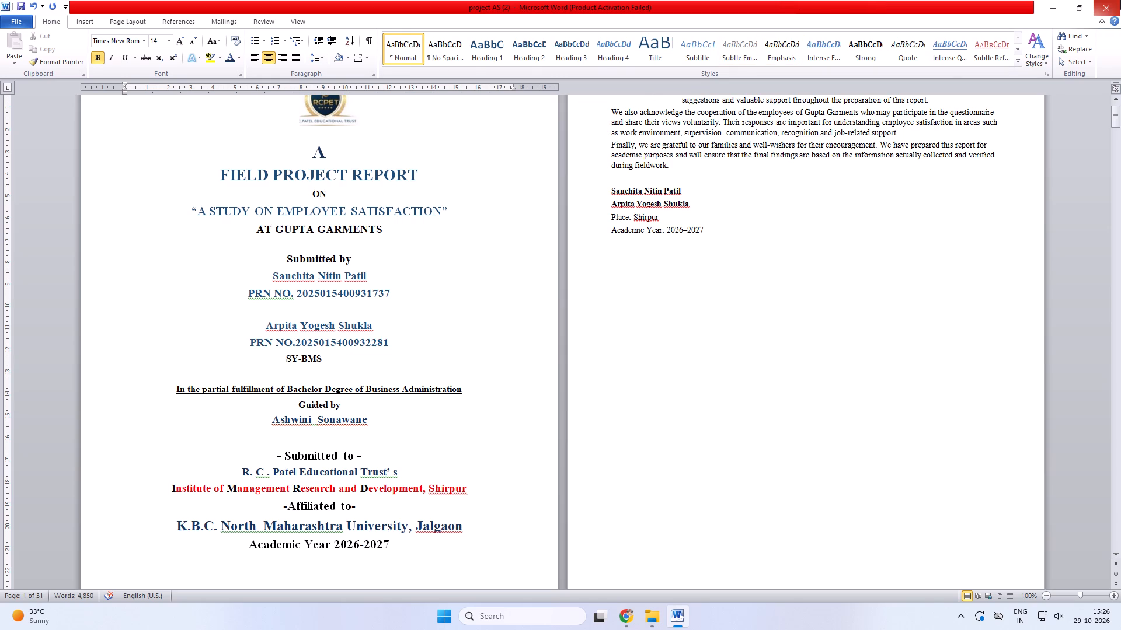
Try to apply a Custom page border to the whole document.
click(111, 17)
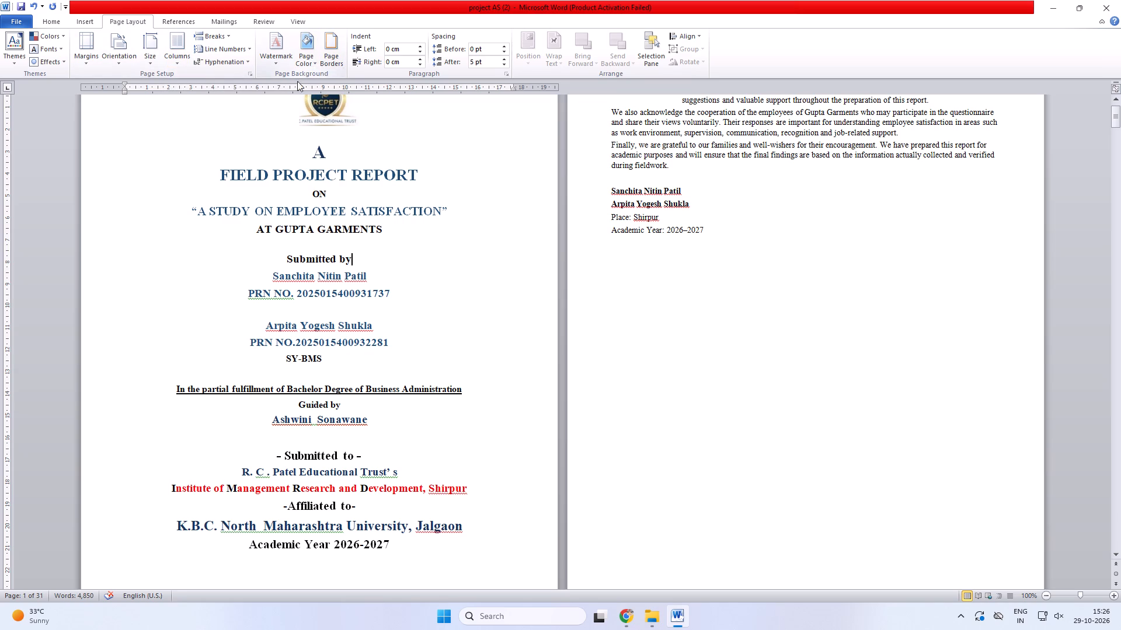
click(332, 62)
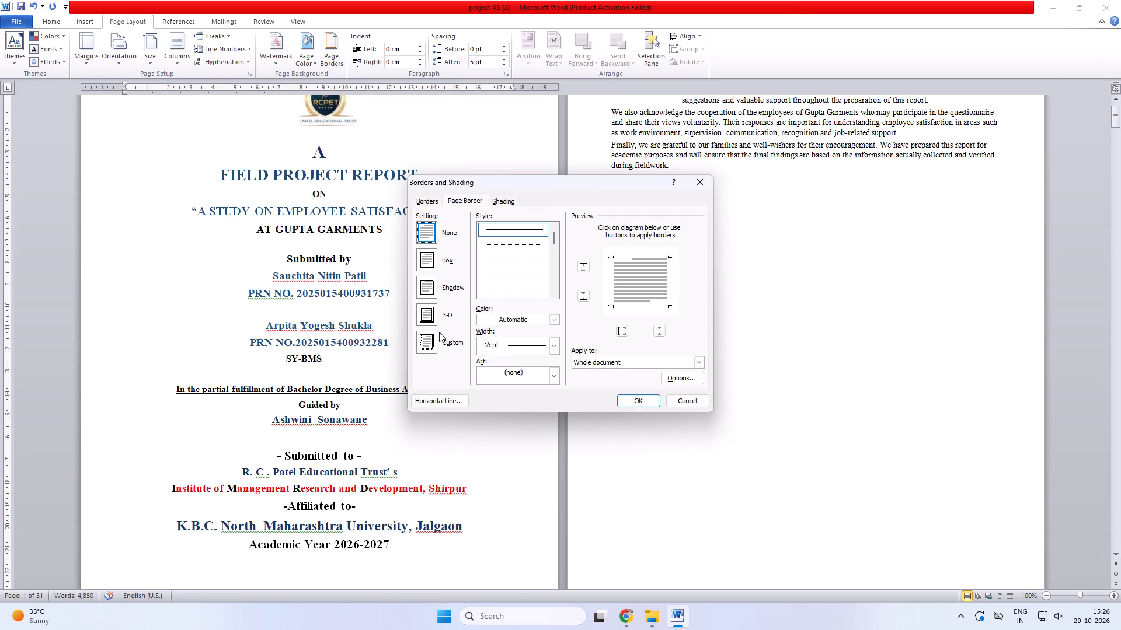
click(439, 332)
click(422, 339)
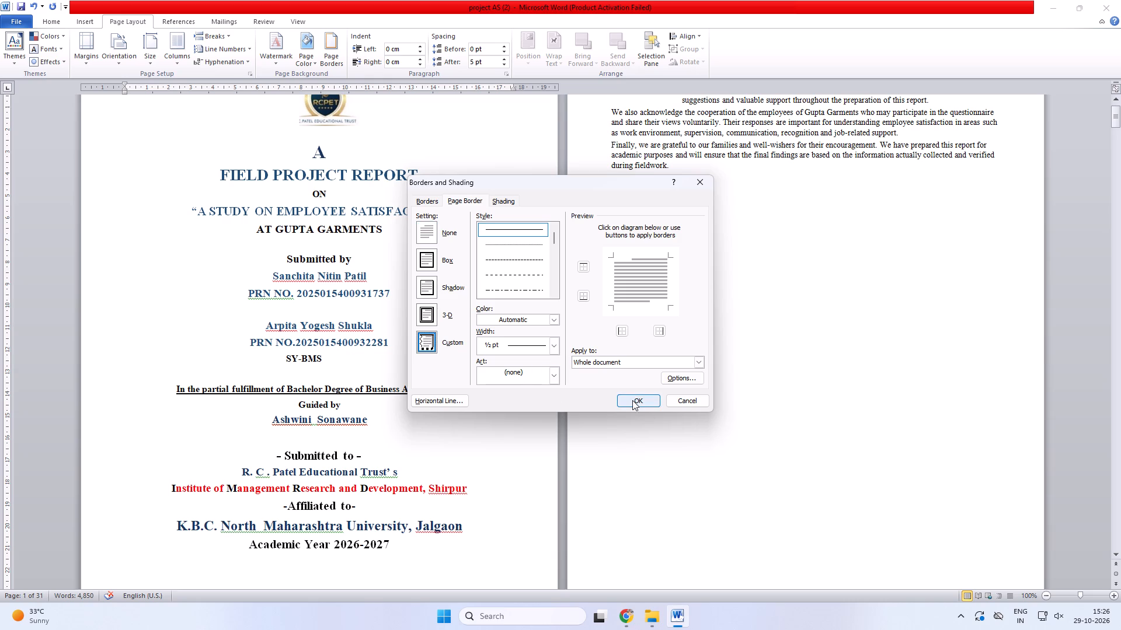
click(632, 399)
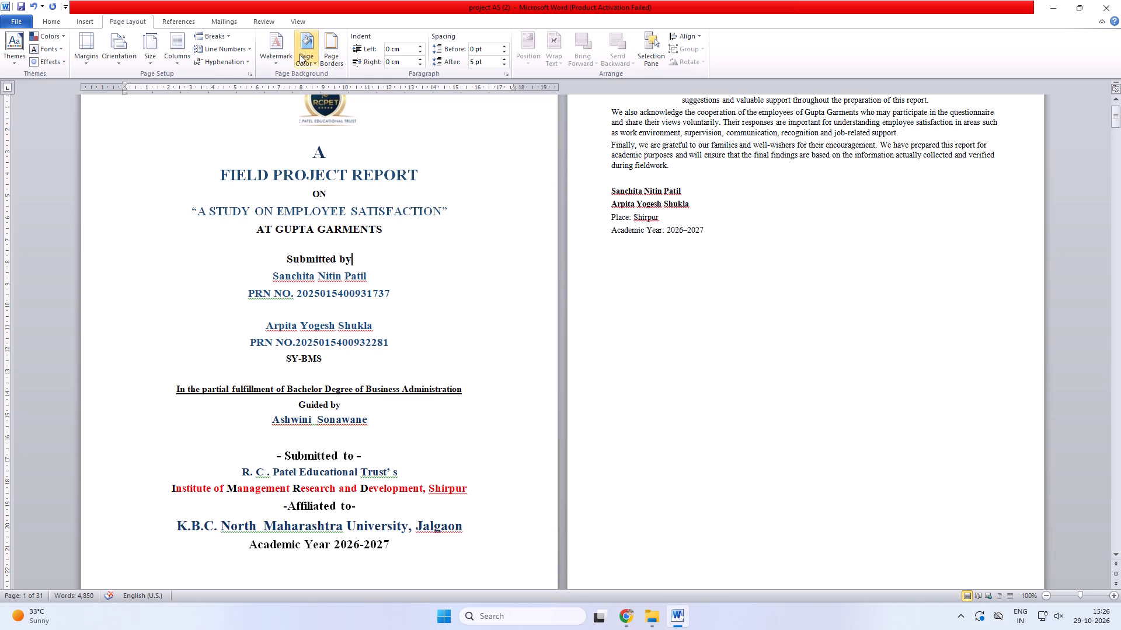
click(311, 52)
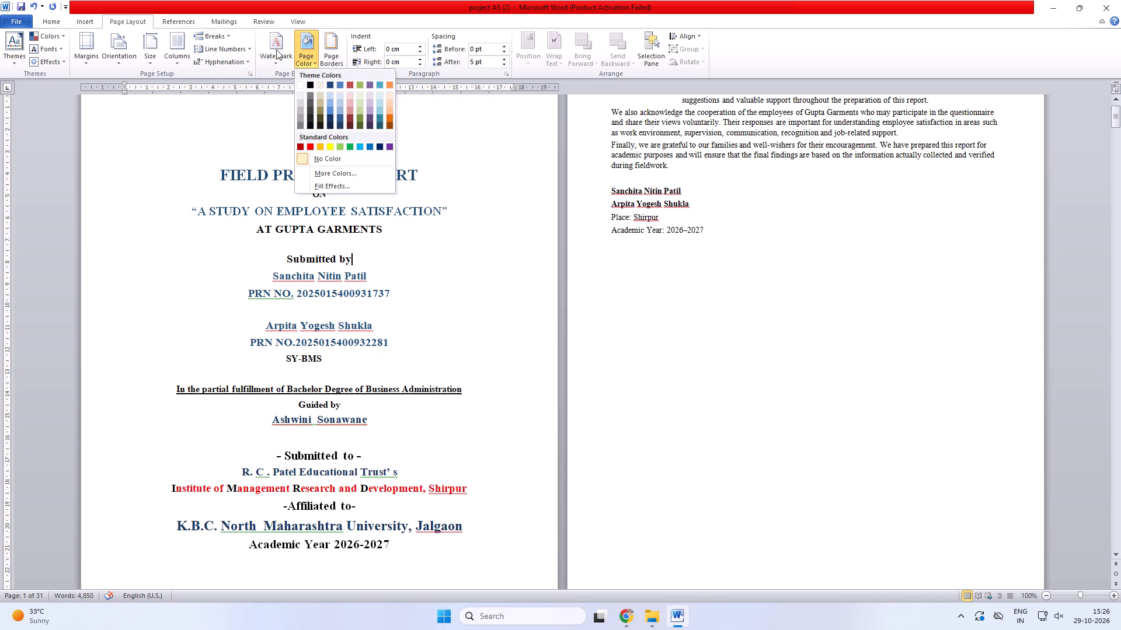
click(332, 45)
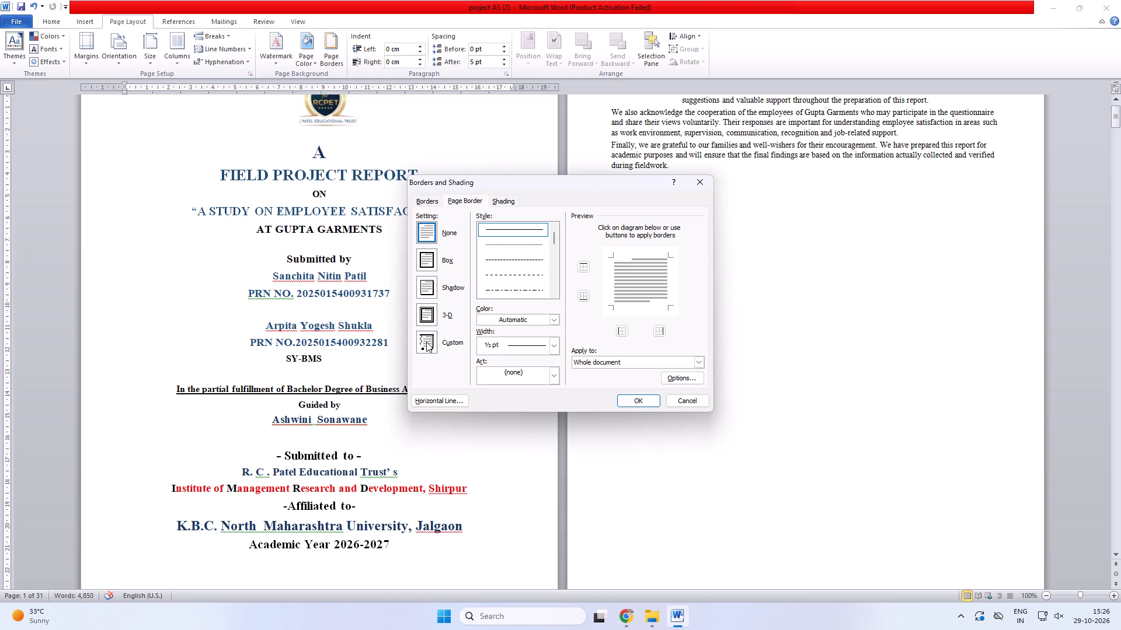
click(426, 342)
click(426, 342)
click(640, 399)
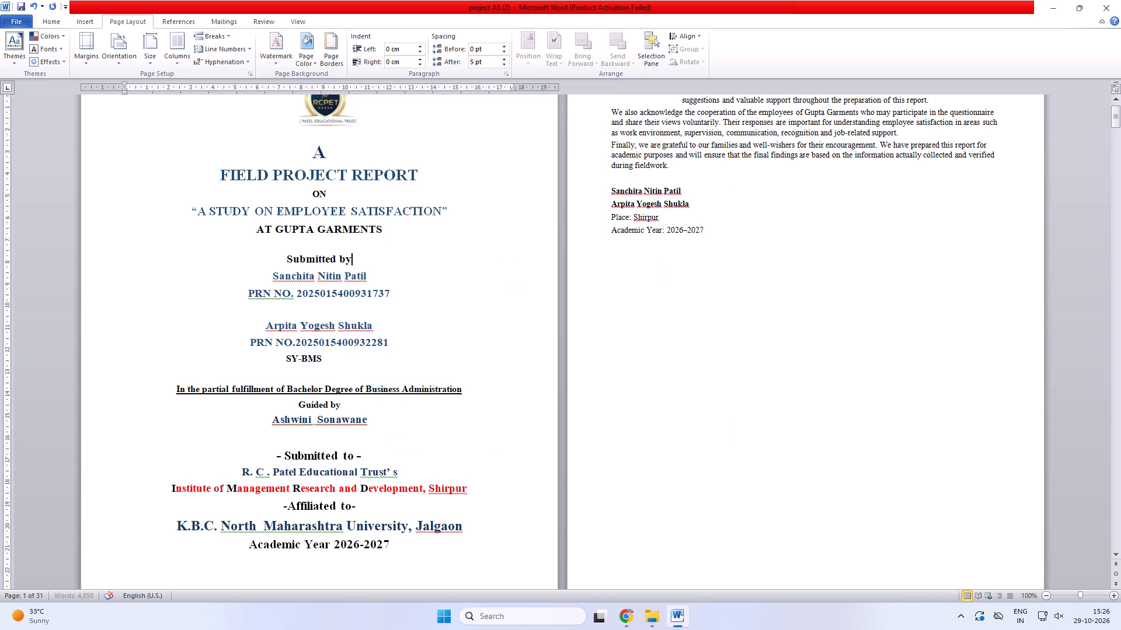
Apply a 3-D page border to the whole document.
click(158, 102)
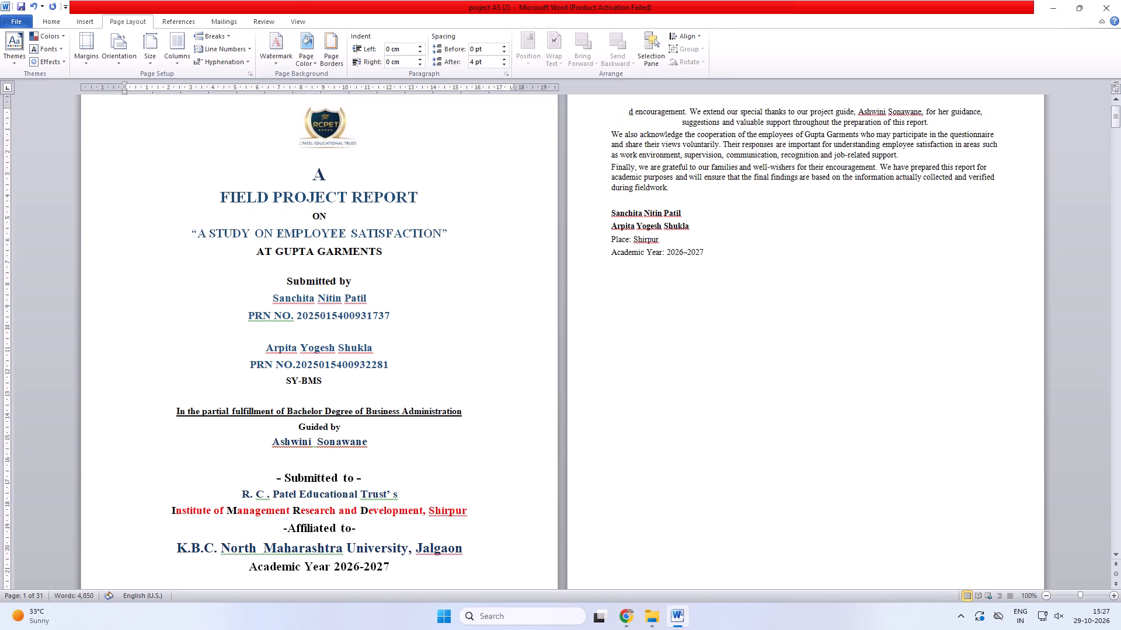
click(329, 54)
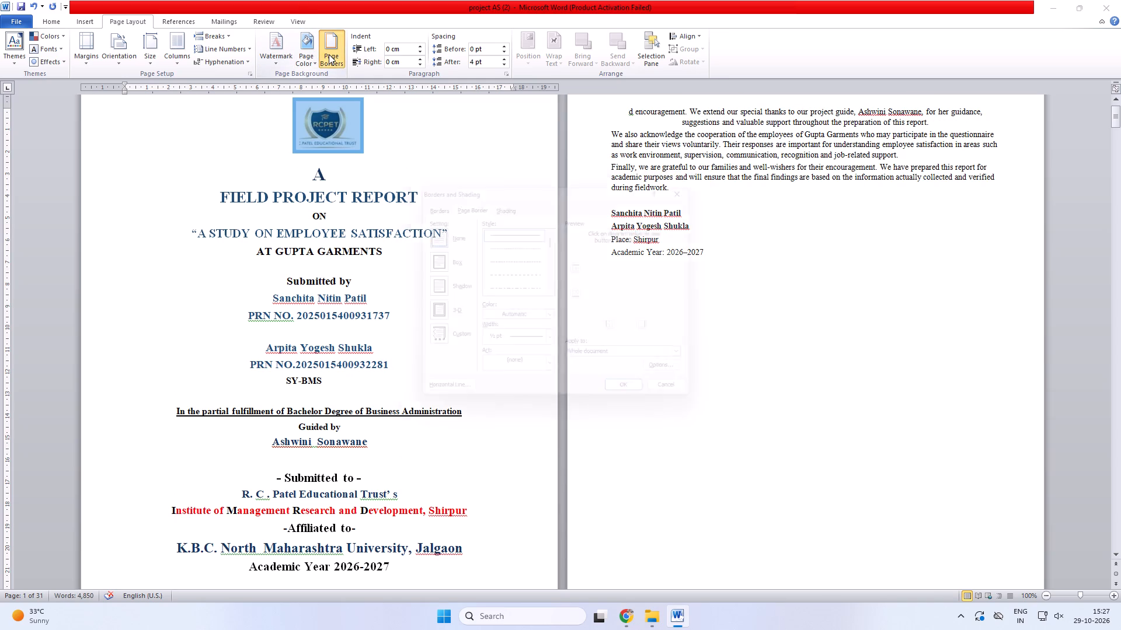
scroll(451, 297, down, 5)
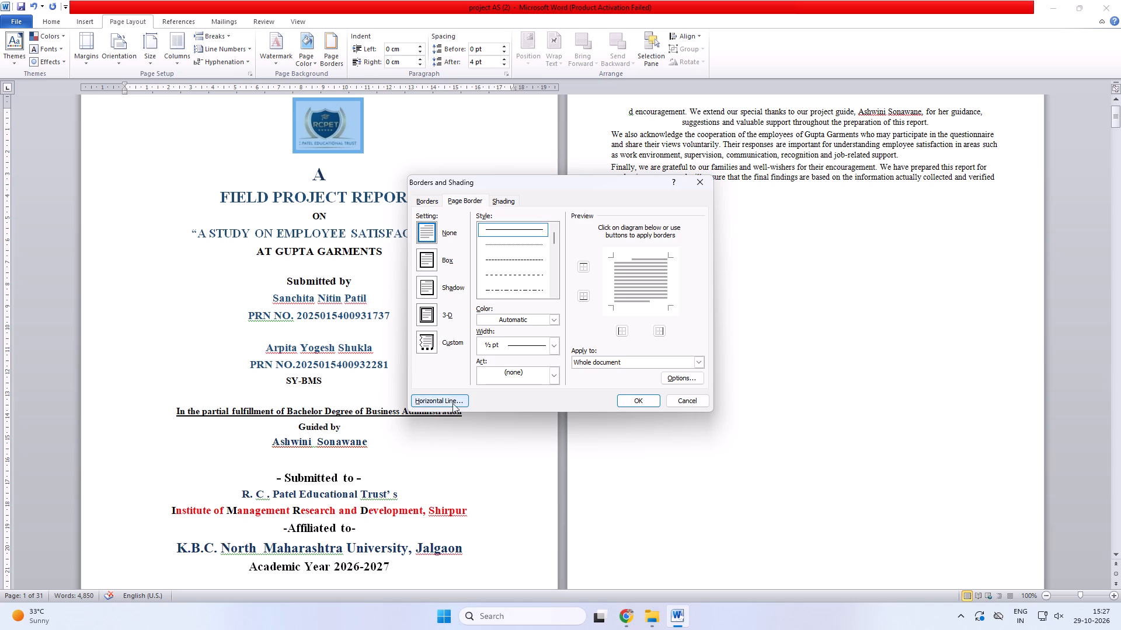
click(422, 314)
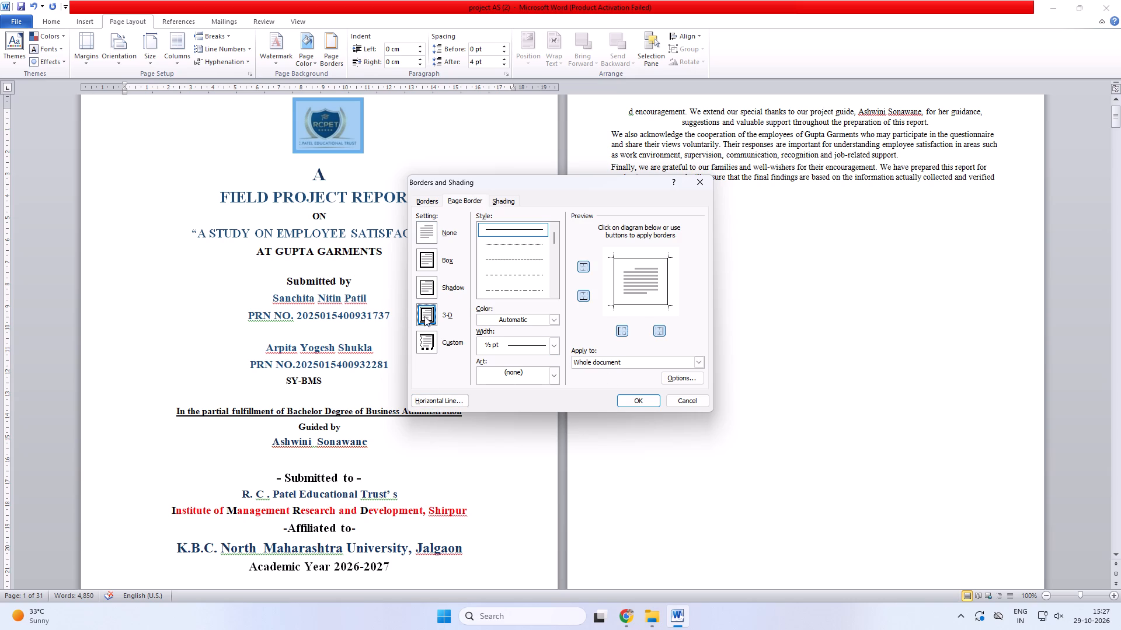
click(638, 400)
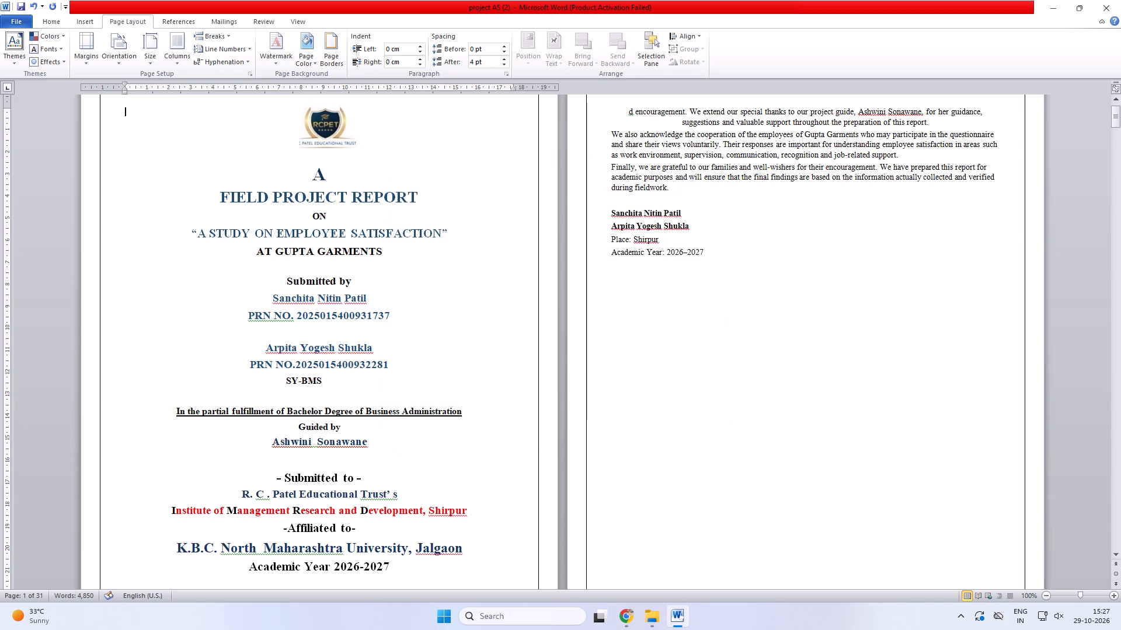
scroll(556, 368, up, 4)
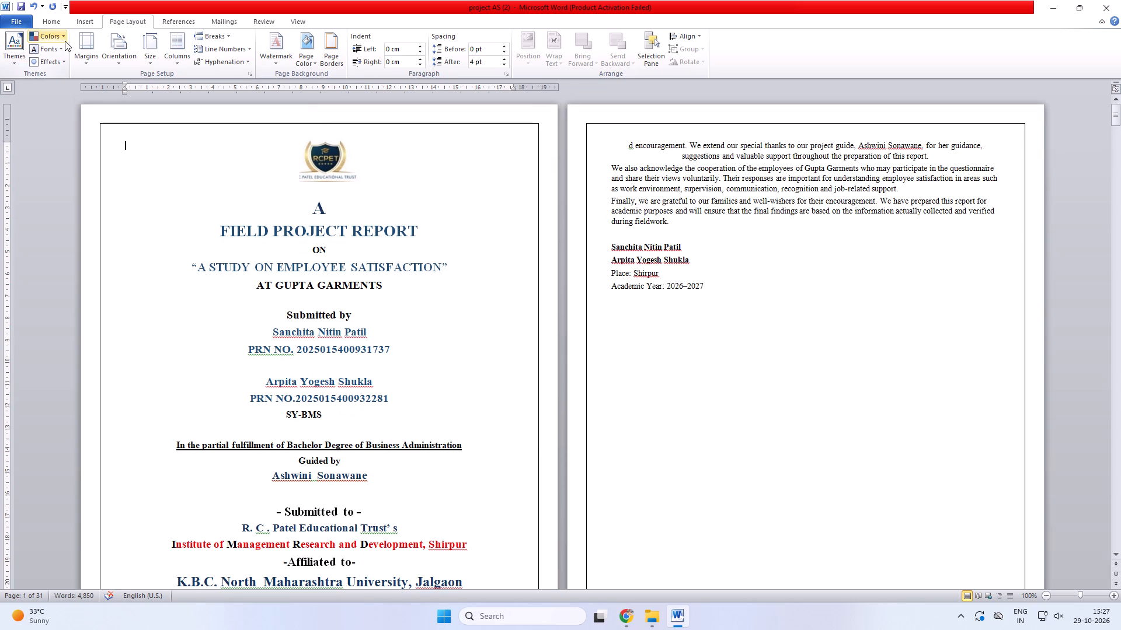
Look through the SmartArt layouts across the Cycle, Relationship, Matrix, Pyramid, Picture, List and Process categories.
click(84, 20)
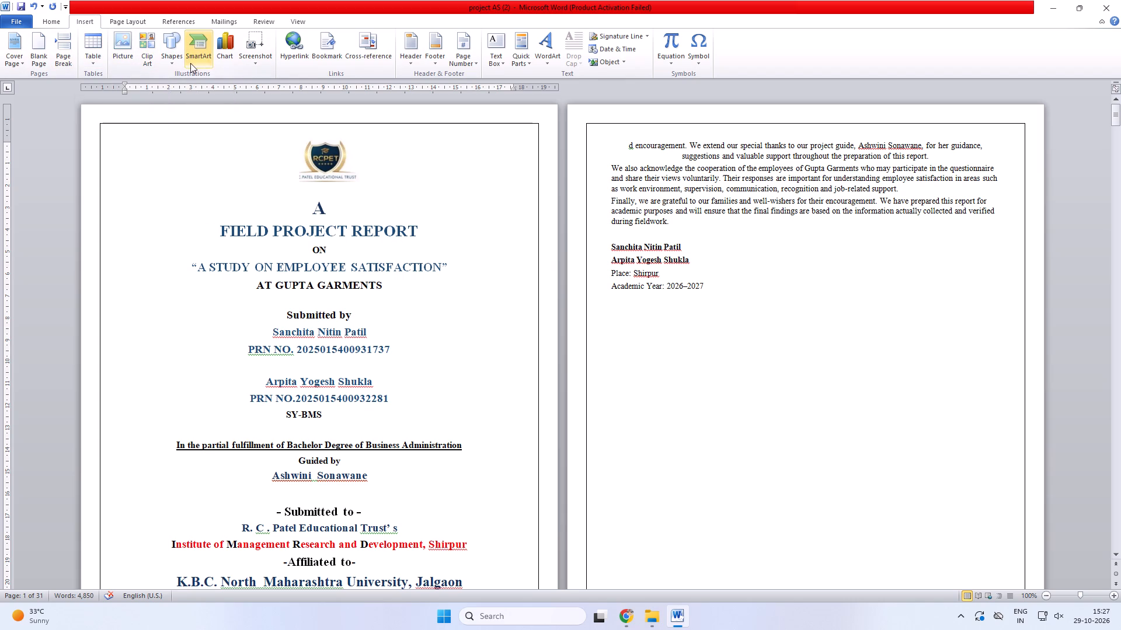
click(176, 60)
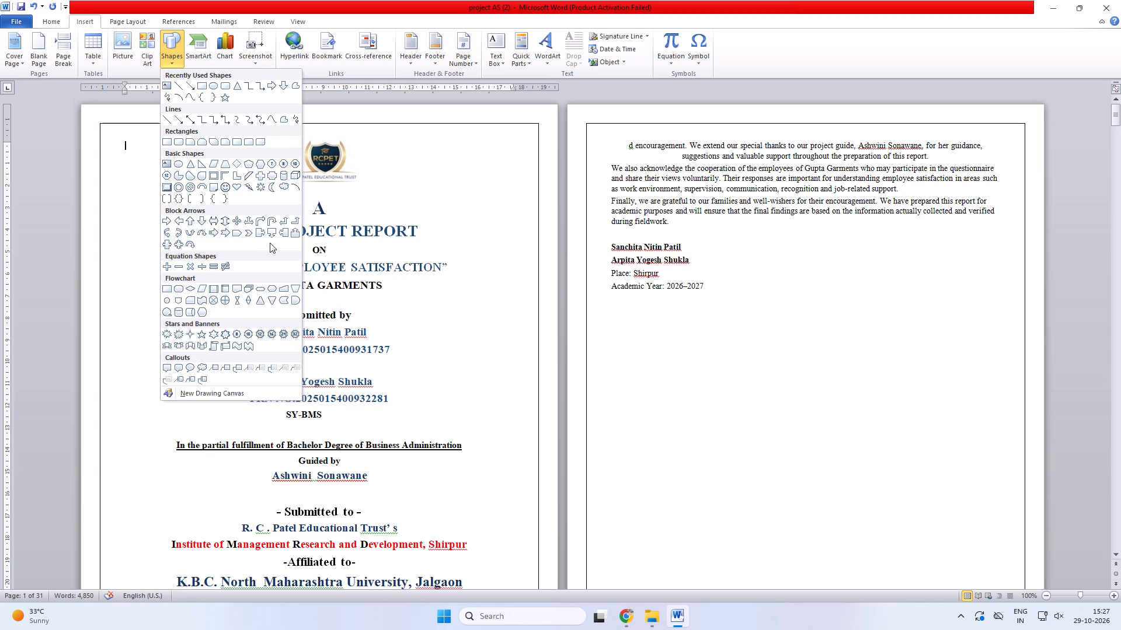
click(207, 55)
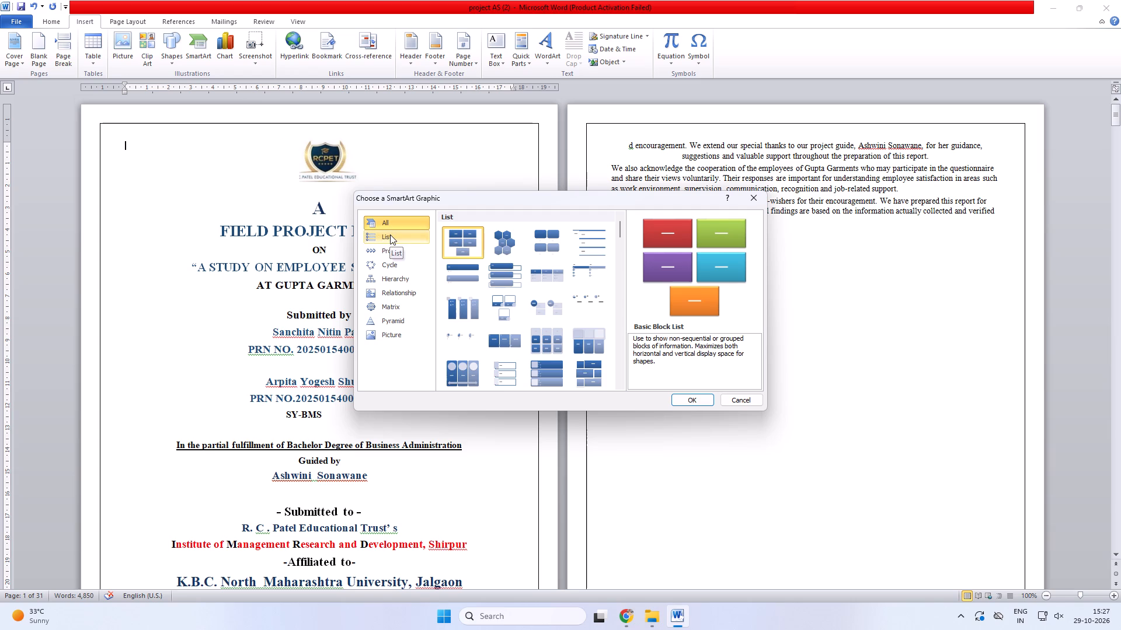
click(388, 260)
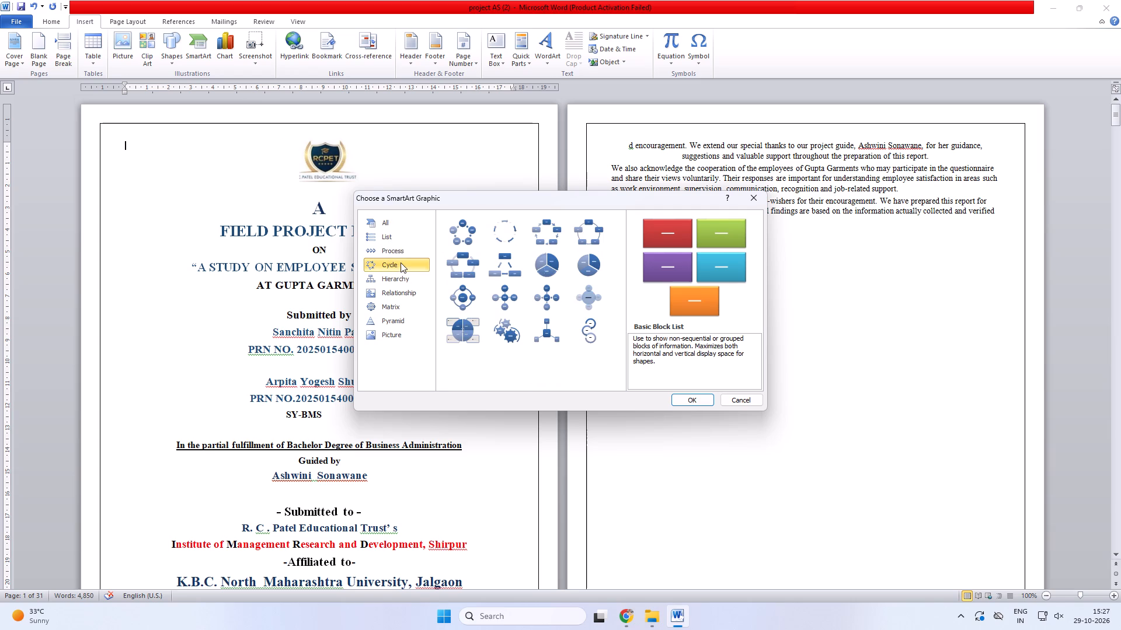
click(398, 297)
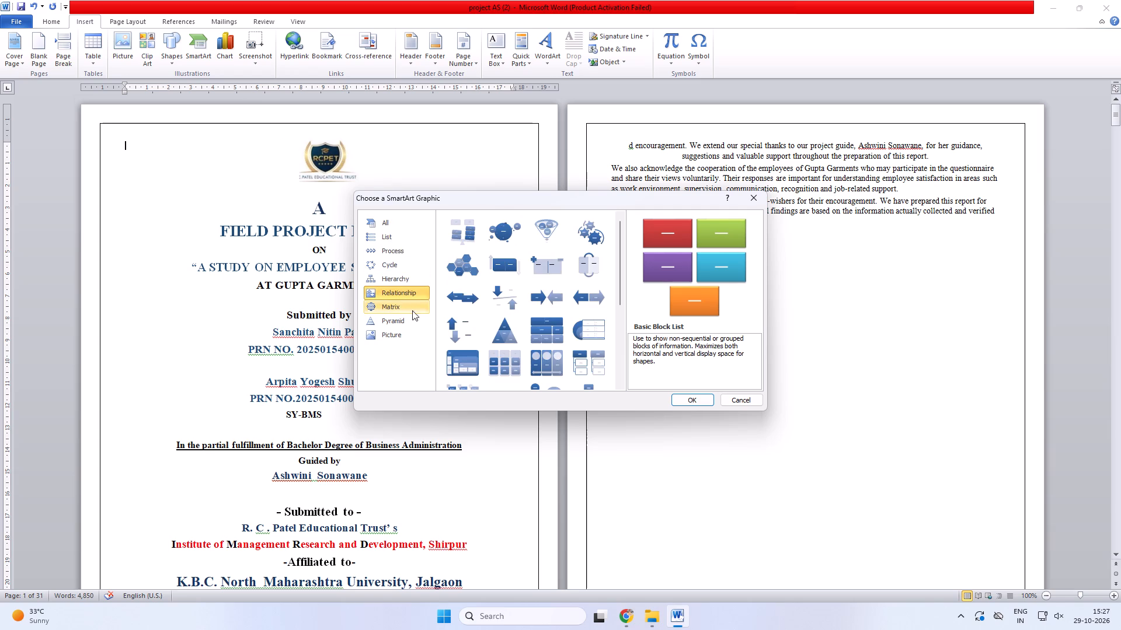
scroll(514, 300, down, 5)
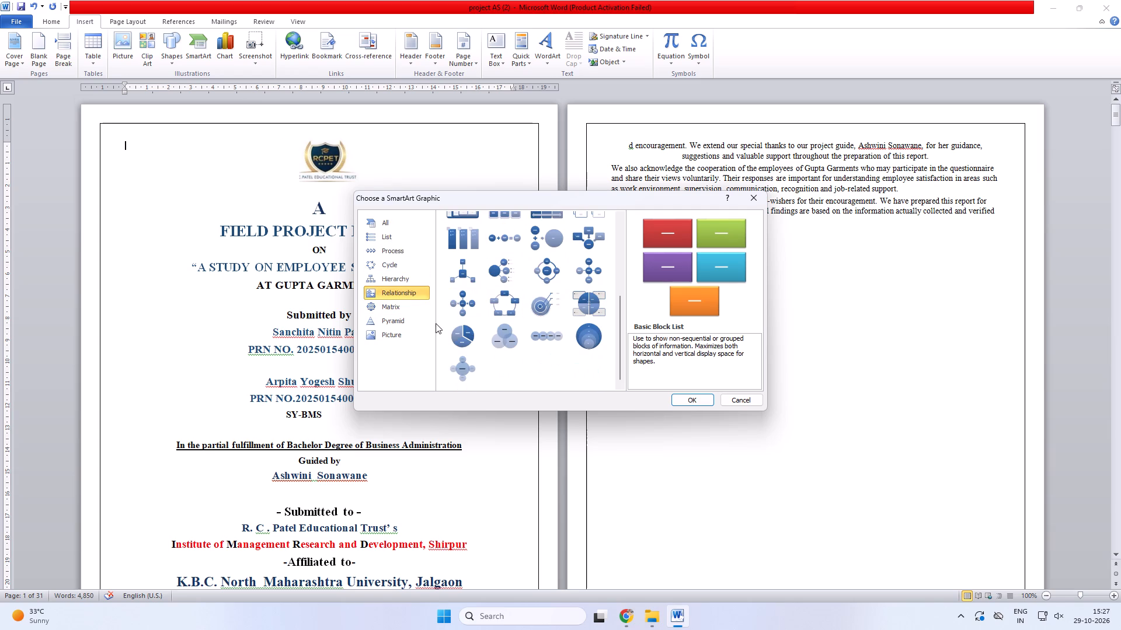
click(379, 305)
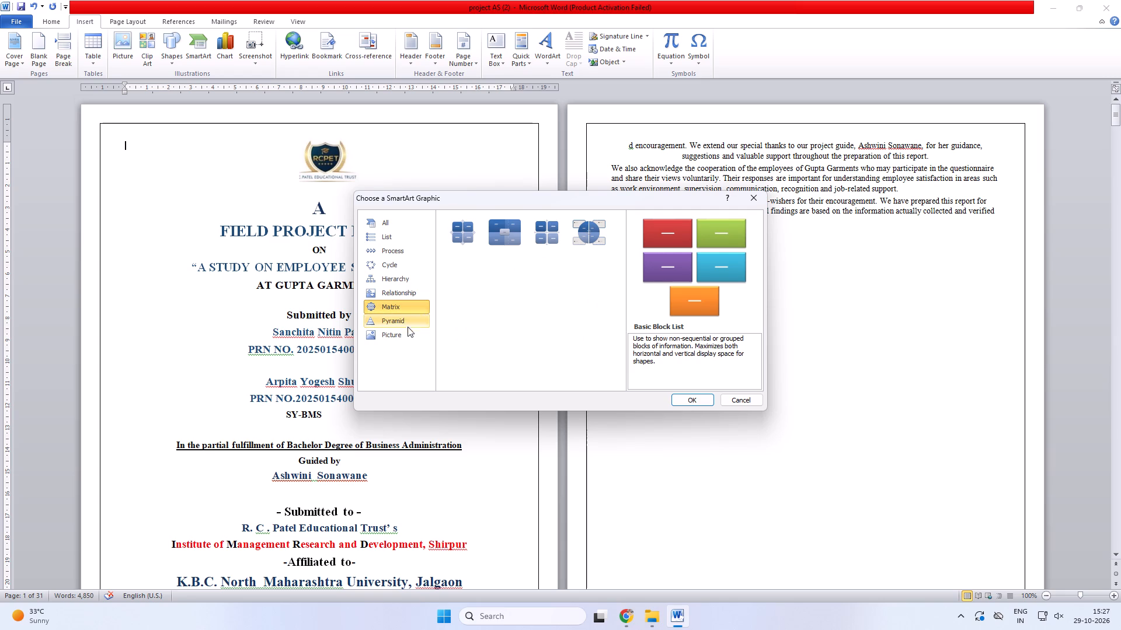
click(403, 322)
click(404, 334)
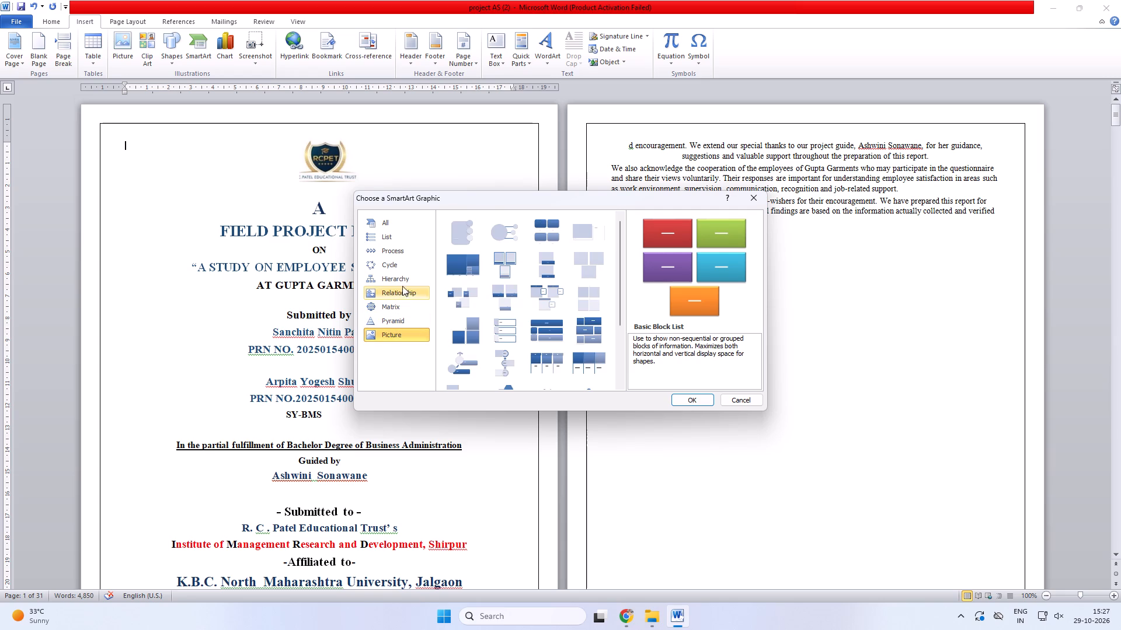
click(406, 255)
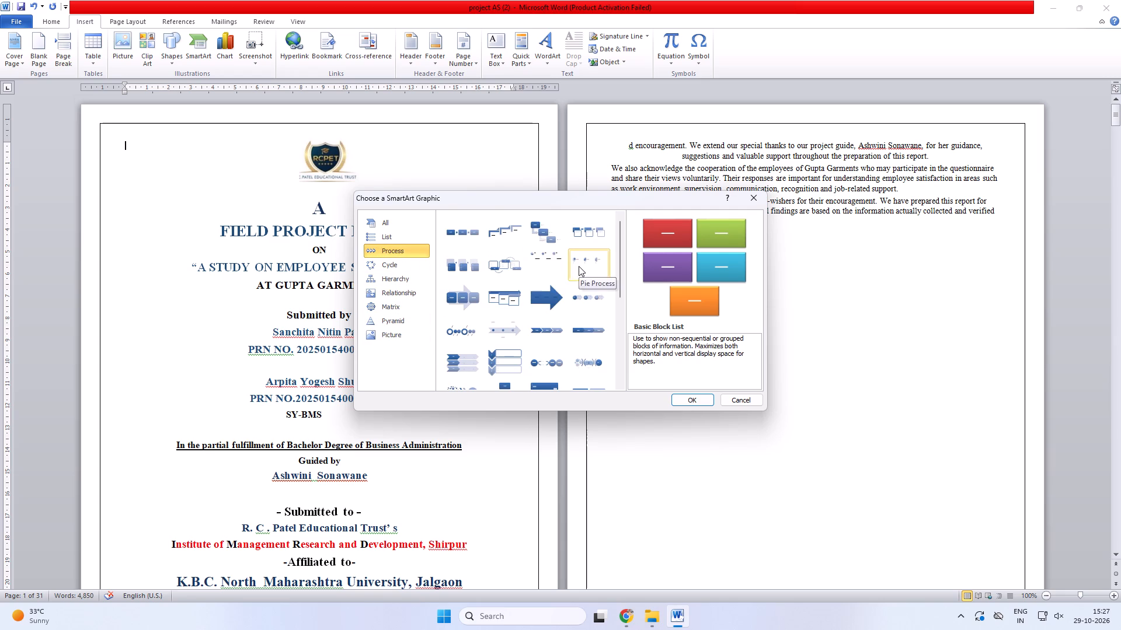
scroll(579, 266, down, 4)
scroll(531, 267, up, 5)
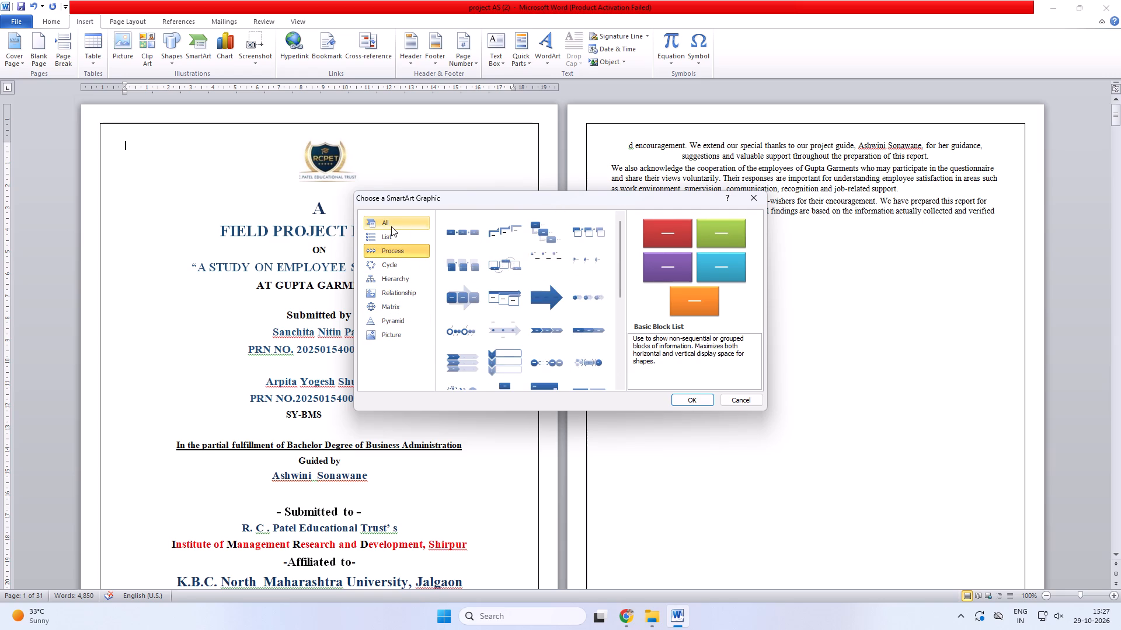
click(391, 226)
scroll(483, 285, down, 19)
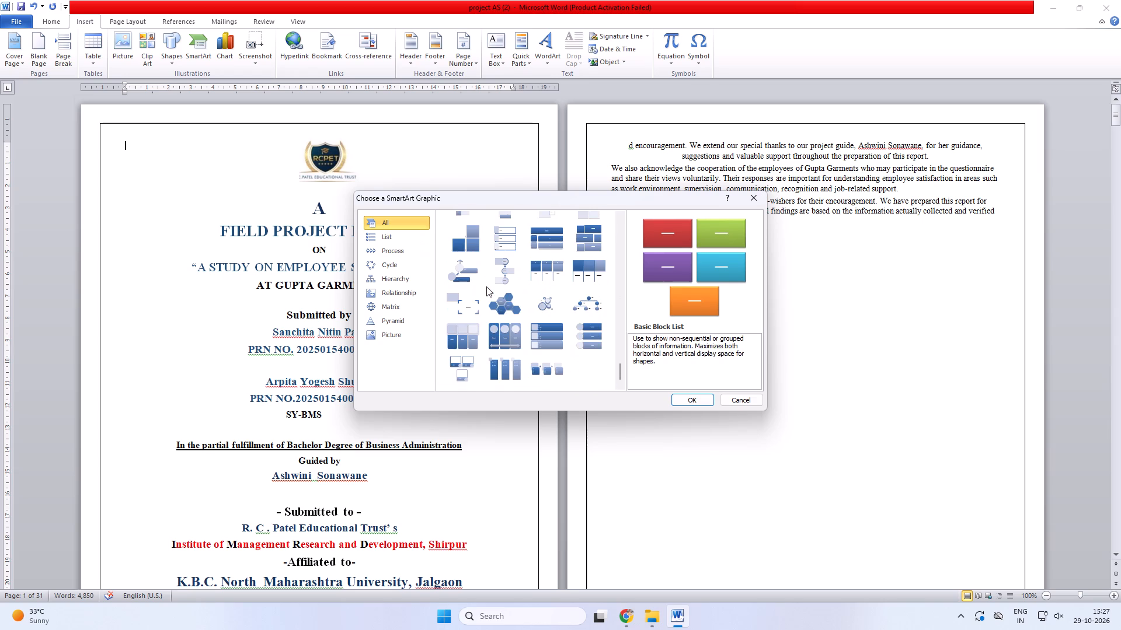
scroll(486, 286, down, 5)
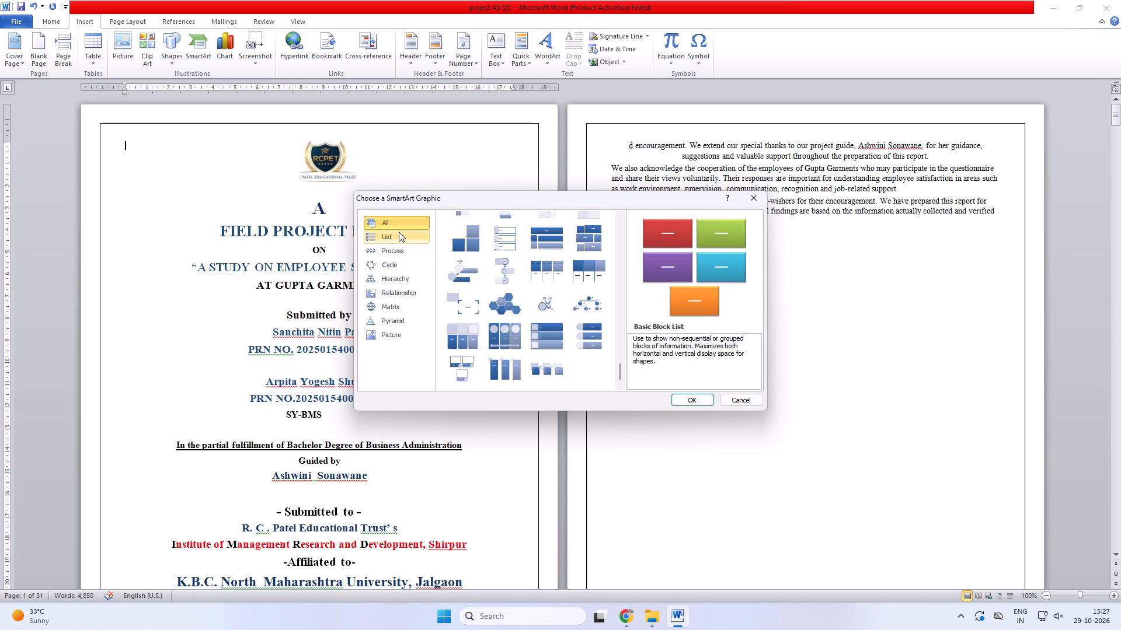
click(399, 232)
scroll(545, 236, down, 5)
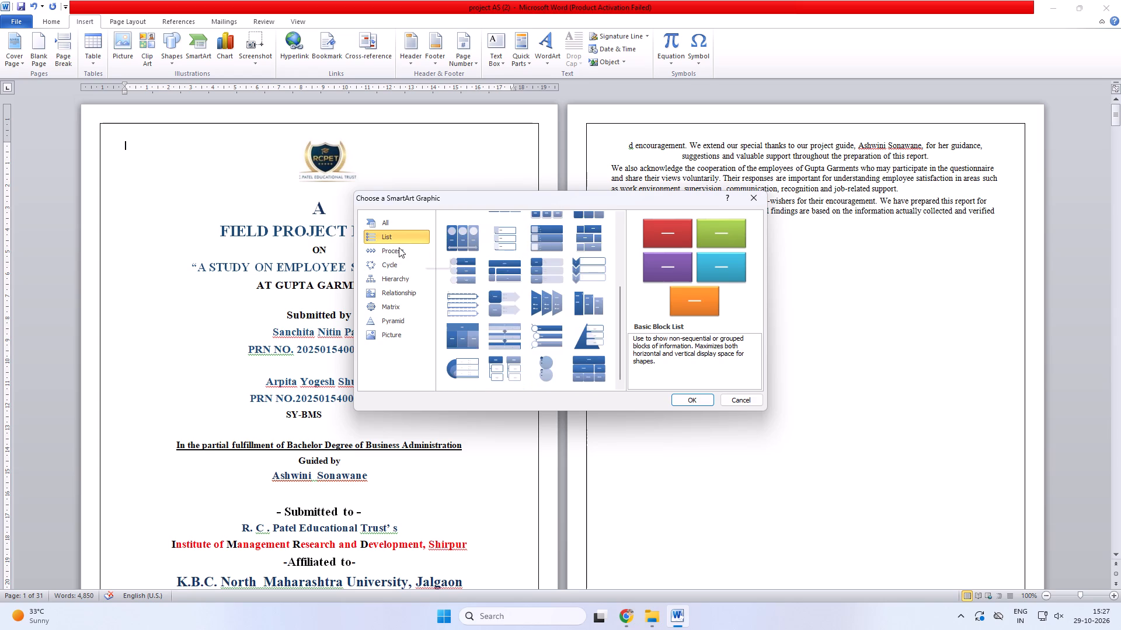
click(399, 247)
scroll(535, 257, down, 9)
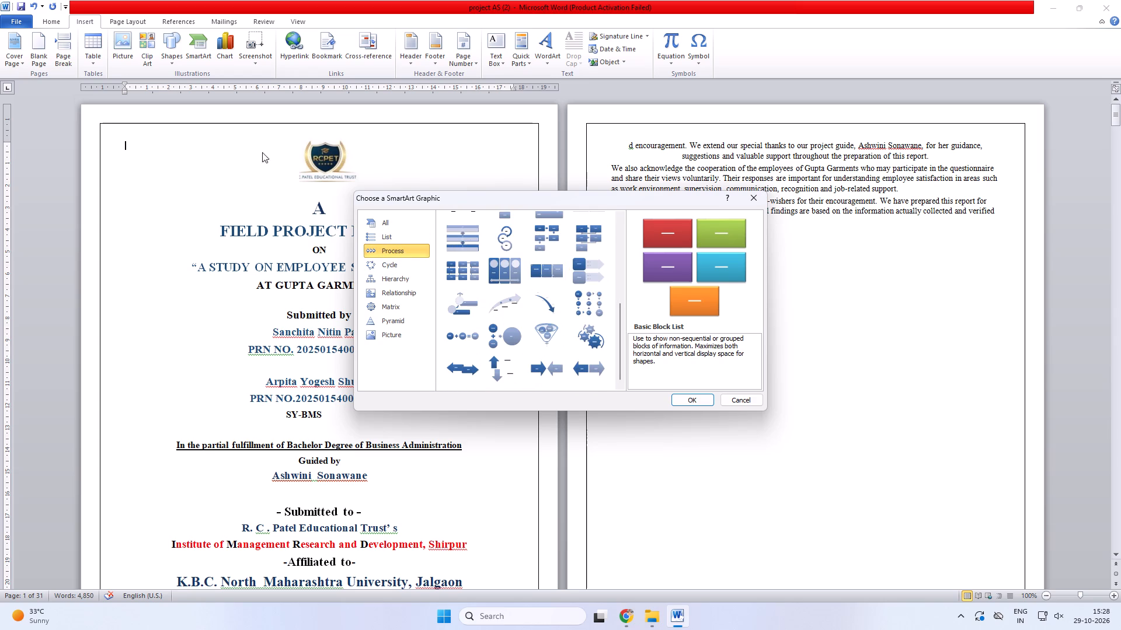
click(122, 51)
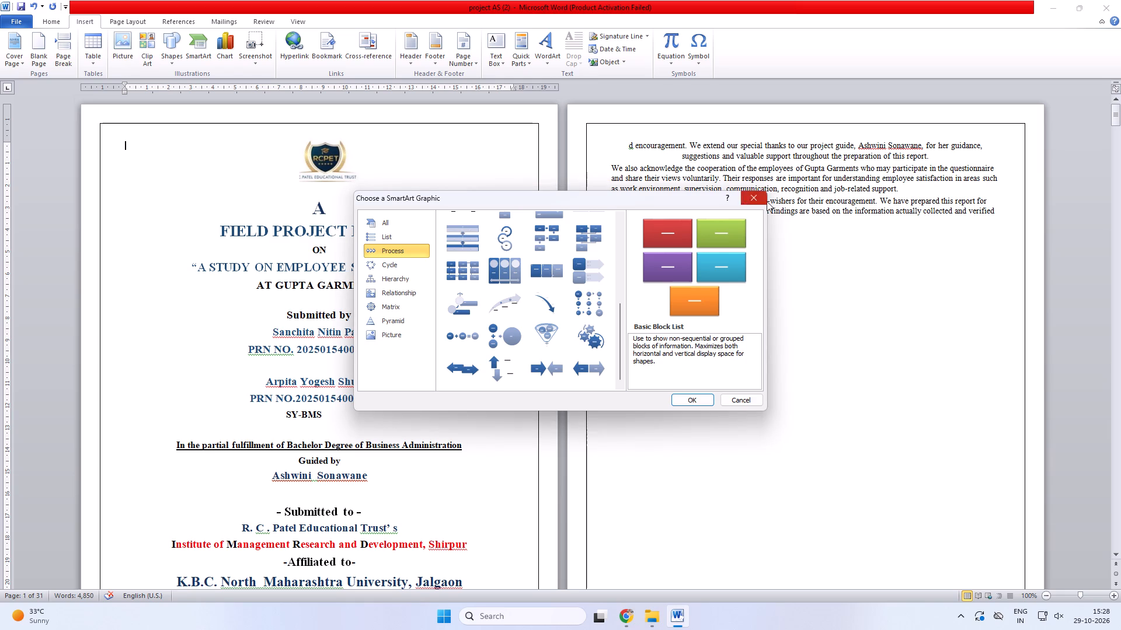
click(753, 202)
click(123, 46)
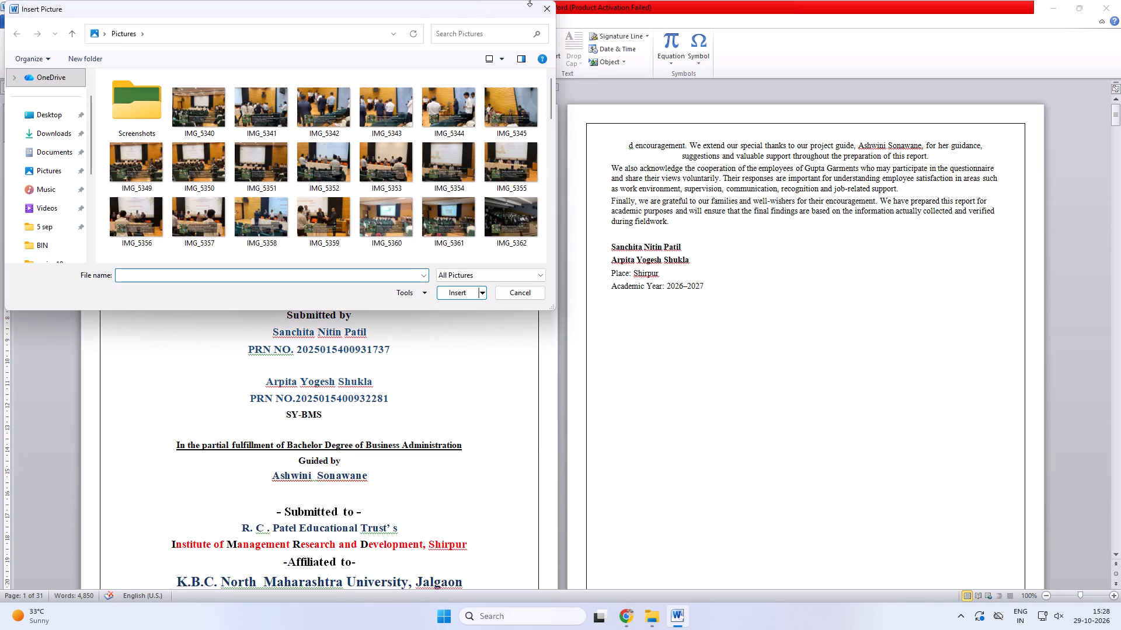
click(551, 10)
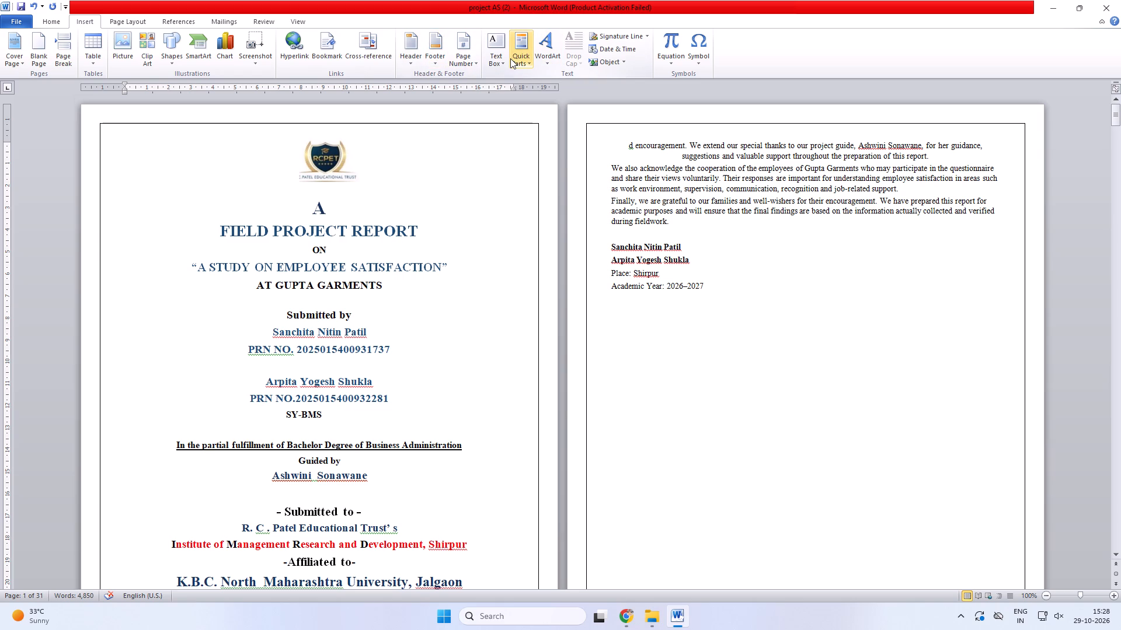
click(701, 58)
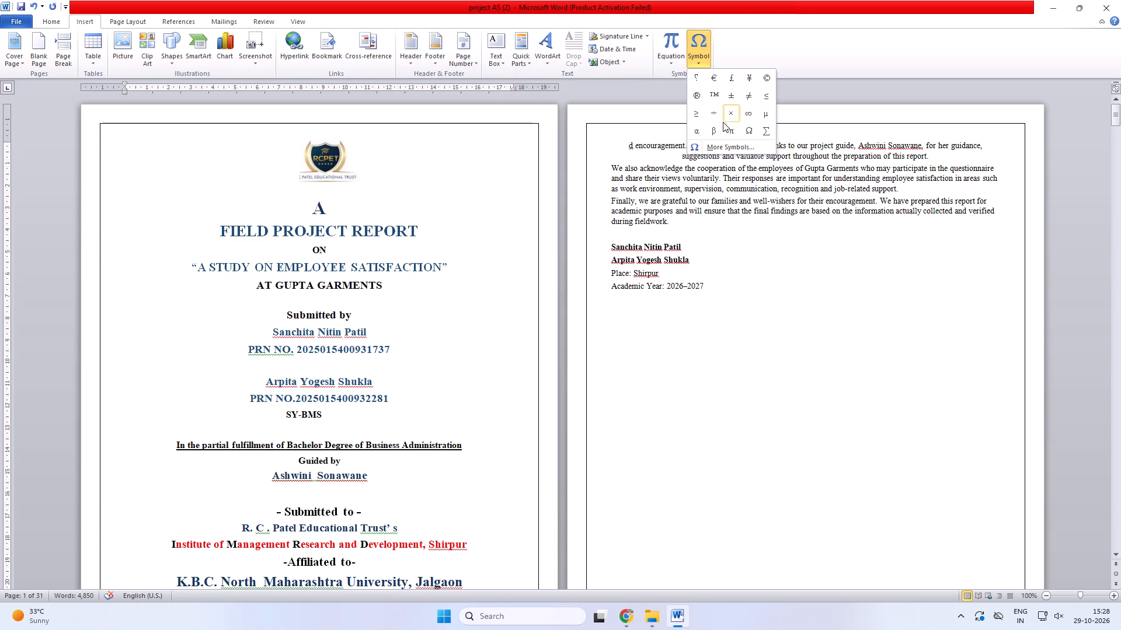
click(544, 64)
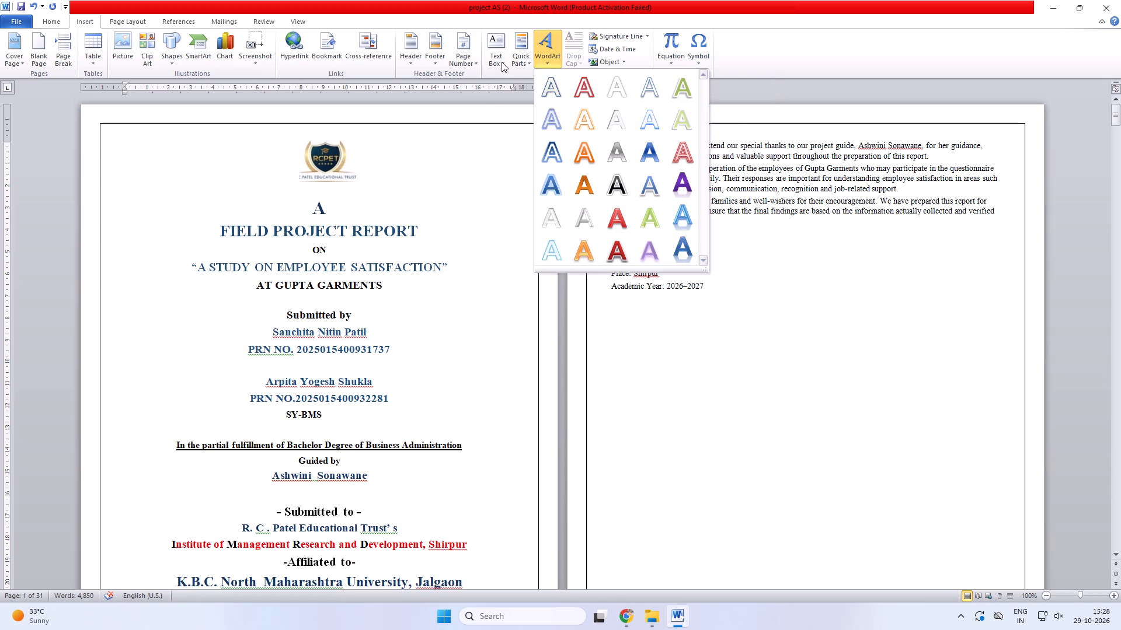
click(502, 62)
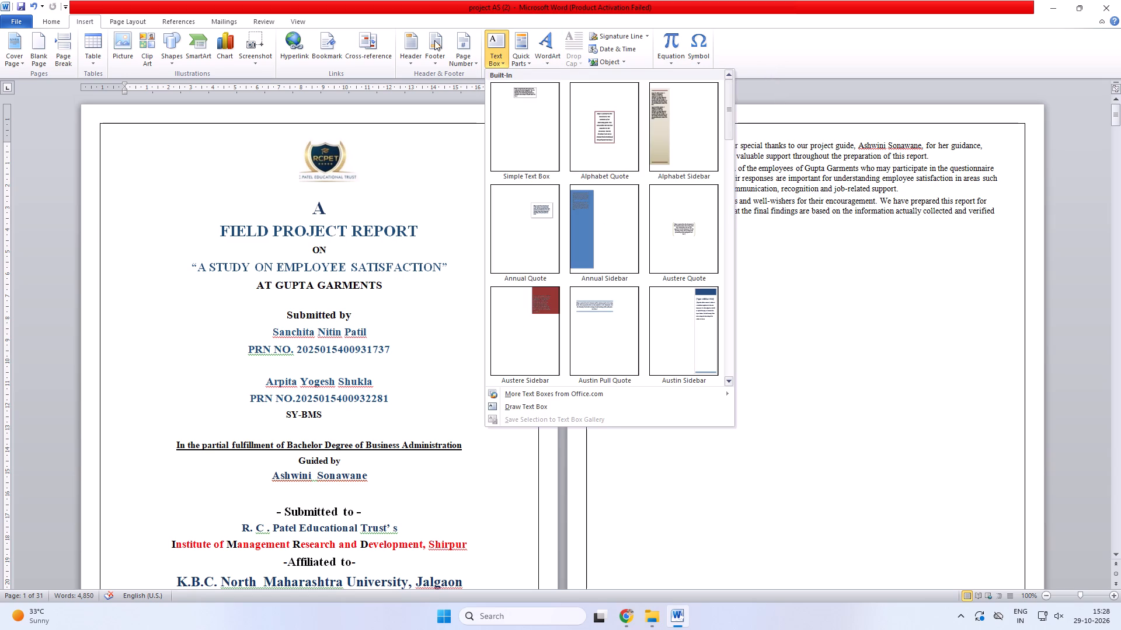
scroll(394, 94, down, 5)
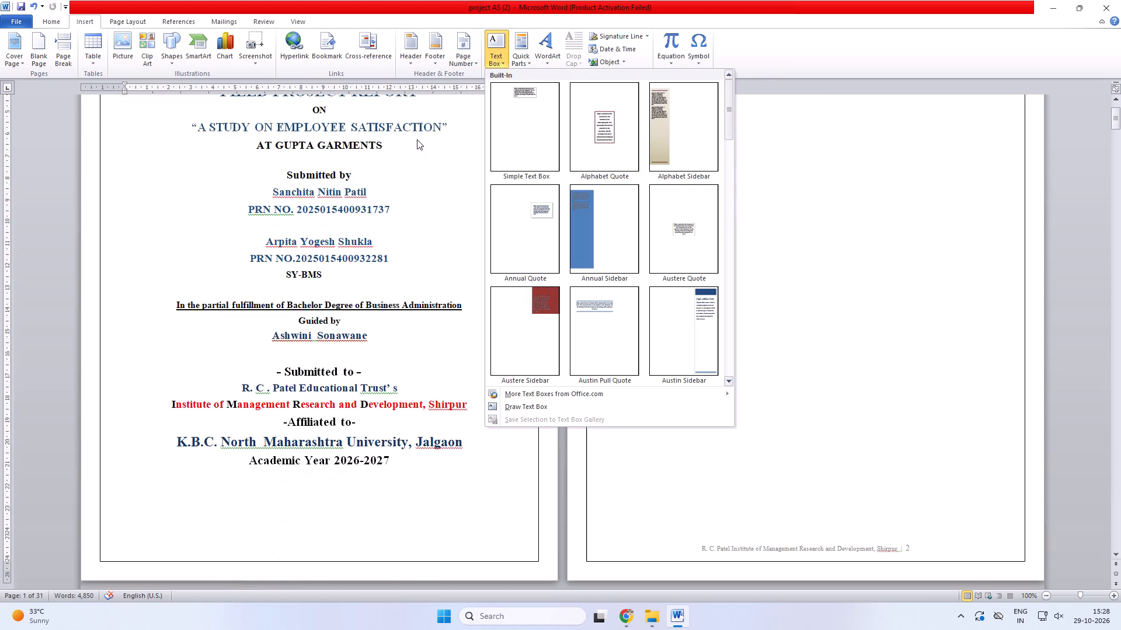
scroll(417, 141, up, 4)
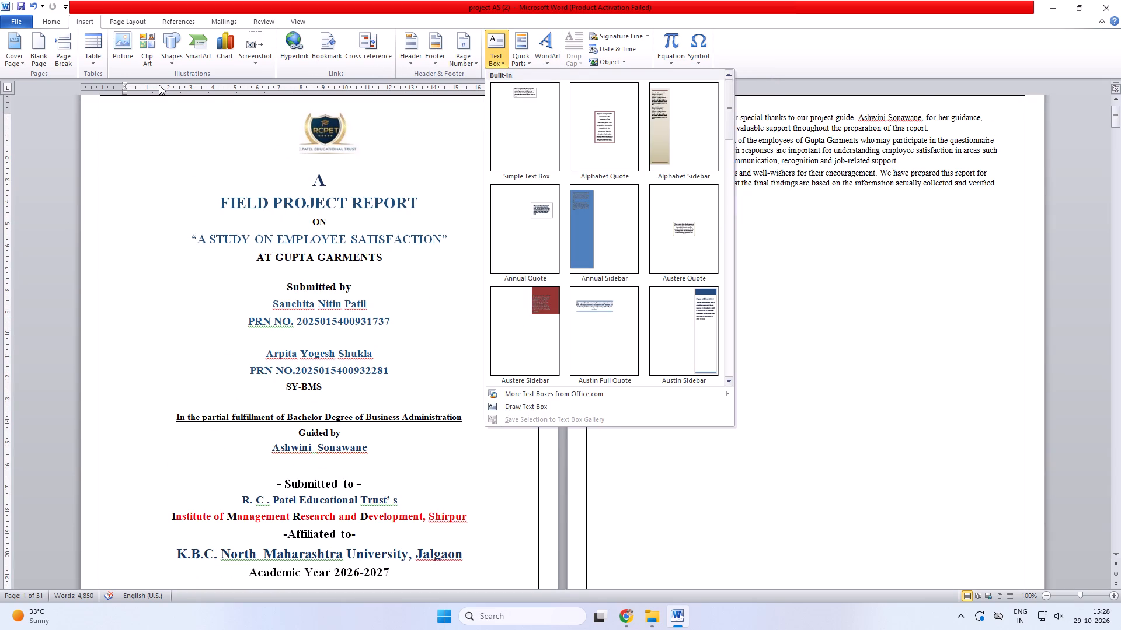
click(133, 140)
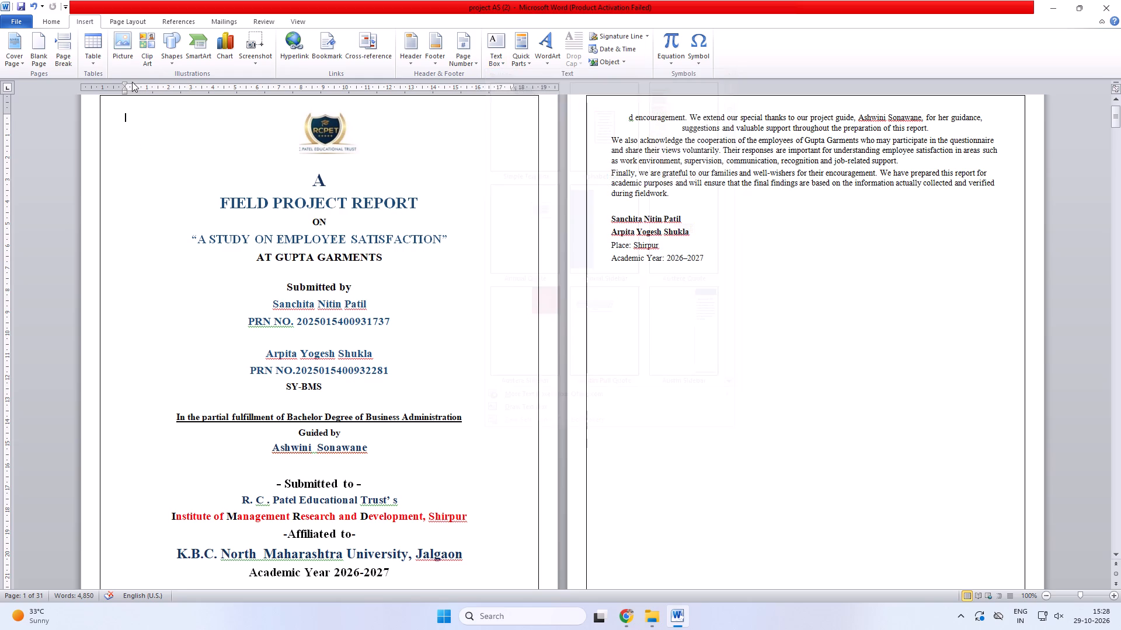
Insert a page break at the very start of the cover page, before the logo.
click(85, 55)
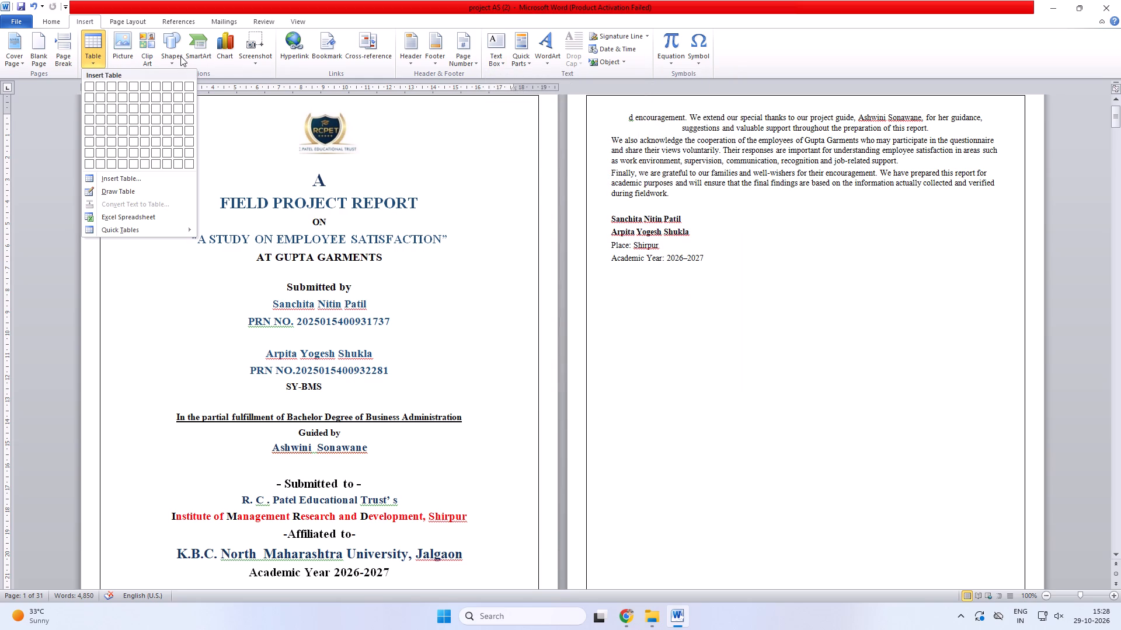
click(58, 56)
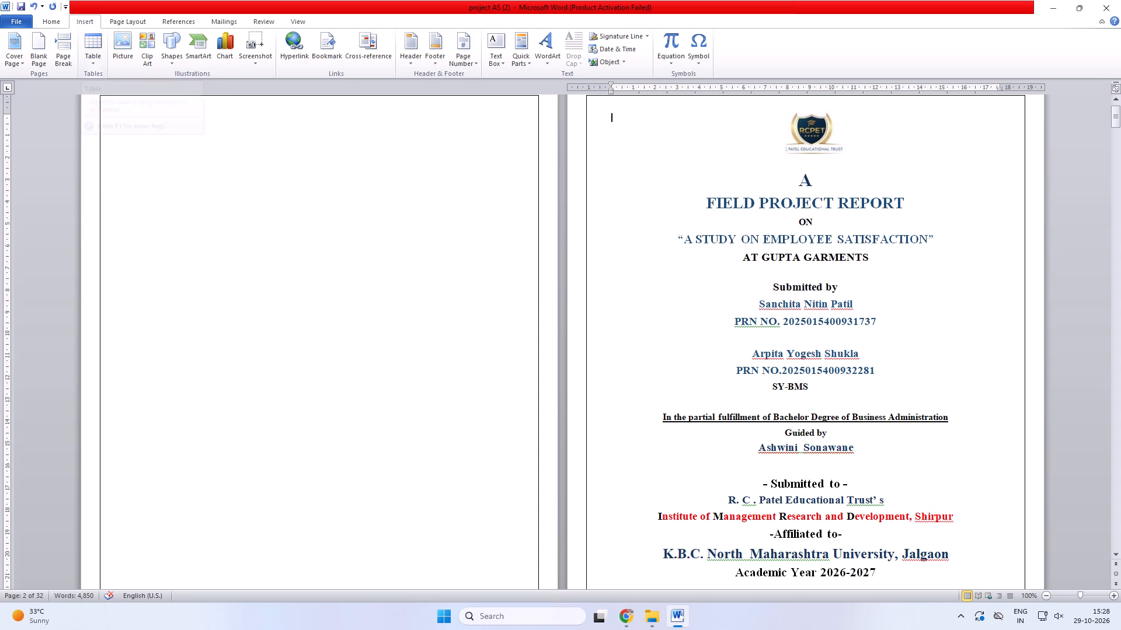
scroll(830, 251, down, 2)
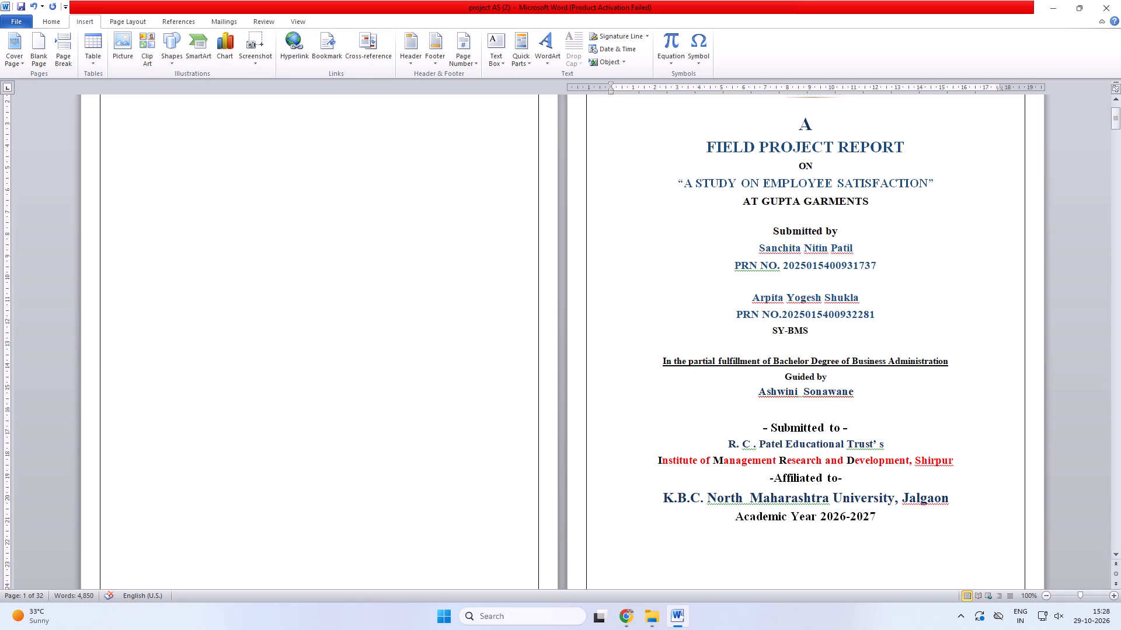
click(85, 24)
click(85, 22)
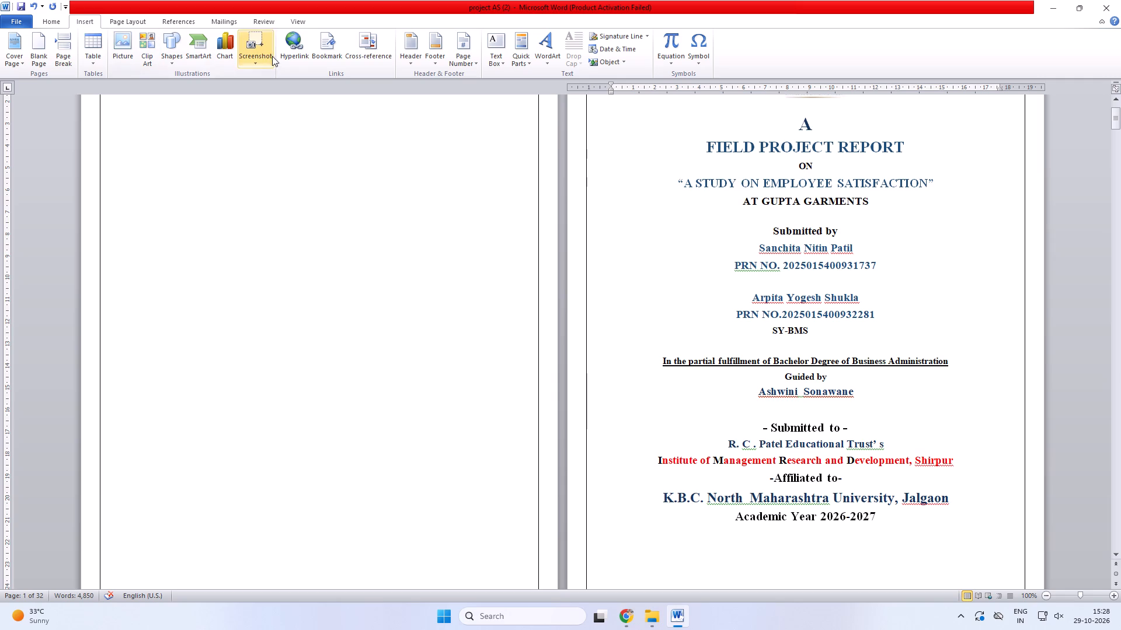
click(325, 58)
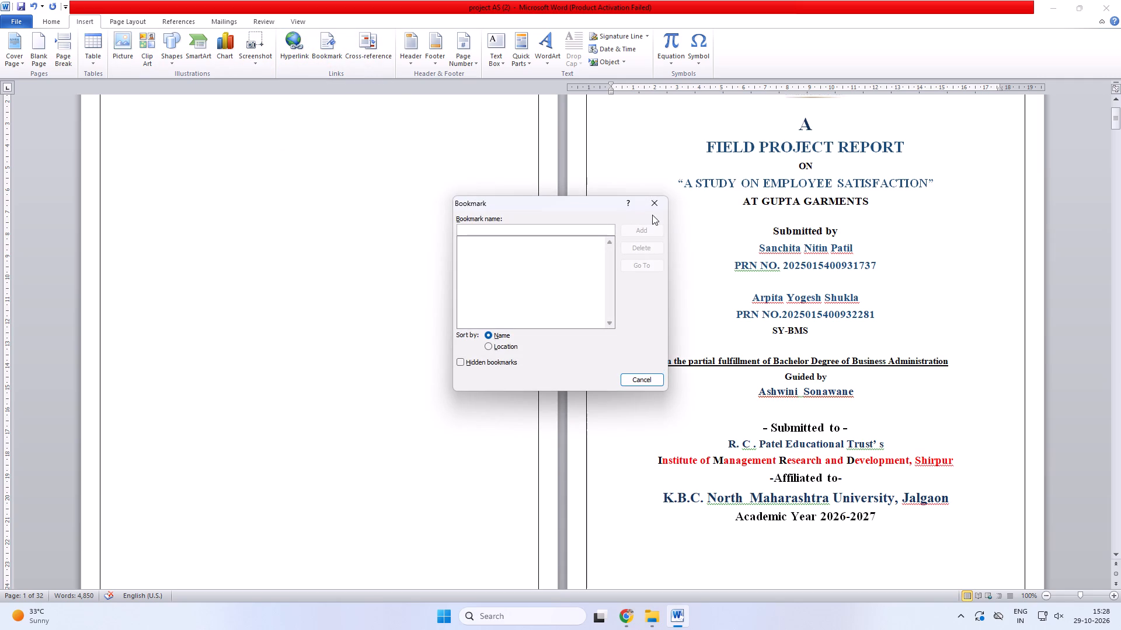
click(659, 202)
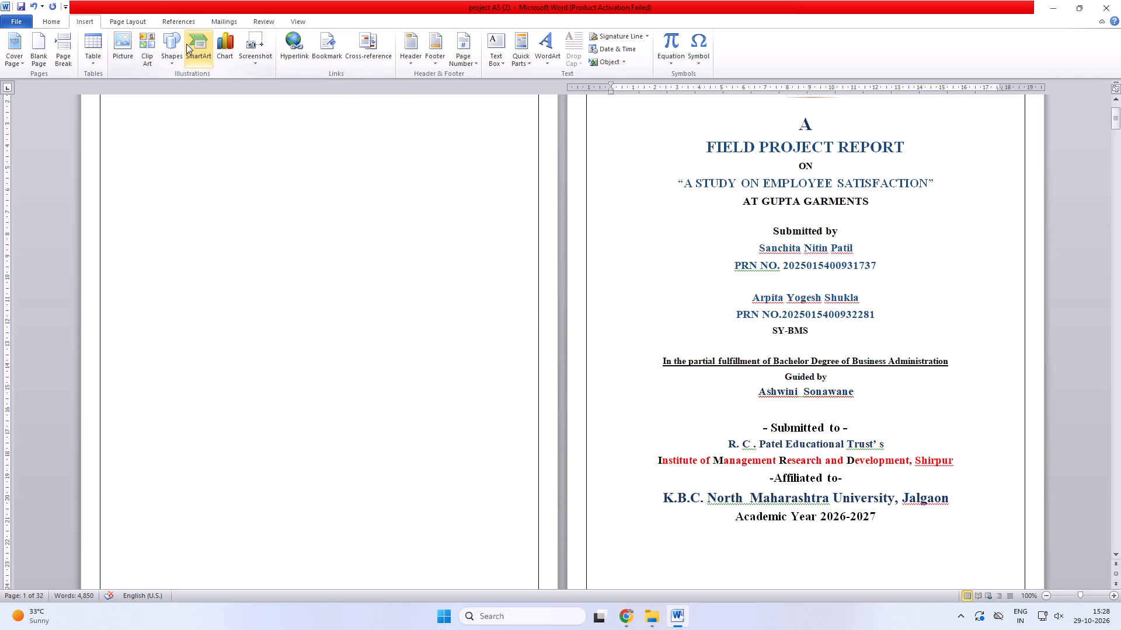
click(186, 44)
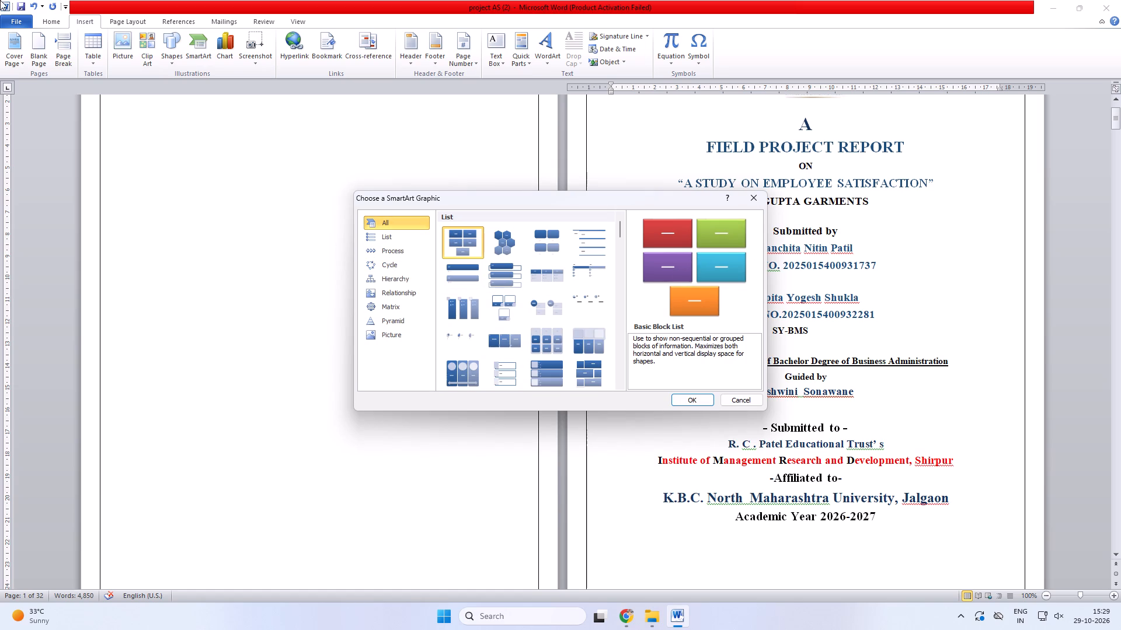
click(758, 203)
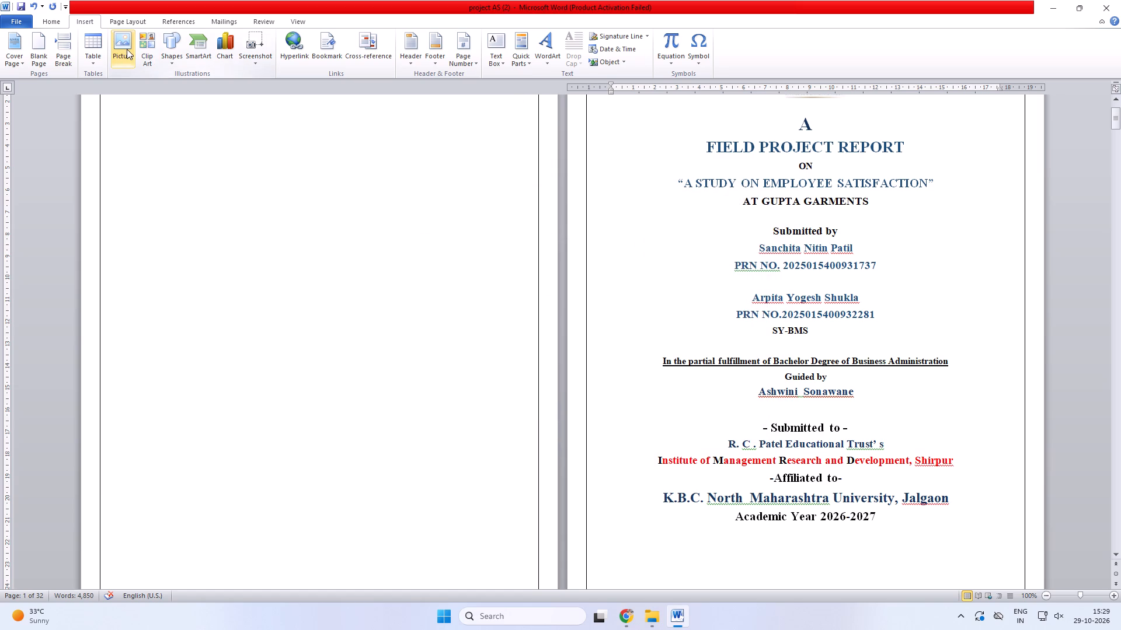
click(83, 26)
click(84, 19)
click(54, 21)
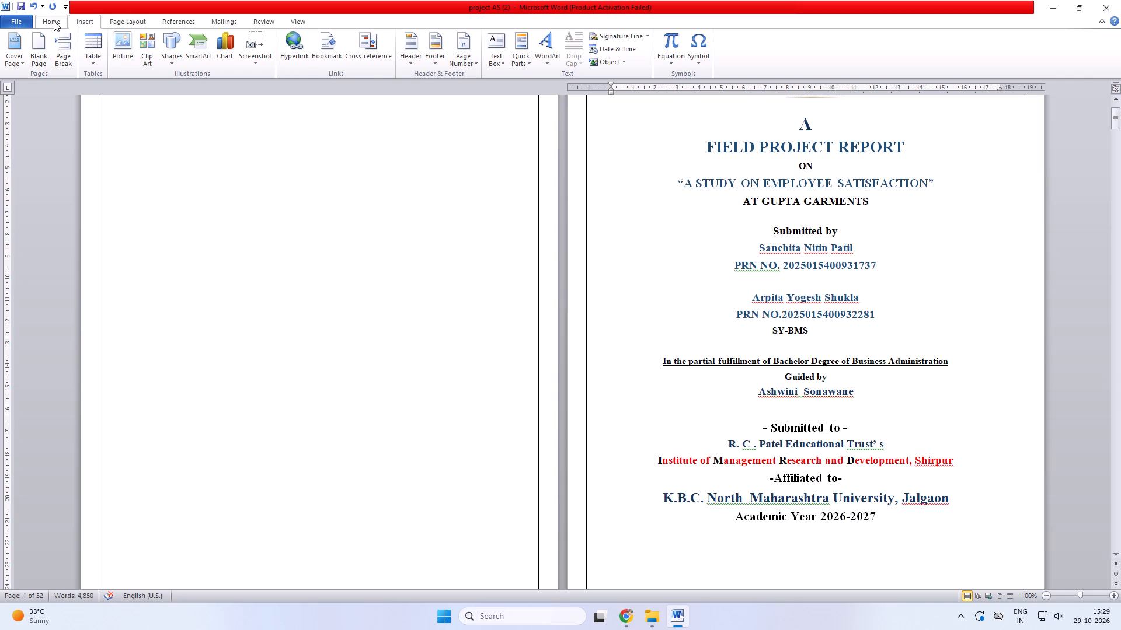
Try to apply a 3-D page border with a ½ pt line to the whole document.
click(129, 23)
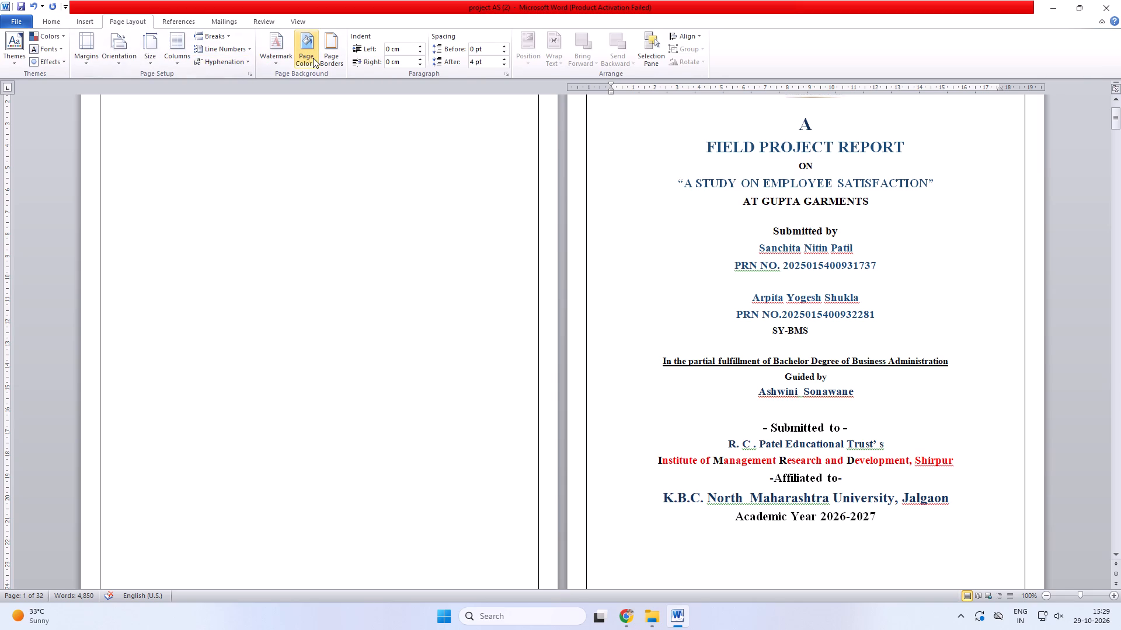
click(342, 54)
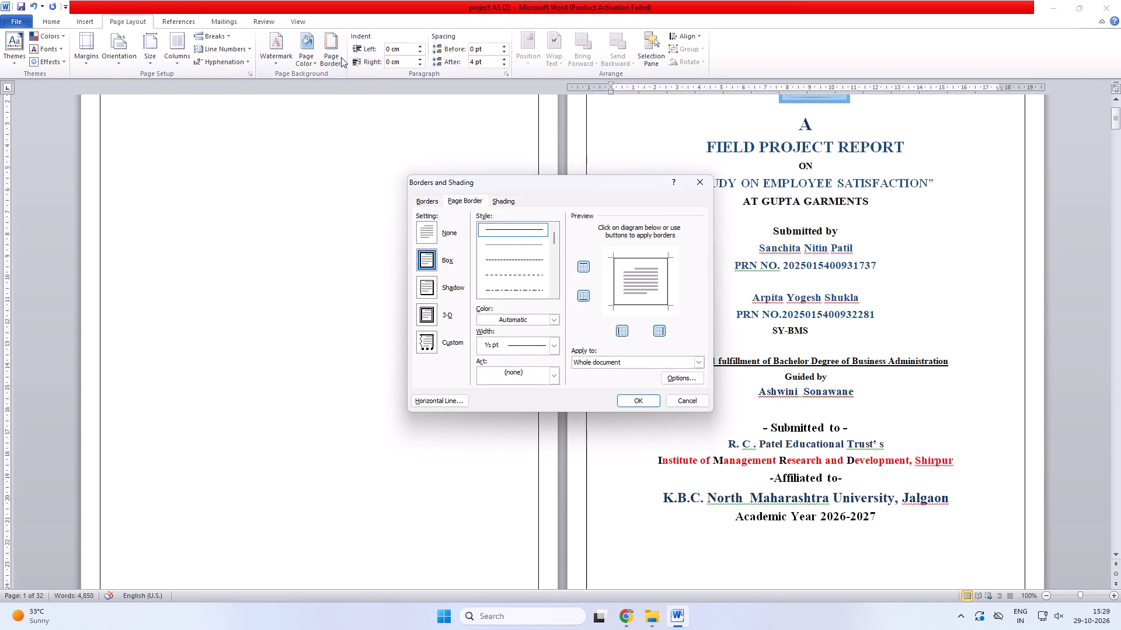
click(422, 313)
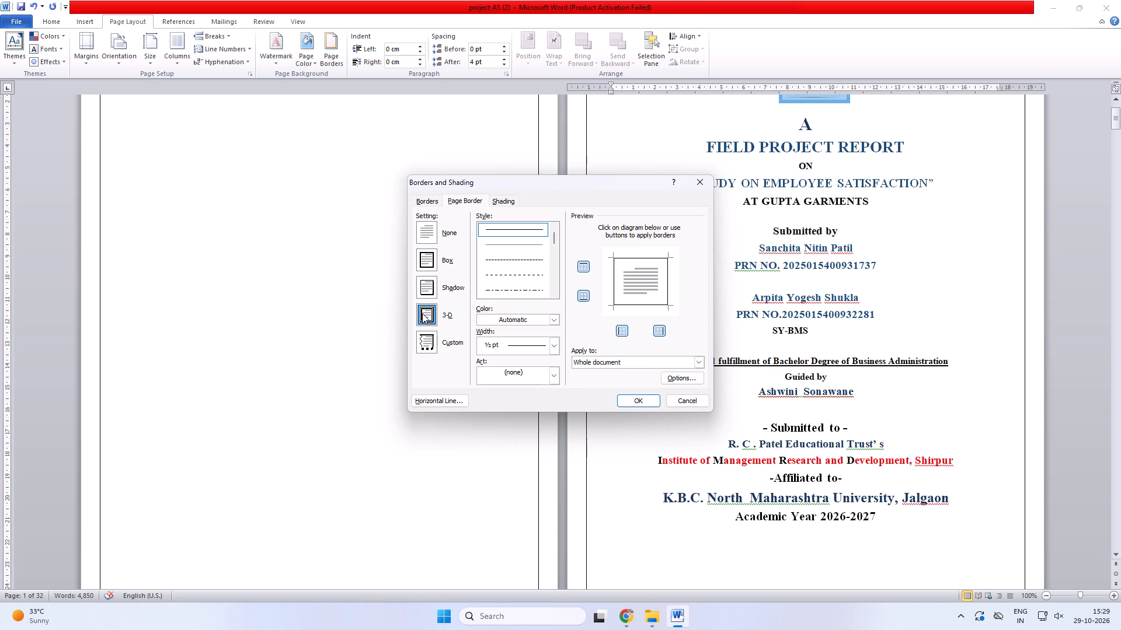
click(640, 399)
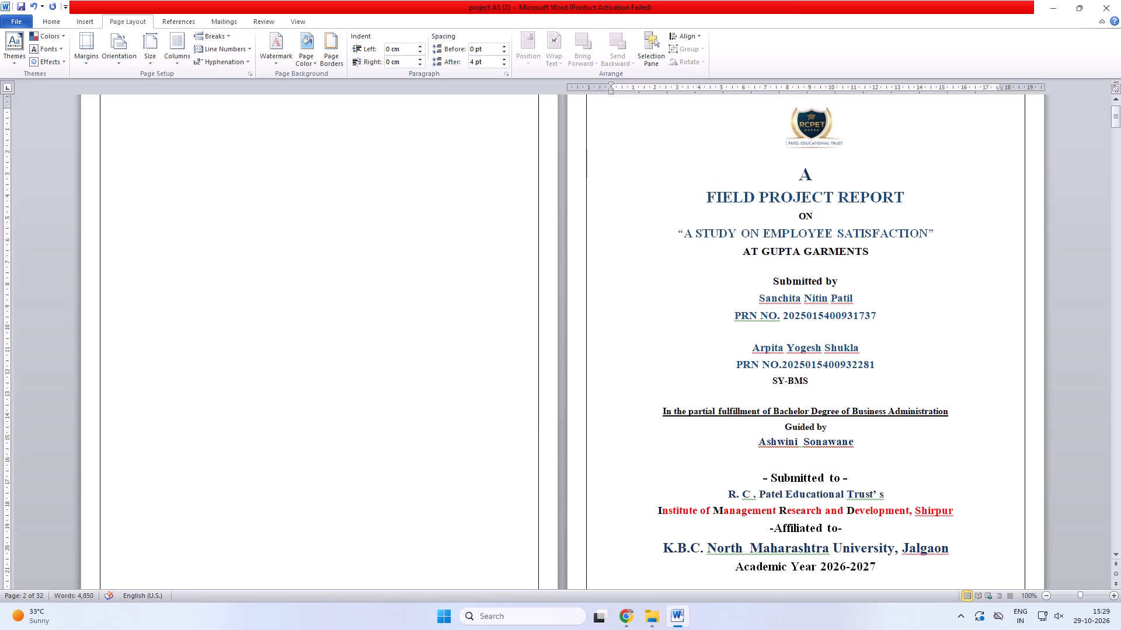
Apply the Custom page border setting with a ½ pt line to the whole document.
click(327, 49)
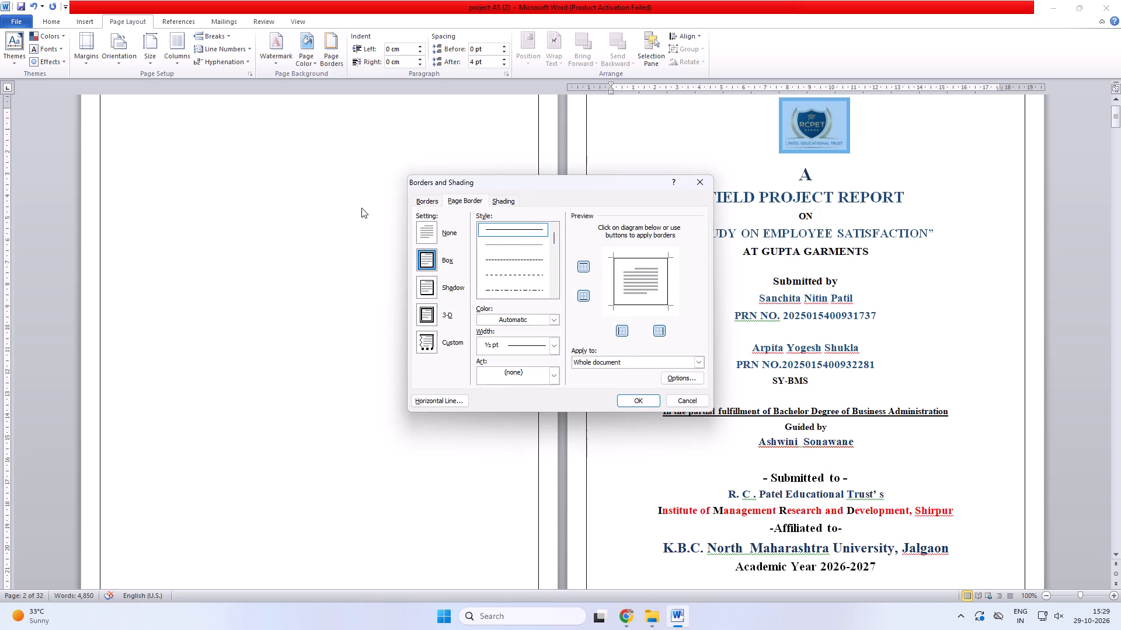
click(433, 346)
click(621, 397)
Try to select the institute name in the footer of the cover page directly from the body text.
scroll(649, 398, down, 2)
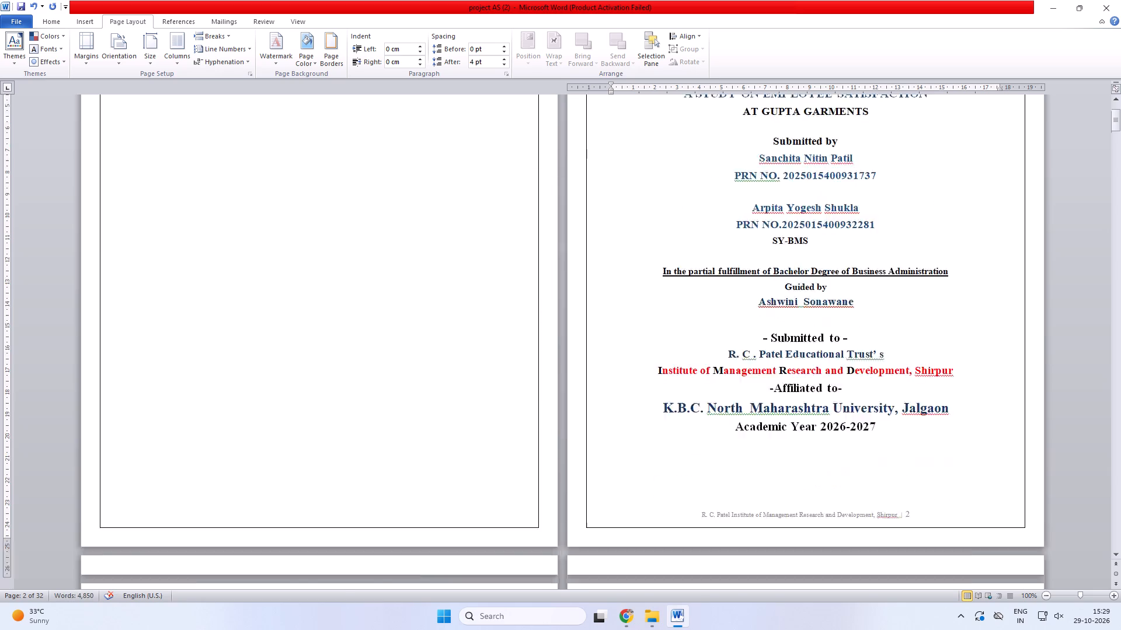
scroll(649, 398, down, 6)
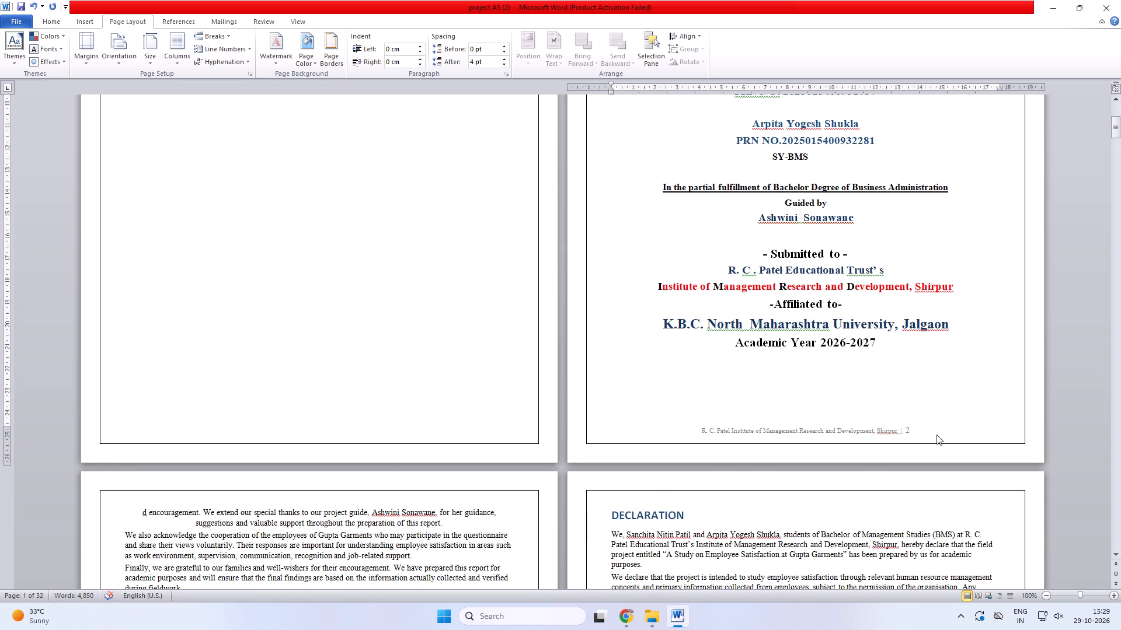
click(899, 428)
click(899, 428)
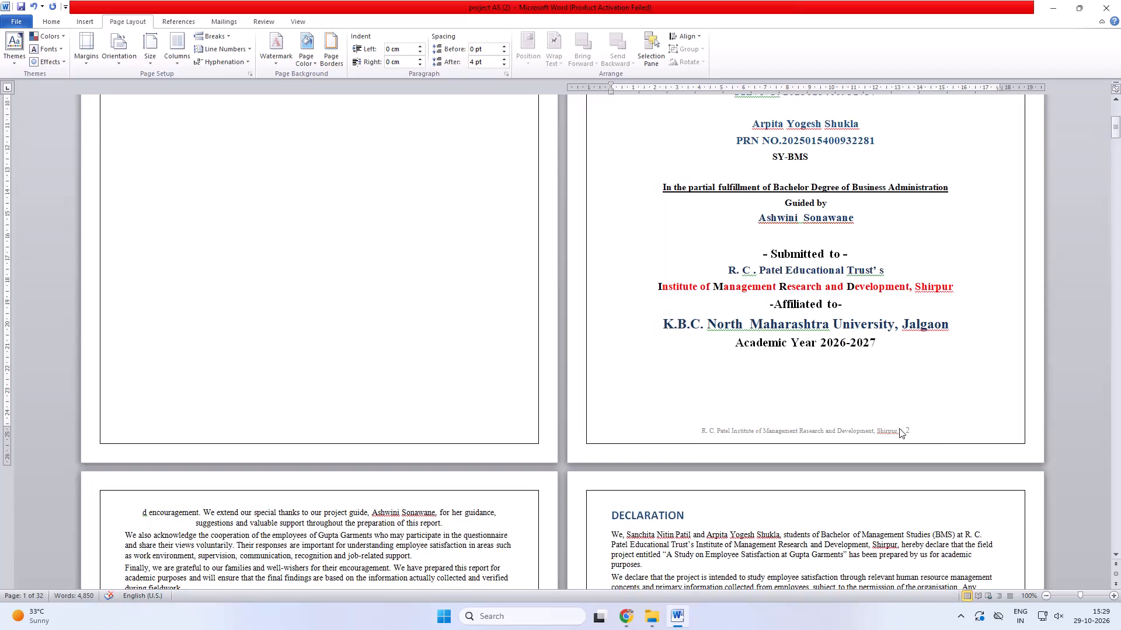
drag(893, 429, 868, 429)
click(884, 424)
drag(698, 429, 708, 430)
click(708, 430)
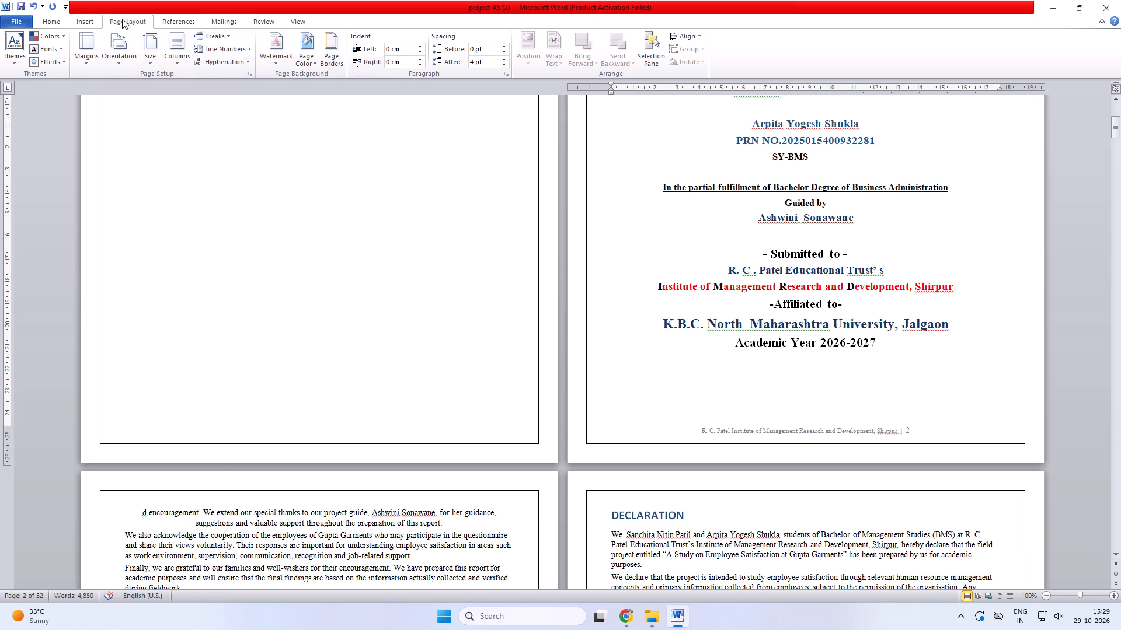
Replace the cover page's footer with the built-in Blank footer and delete its placeholder text, leaving the footer empty.
click(55, 17)
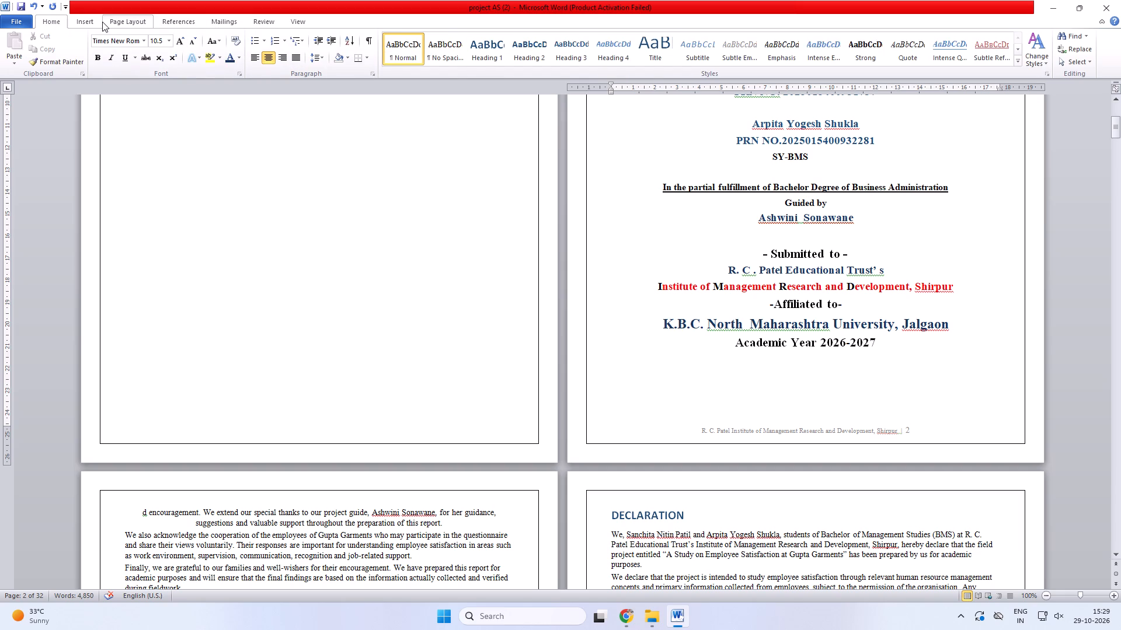
click(95, 22)
click(117, 23)
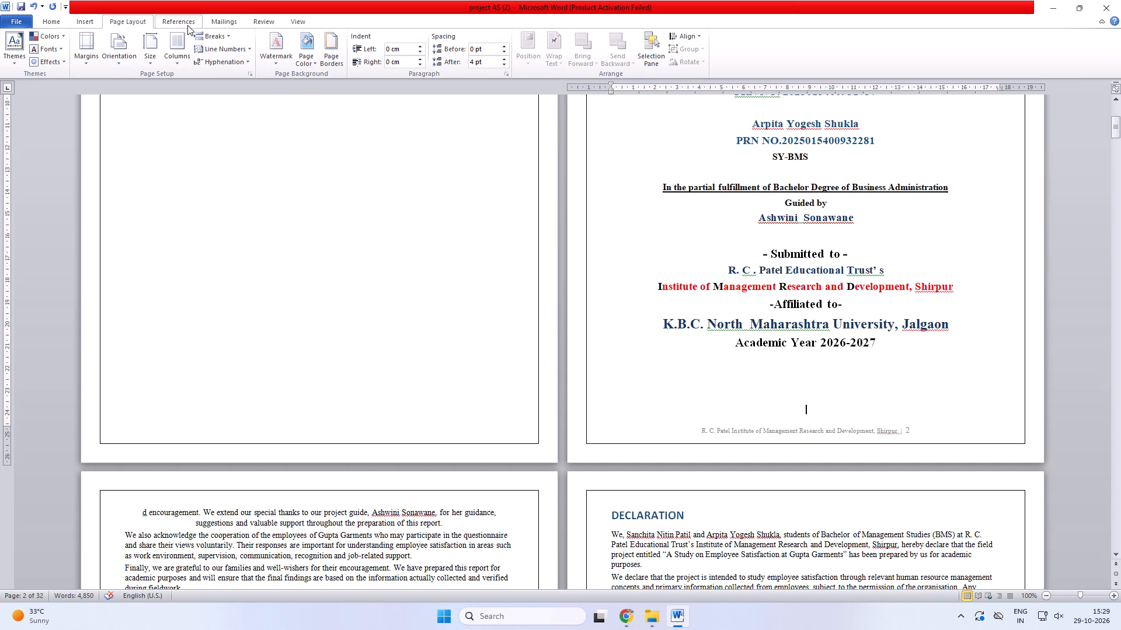
click(86, 22)
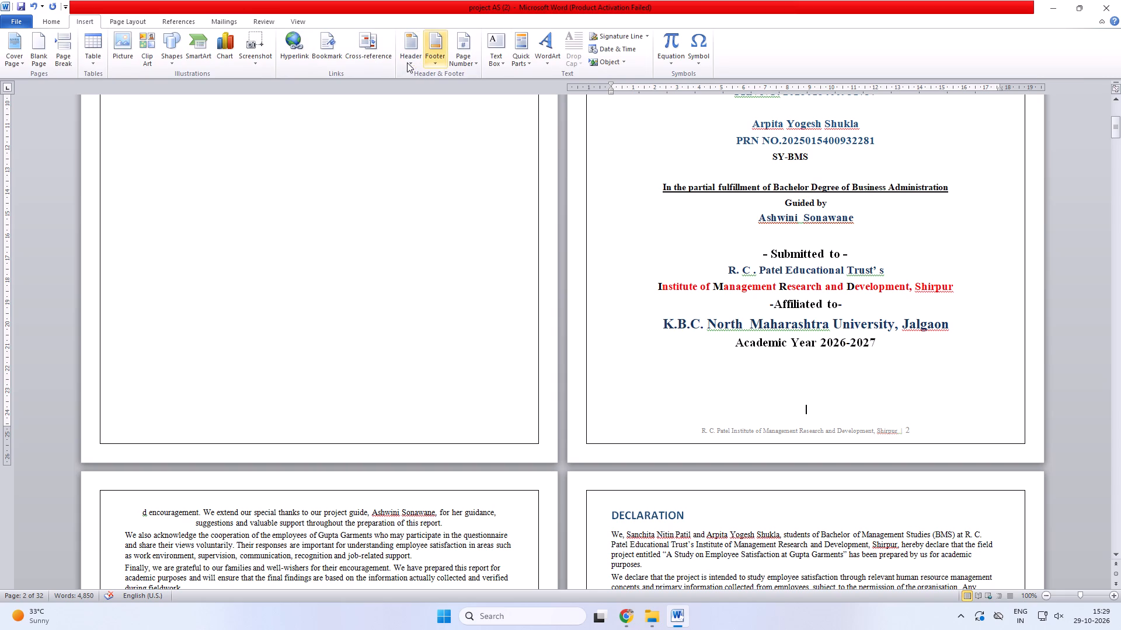
click(429, 57)
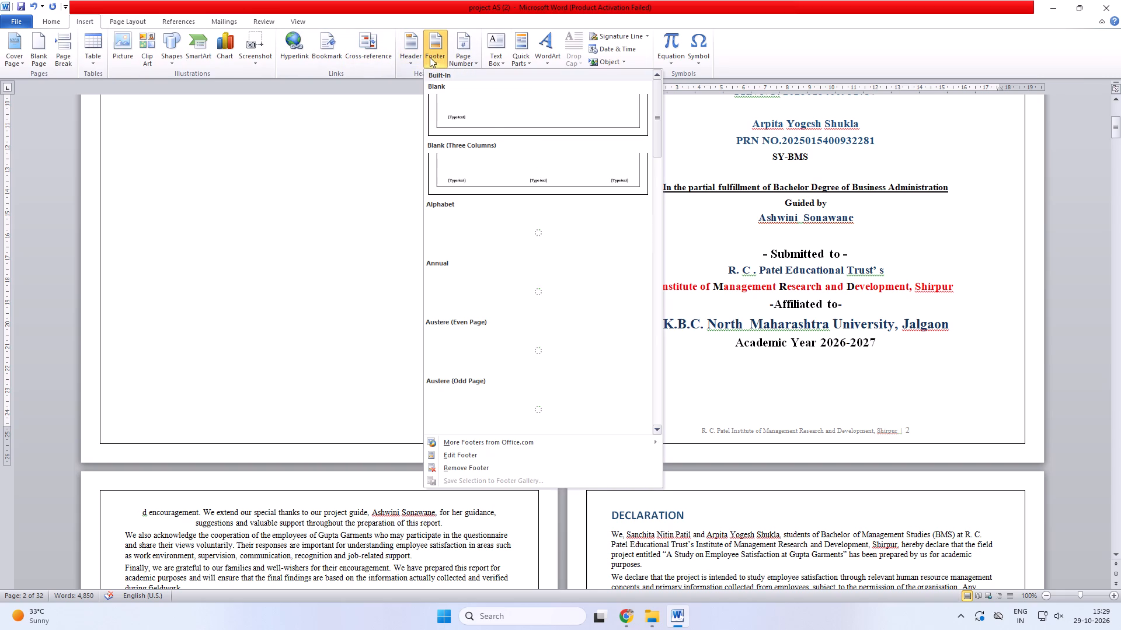
click(482, 120)
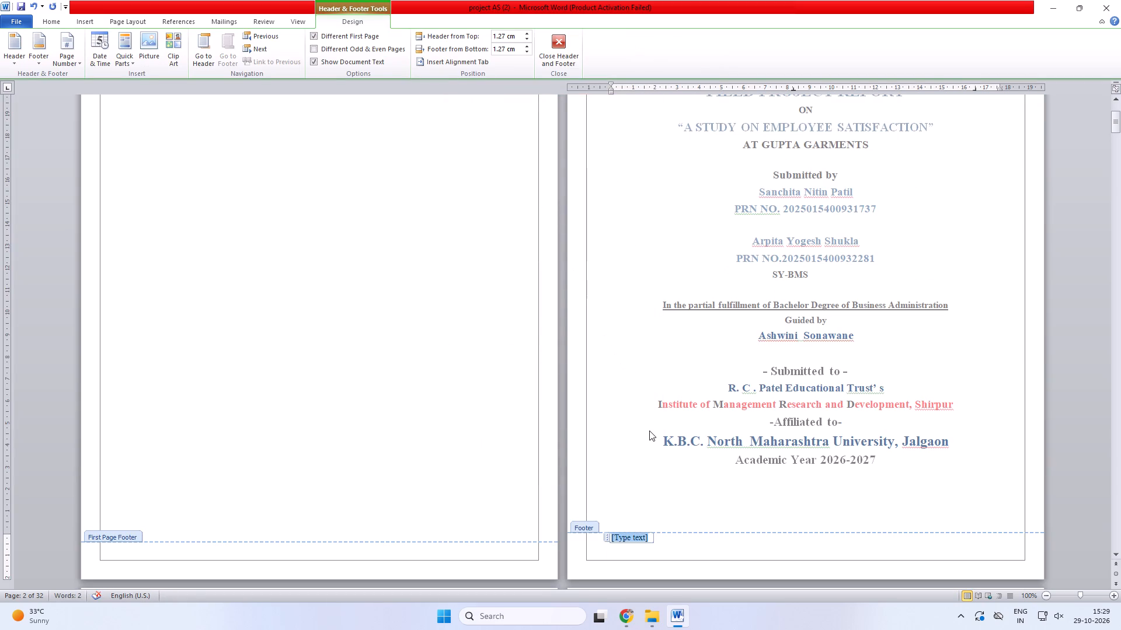
key(BackSpace)
key(BackSpace)
key(BackSpace)
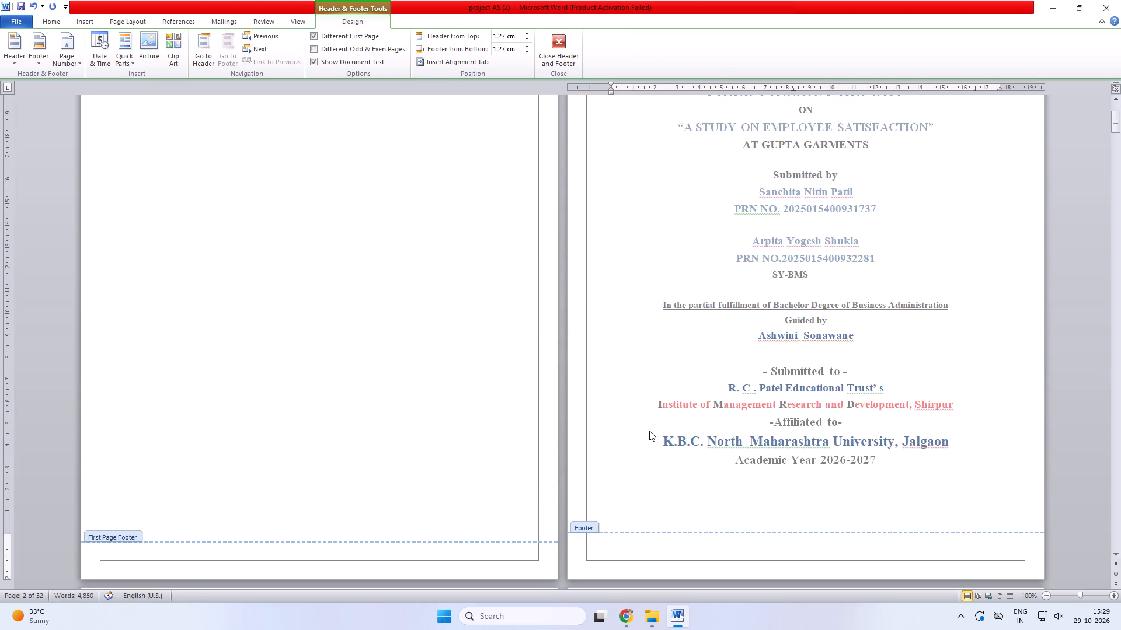
scroll(655, 468, up, 6)
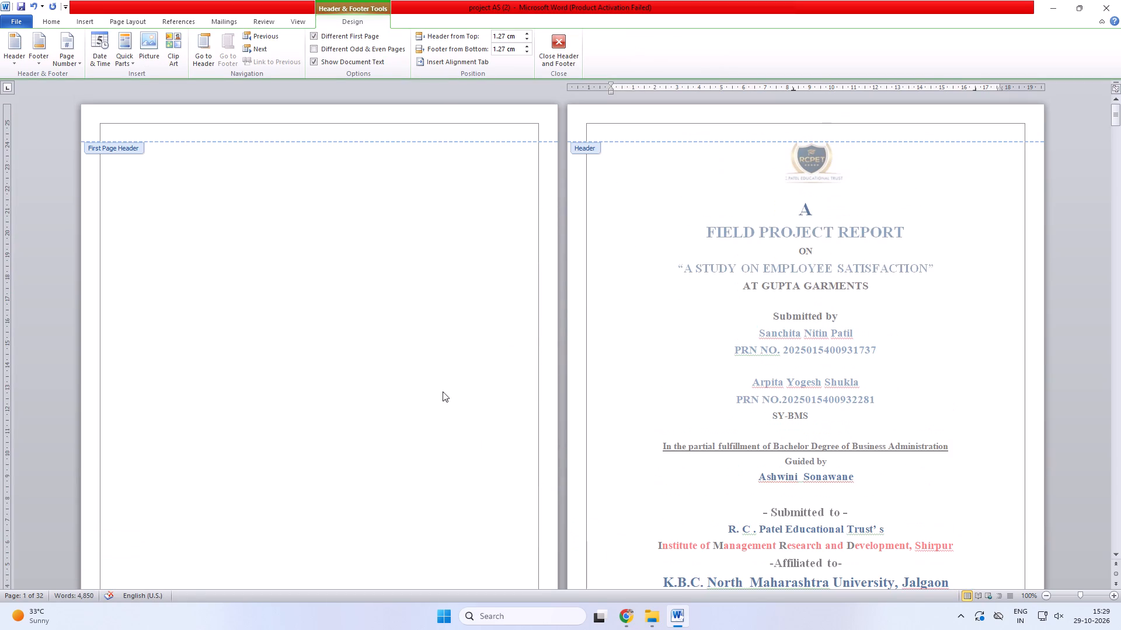
Exit header and footer editing and return to the body of the report.
click(565, 45)
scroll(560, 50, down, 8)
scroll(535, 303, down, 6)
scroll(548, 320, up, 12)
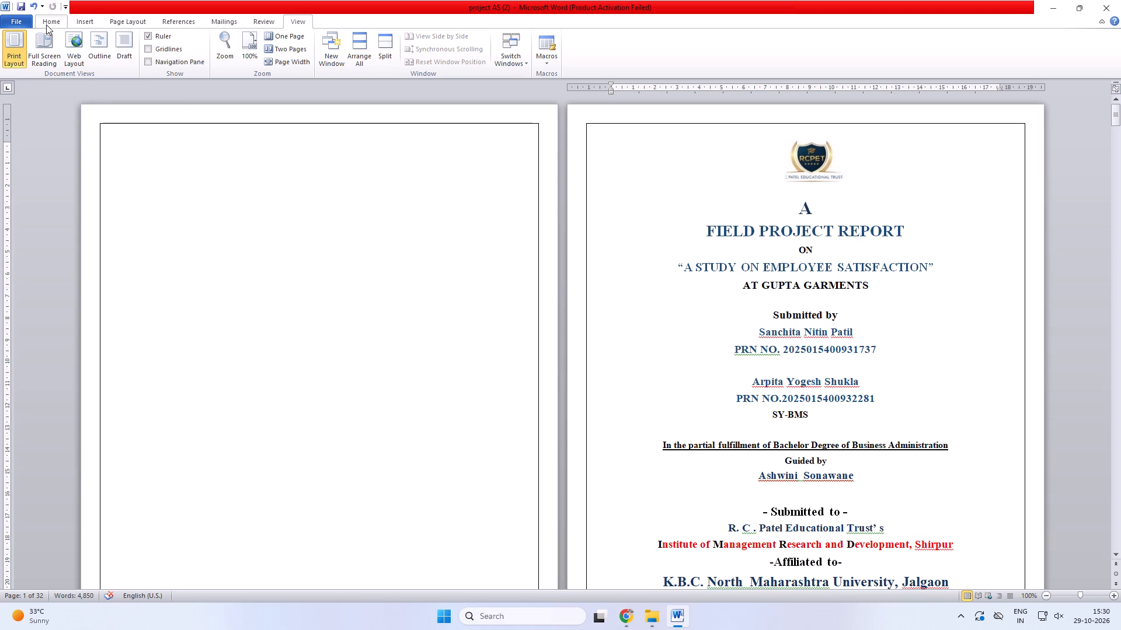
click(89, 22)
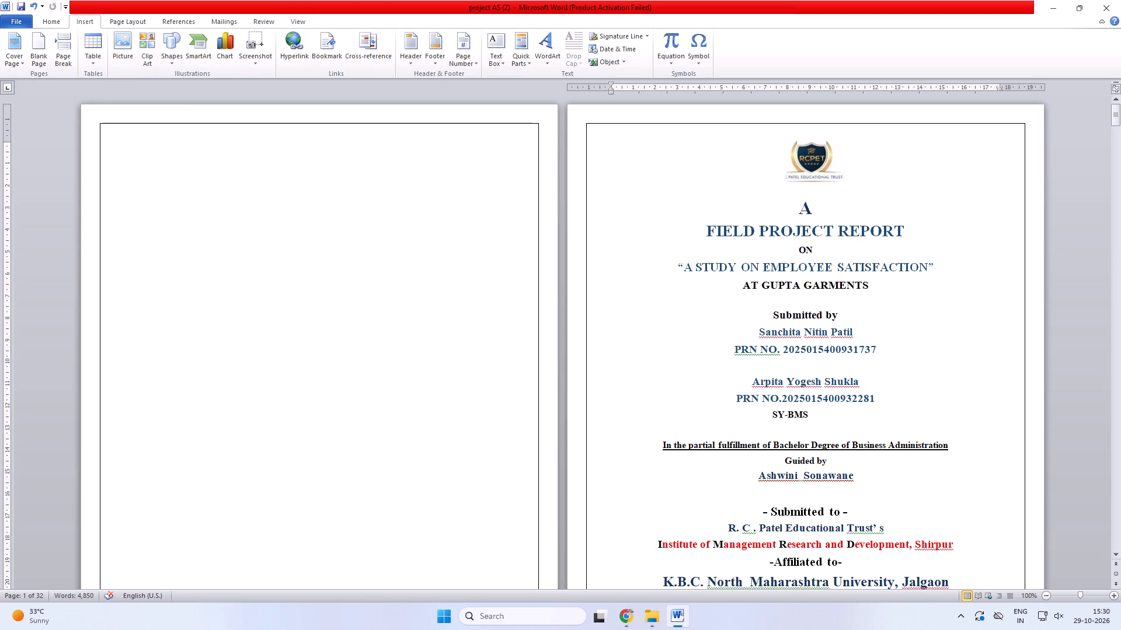
Restore the report window to its smaller size and close the Downloads folder window in File Explorer.
click(1079, 6)
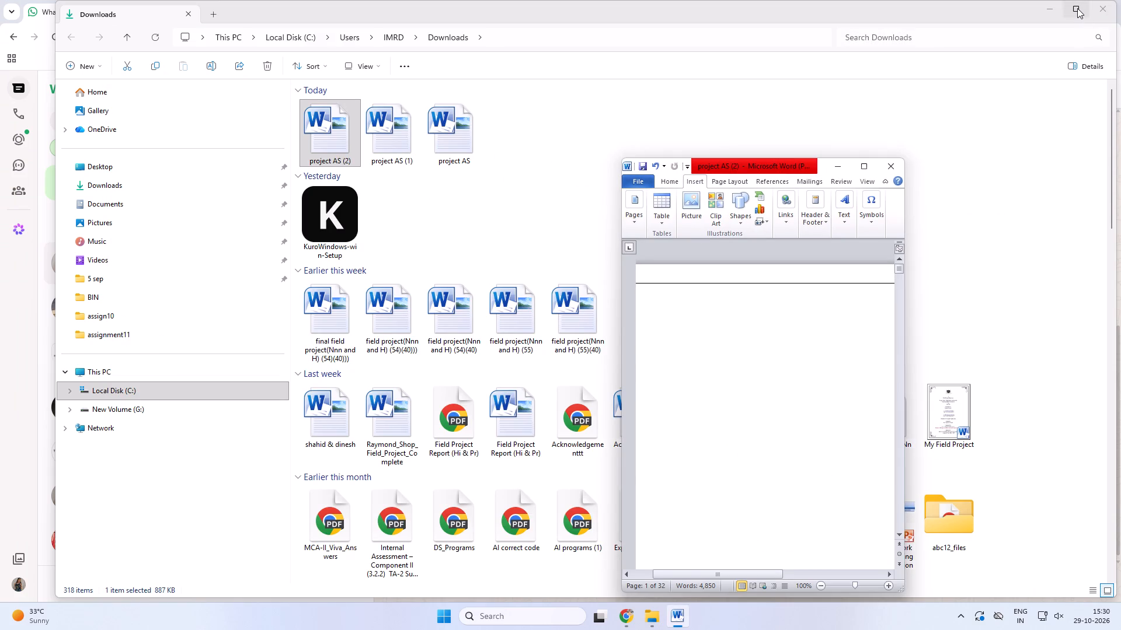
click(1077, 8)
click(1077, 8)
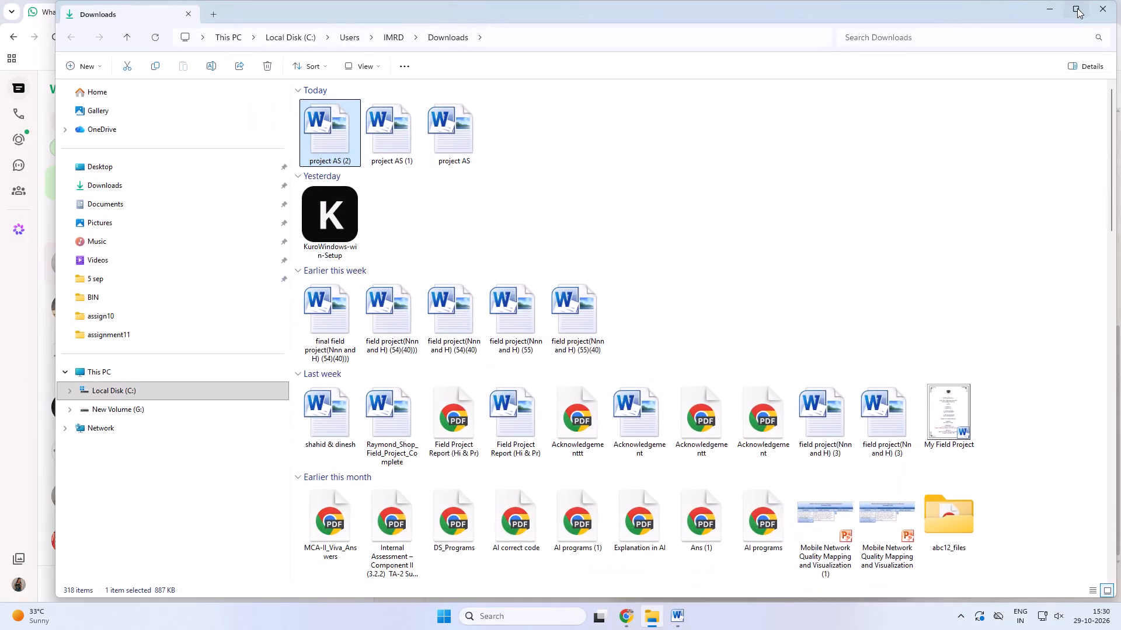
click(1077, 8)
click(1103, 1)
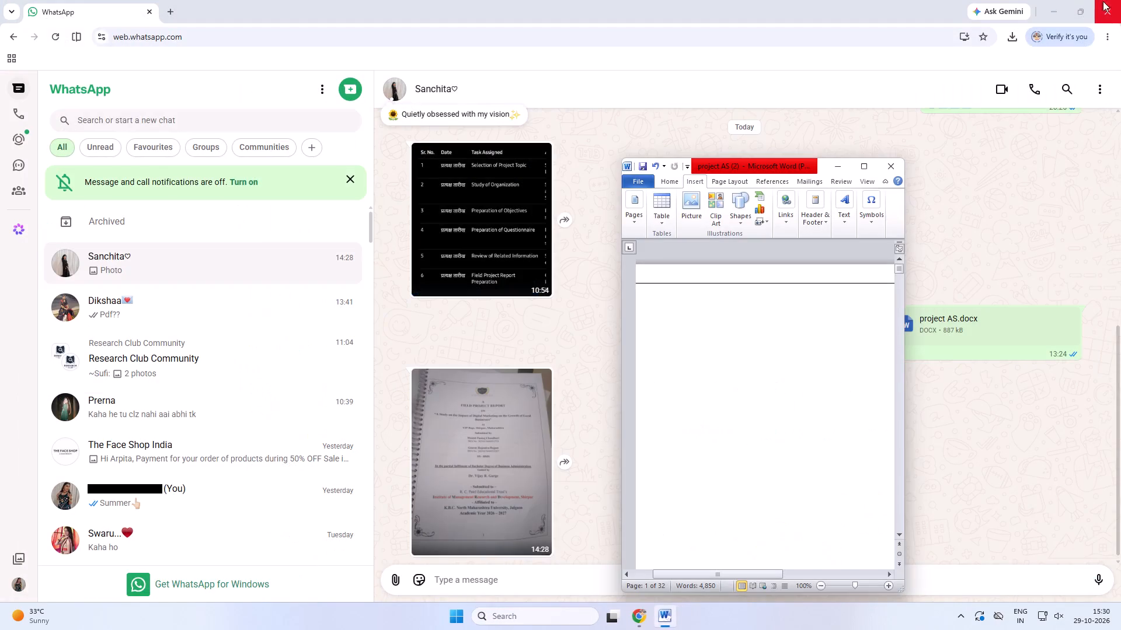